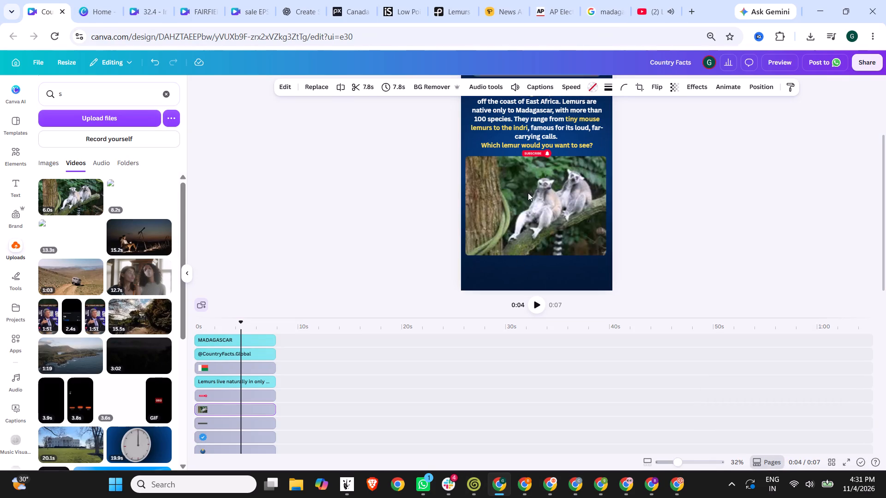
pyautogui.tripleClick(528, 192)
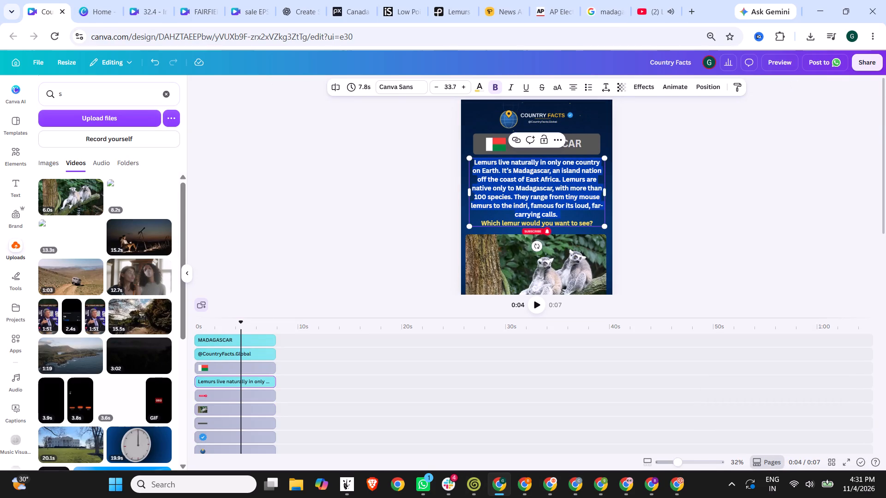
pyautogui.hotkey('ctrl', 'v')
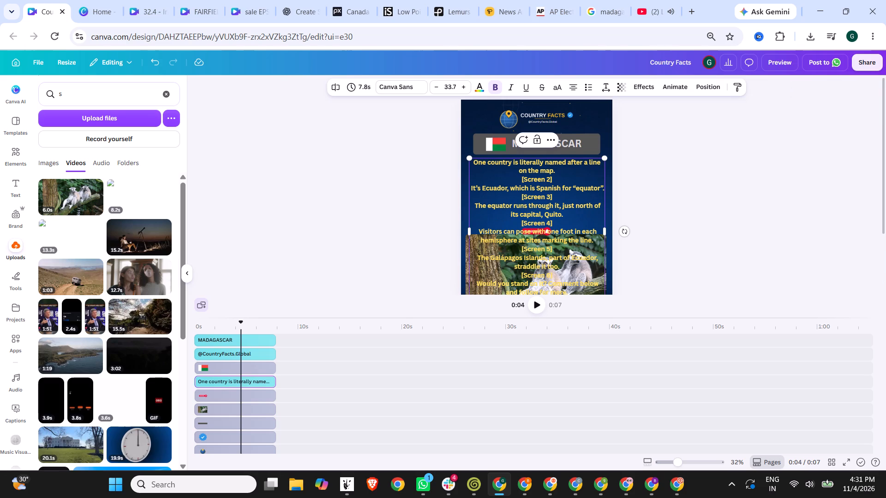
# Delete the [Screen 2], [Screen 3] and [Screen 4] labels from the pasted text and join their sentences into one running paragraph.
pyautogui.moveTo(557, 180); pyautogui.dragTo(509, 182)
pyautogui.press('BackSpace')
pyautogui.press('BackSpace')
pyautogui.press('Delete')
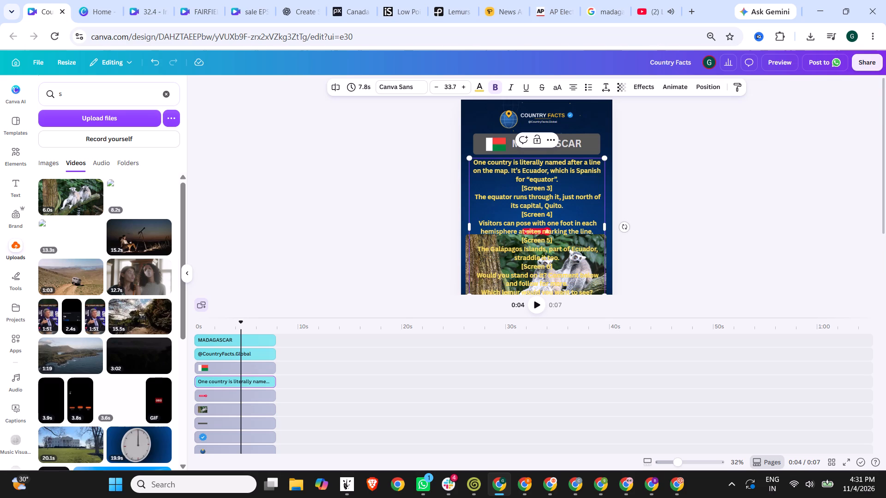
pyautogui.moveTo(570, 190); pyautogui.dragTo(480, 190)
pyautogui.press('BackSpace')
pyautogui.press('BackSpace')
pyautogui.press('Delete')
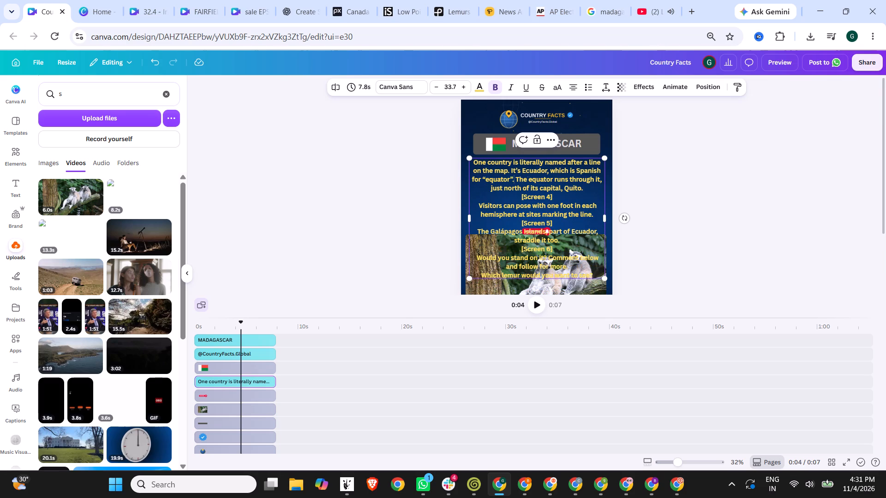
pyautogui.moveTo(562, 195); pyautogui.dragTo(486, 196)
pyautogui.press('BackSpace')
pyautogui.press('BackSpace')
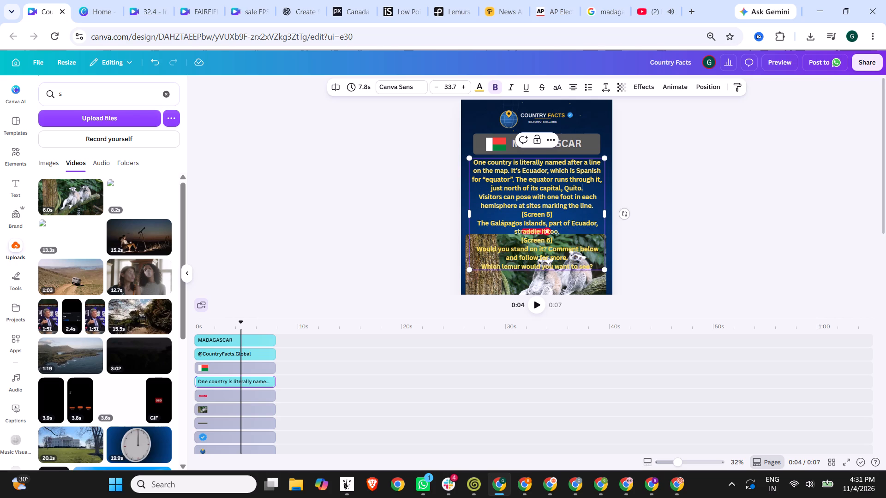
pyautogui.press('Delete')
# Delete the [Screen 5] and [Screen 6] labels, joining the Galápagos sentence to the paragraph and keeping the closing question on its own line.
pyautogui.moveTo(561, 214); pyautogui.dragTo(474, 213)
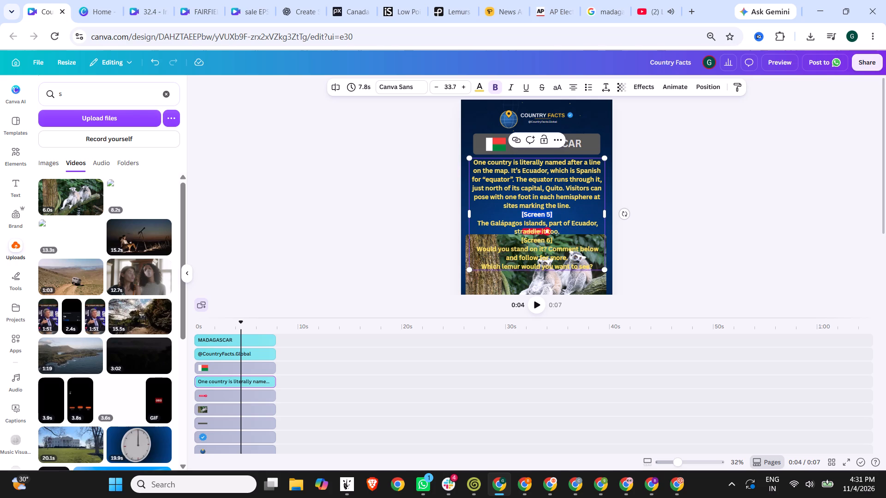
pyautogui.press('BackSpace')
pyautogui.press('BackSpace')
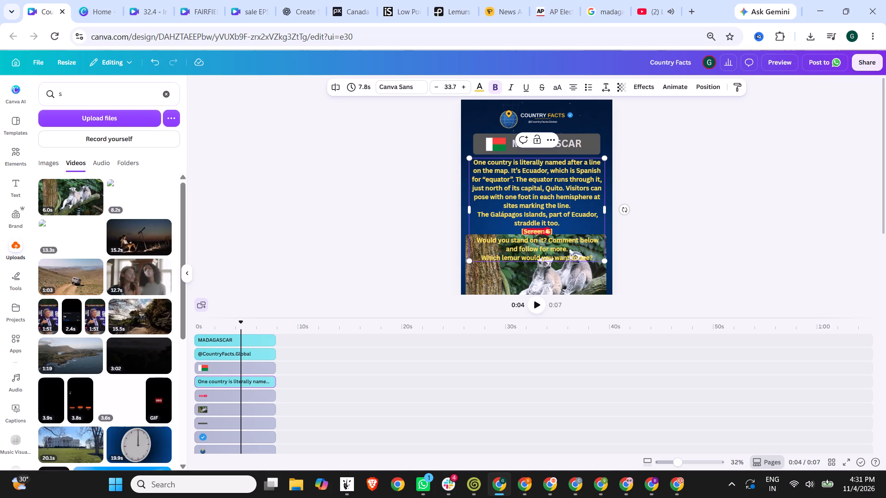
pyautogui.press('Delete')
pyautogui.moveTo(565, 221); pyautogui.dragTo(479, 225)
pyautogui.press('BackSpace')
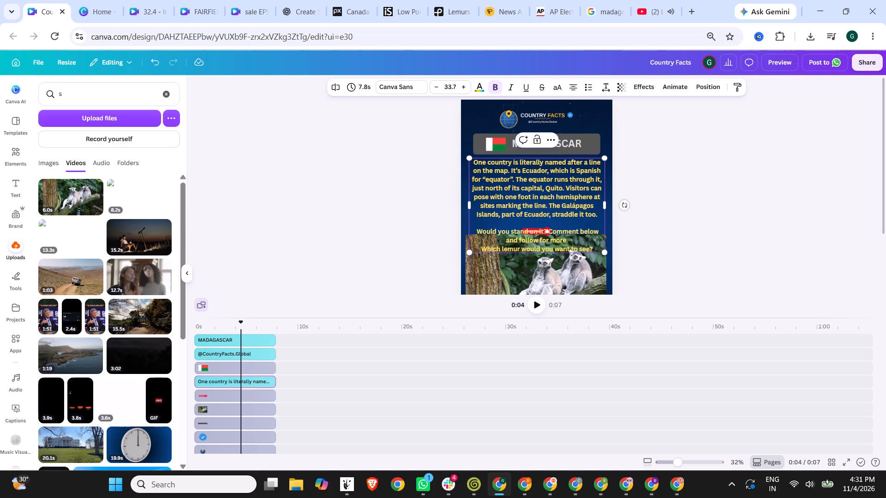
pyautogui.press('BackSpace')
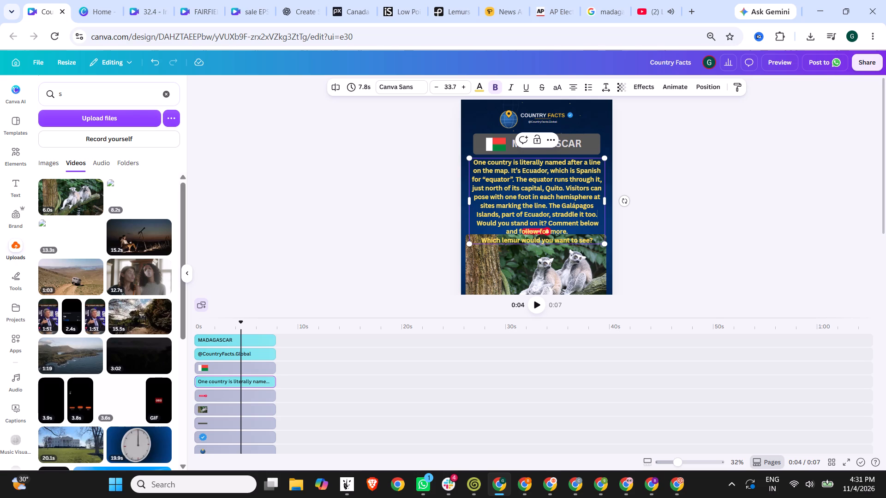
# Replace the closing question, follow request and leftover lemur question with "Comment your thoughts!".
pyautogui.moveTo(598, 241); pyautogui.dragTo(537, 233)
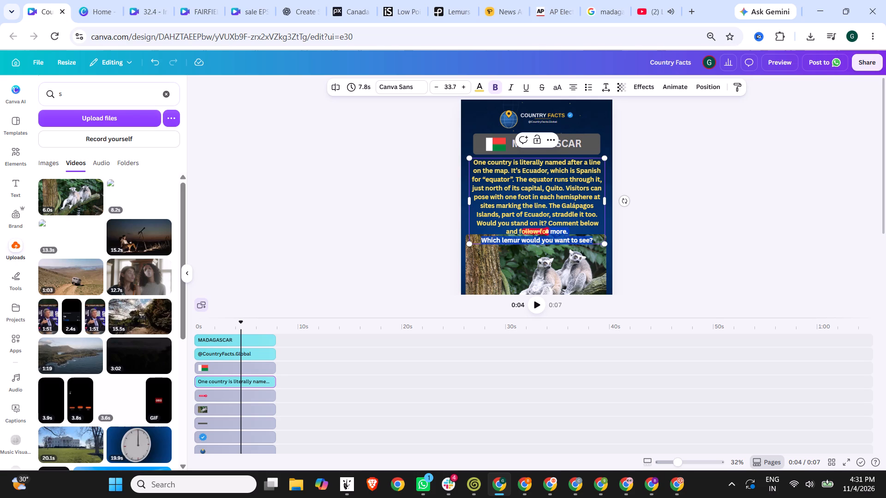
pyautogui.moveTo(537, 233); pyautogui.dragTo(470, 219)
pyautogui.write('Comment your thoughts')
pyautogui.hotkey('shift', '!')
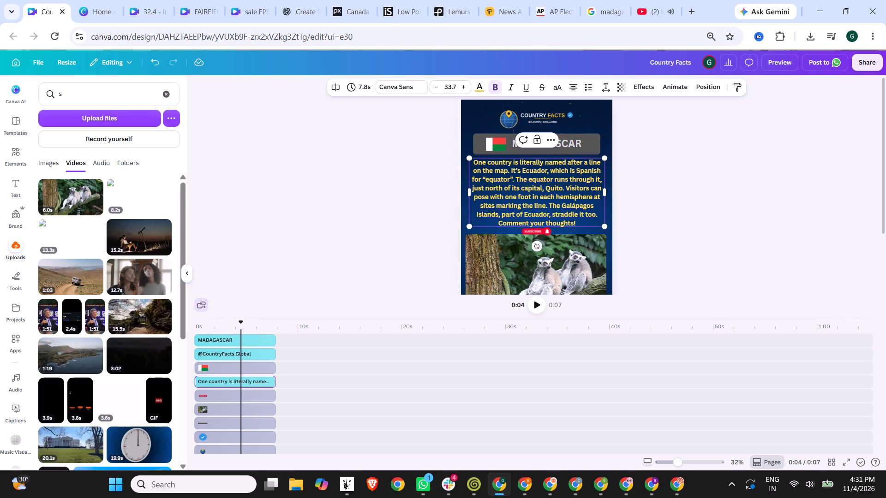
# Set the Ecuador fact paragraph's text colour to white, excluding the closing "Comment your thoughts!" line.
pyautogui.moveTo(601, 216); pyautogui.dragTo(461, 161)
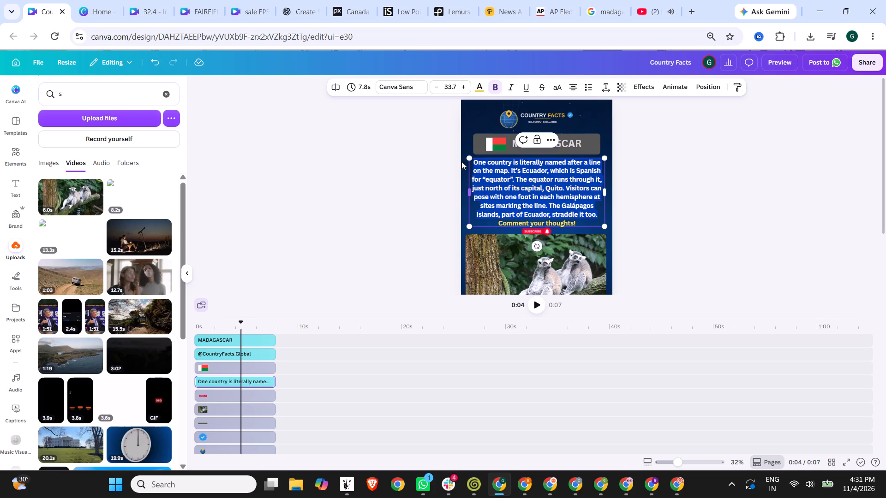
pyautogui.moveTo(461, 161); pyautogui.dragTo(458, 161)
pyautogui.click(517, 178)
pyautogui.click(584, 209)
pyautogui.moveTo(599, 215); pyautogui.dragTo(590, 211)
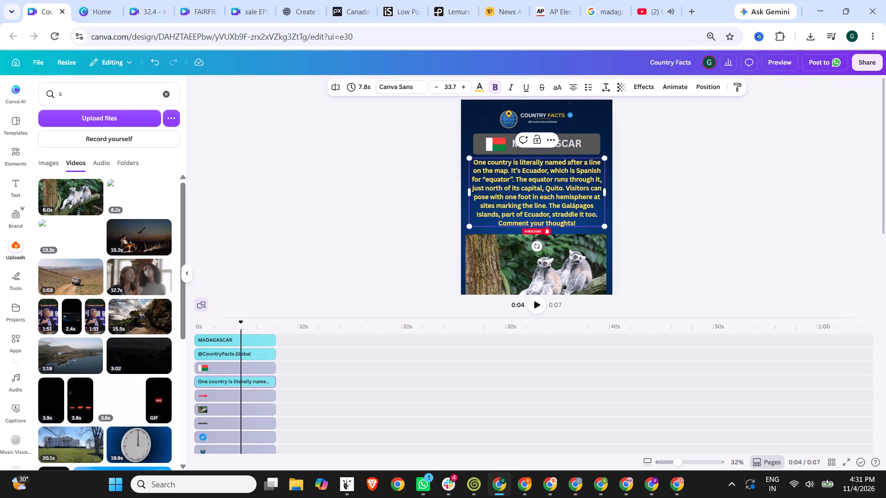
pyautogui.moveTo(590, 211); pyautogui.dragTo(471, 159)
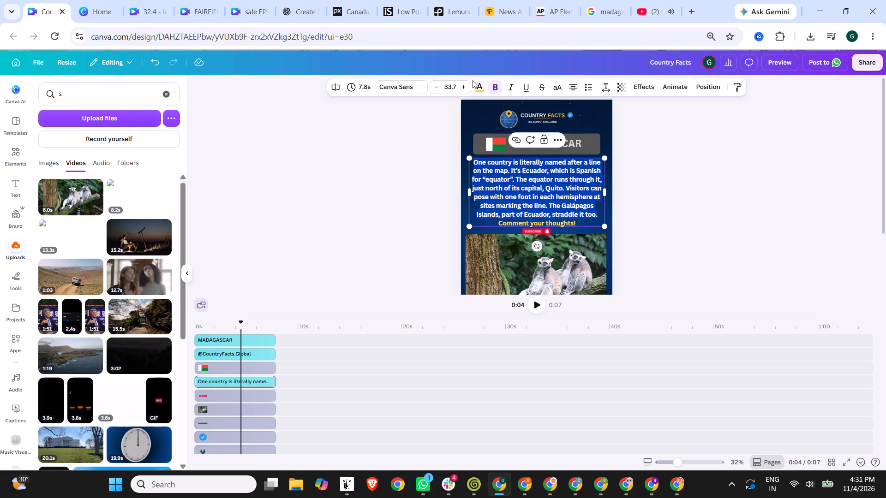
pyautogui.click(481, 83)
pyautogui.click(104, 153)
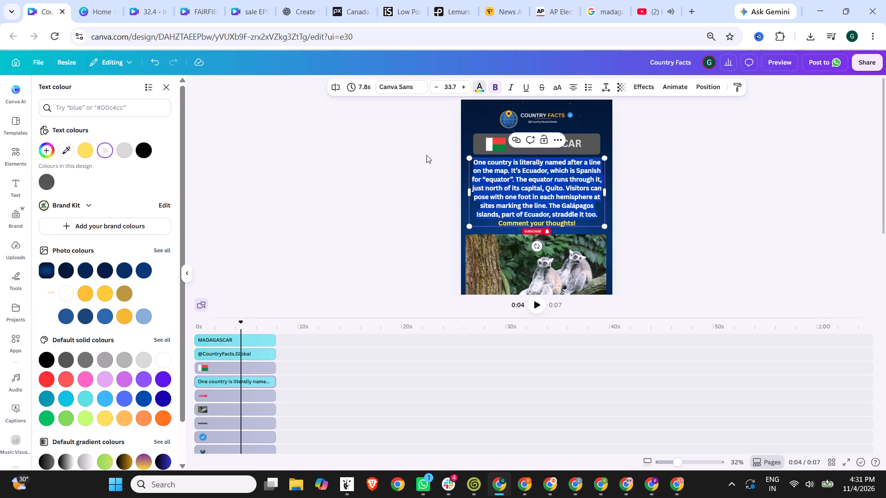
# Colour the phrases "Ecuador" (in "It's Ecuador") and "equator runs through it" yellow in the fact paragraph.
pyautogui.click(554, 171)
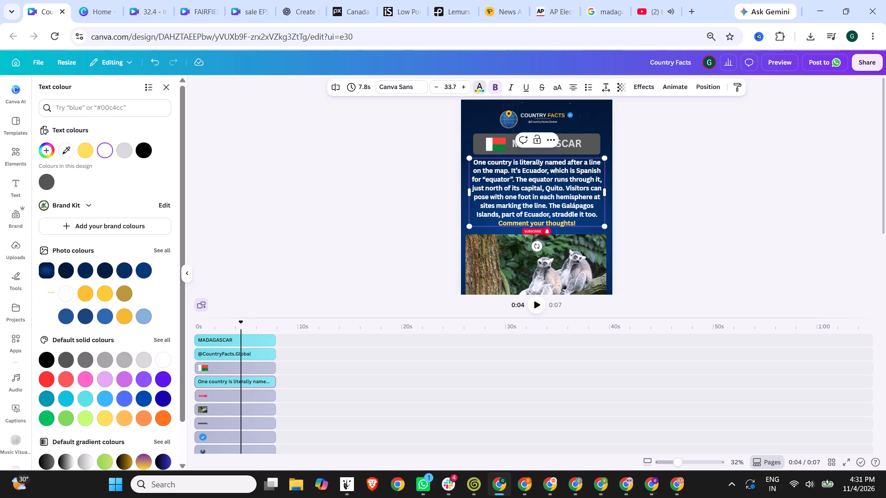
pyautogui.moveTo(511, 169); pyautogui.dragTo(516, 169)
pyautogui.moveTo(547, 169); pyautogui.dragTo(532, 169)
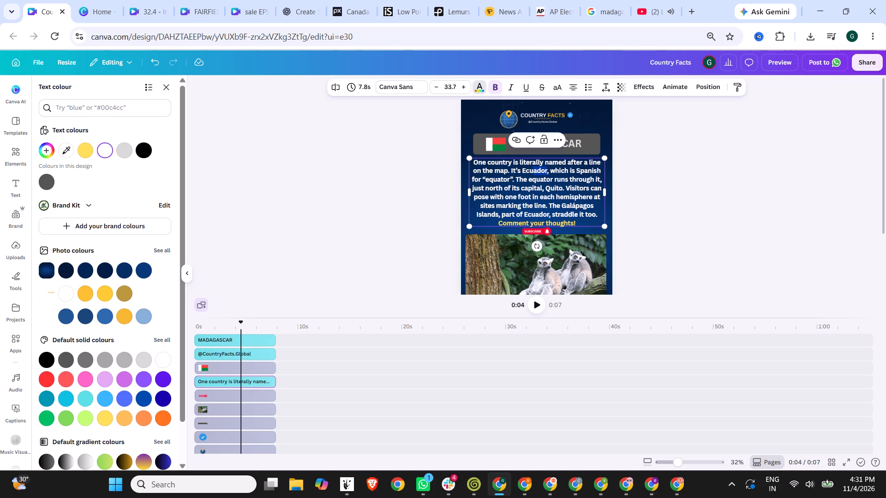
pyautogui.moveTo(532, 169); pyautogui.dragTo(524, 169)
pyautogui.click(100, 414)
pyautogui.click(545, 173)
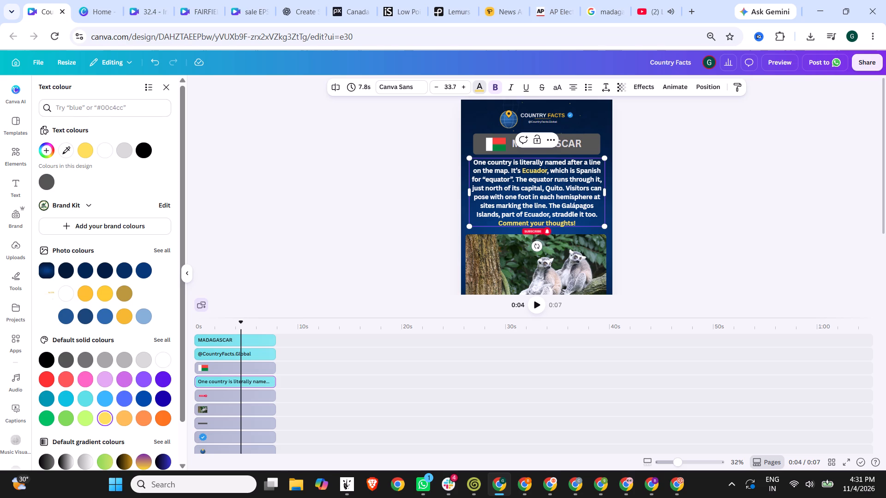
pyautogui.moveTo(528, 178); pyautogui.dragTo(600, 178)
pyautogui.click(109, 415)
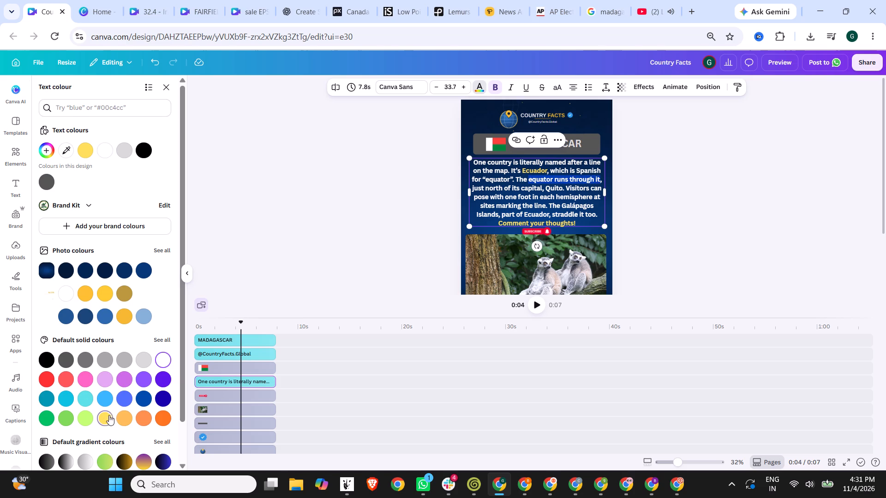
pyautogui.click(544, 200)
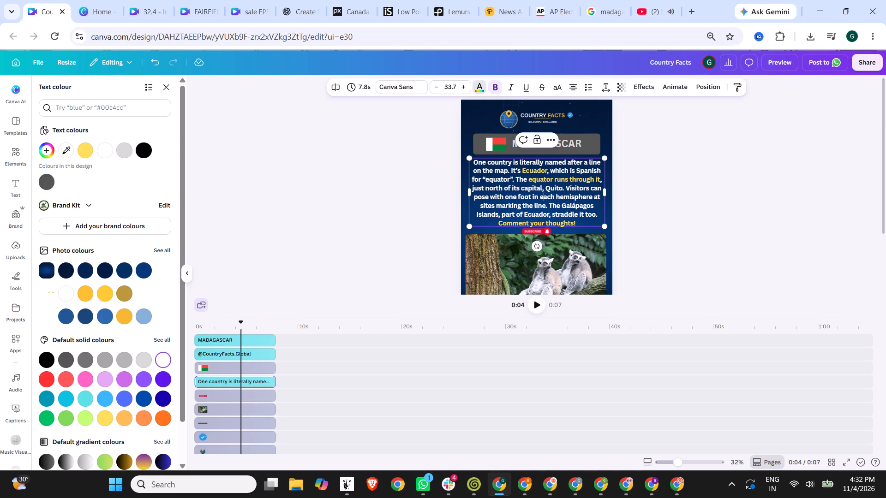
# Colour the phrases "Galápagos Islands" and "Quito" yellow in the fact paragraph.
pyautogui.moveTo(562, 206); pyautogui.dragTo(585, 212)
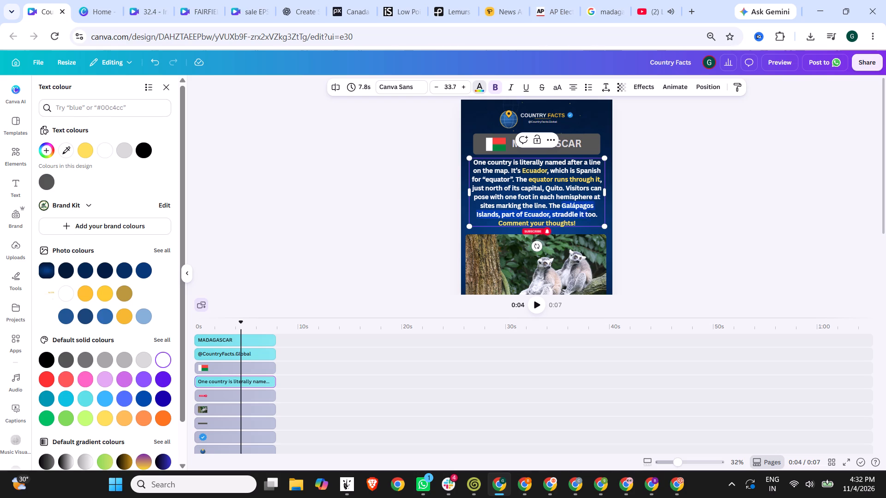
pyautogui.moveTo(585, 212); pyautogui.dragTo(497, 214)
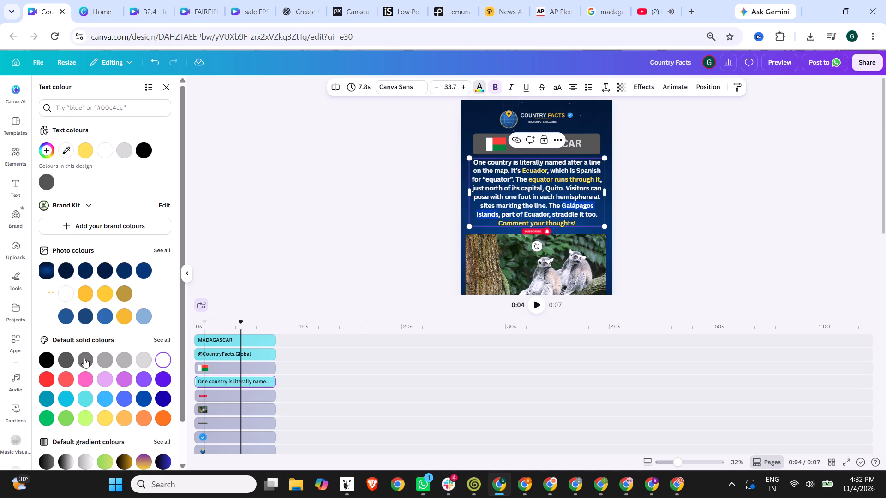
pyautogui.click(107, 422)
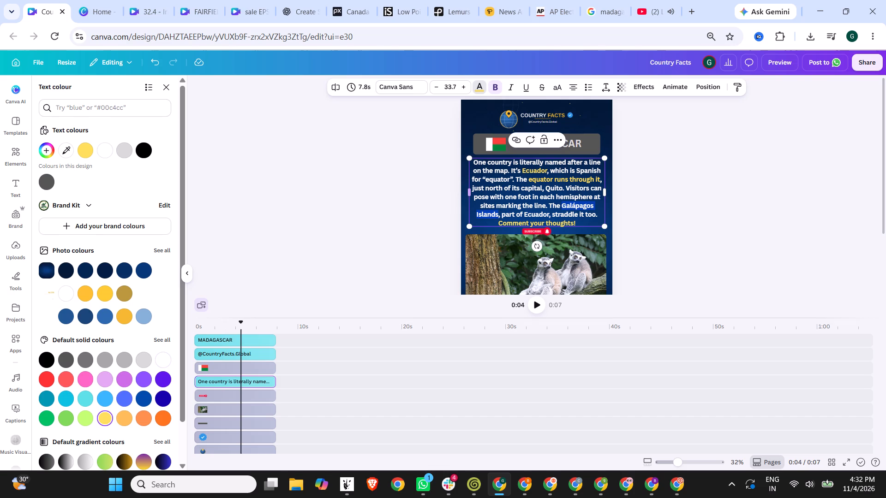
pyautogui.click(539, 192)
pyautogui.moveTo(545, 189); pyautogui.dragTo(550, 188)
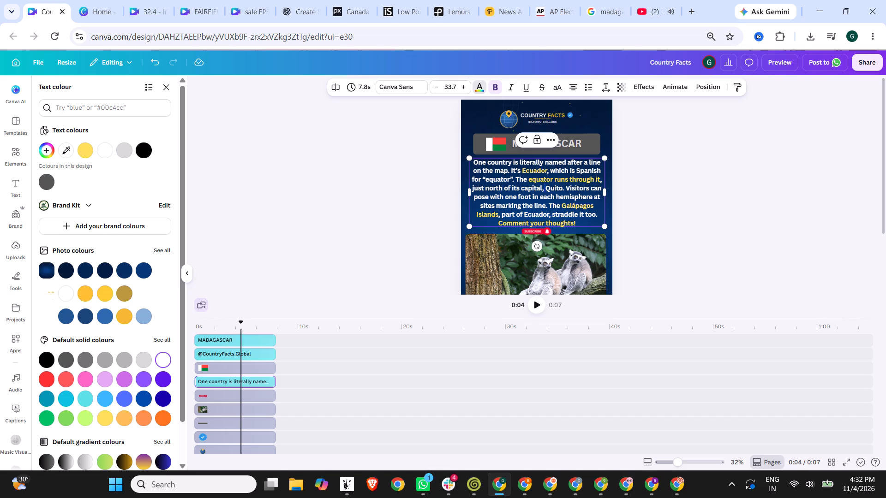
pyautogui.moveTo(550, 188); pyautogui.dragTo(563, 188)
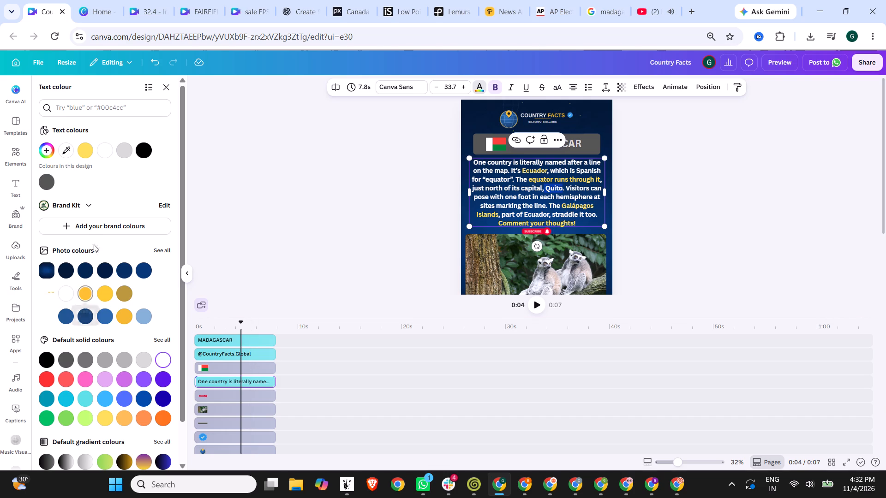
pyautogui.click(84, 150)
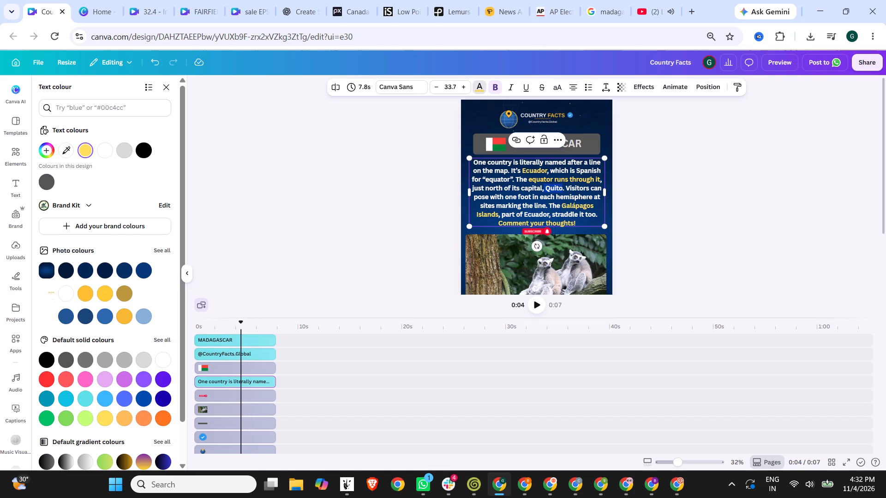
pyautogui.click(562, 196)
pyautogui.click(669, 184)
pyautogui.click(389, 187)
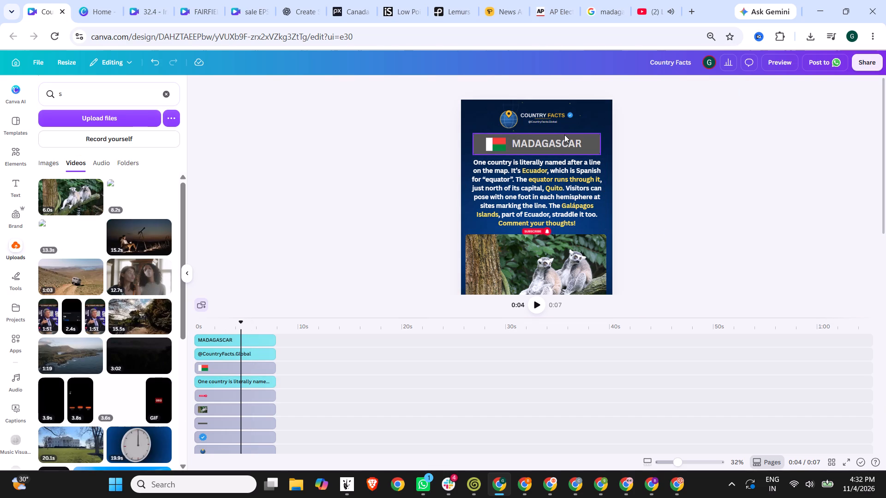
# Replace the country title in the grey banner with "ECUADOR".
pyautogui.doubleClick(556, 142)
pyautogui.hotkey('ctrl', 'a')
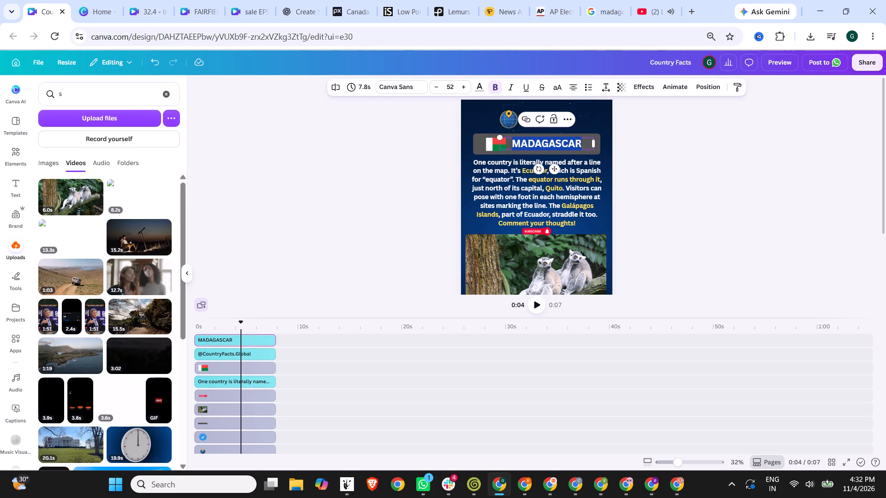
pyautogui.write('ECUADOR')
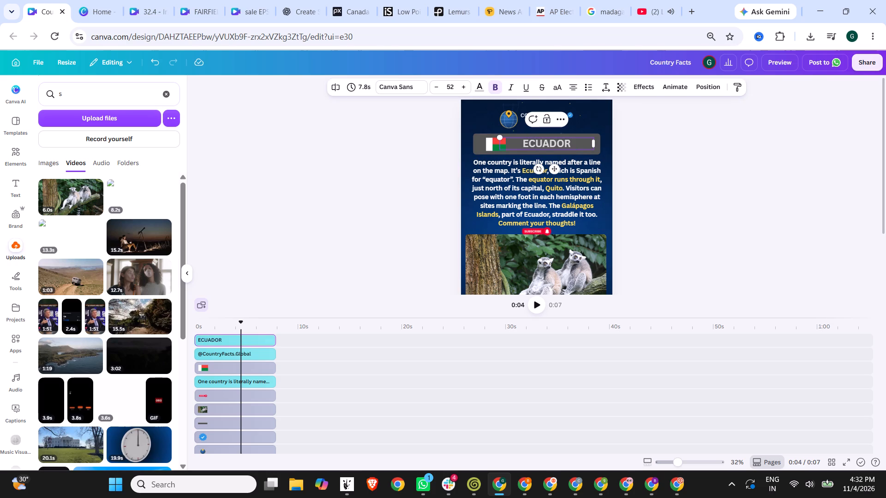
pyautogui.click(766, 165)
# Search Google Images for "ecuador flag" and copy Britannica's Flag of Ecuador image.
pyautogui.click(595, 0)
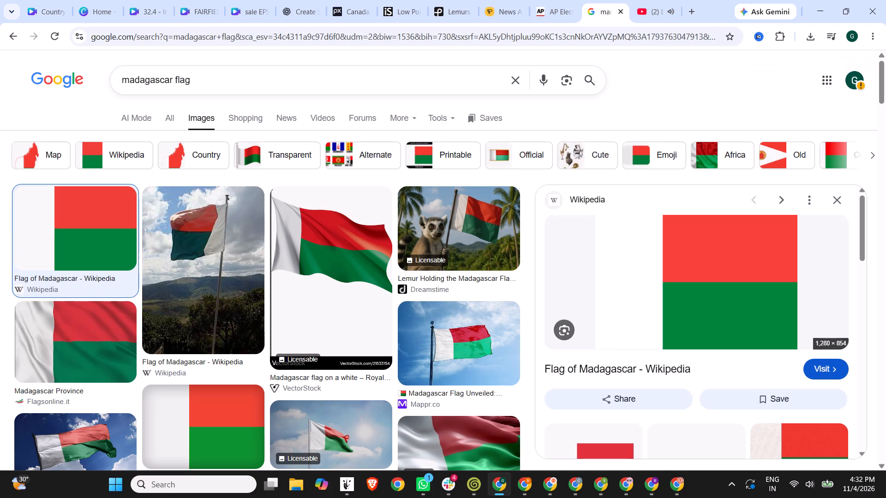
pyautogui.moveTo(172, 79); pyautogui.dragTo(36, 76)
pyautogui.write('ecuador')
pyautogui.press('Return')
pyautogui.click(67, 212)
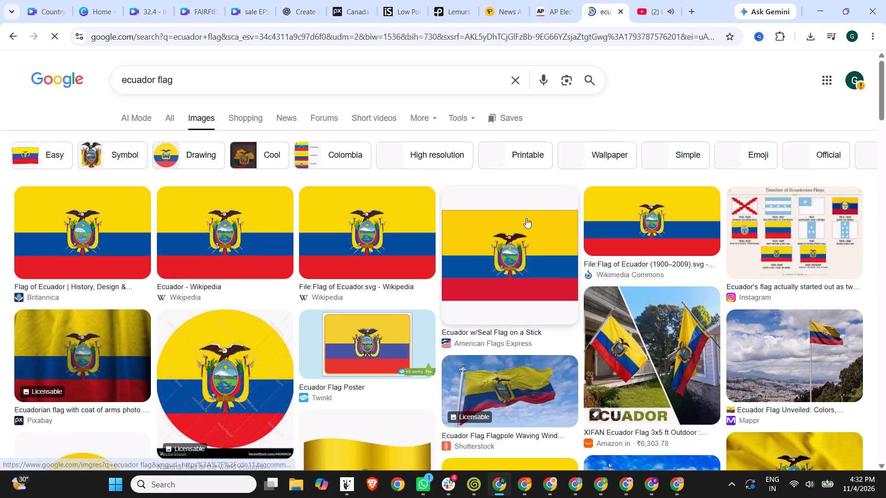
pyautogui.rightClick(683, 271)
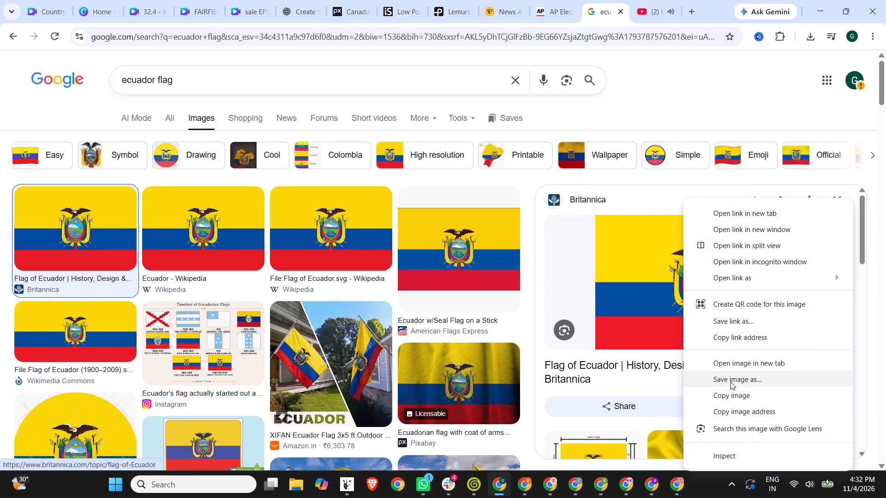
pyautogui.click(730, 394)
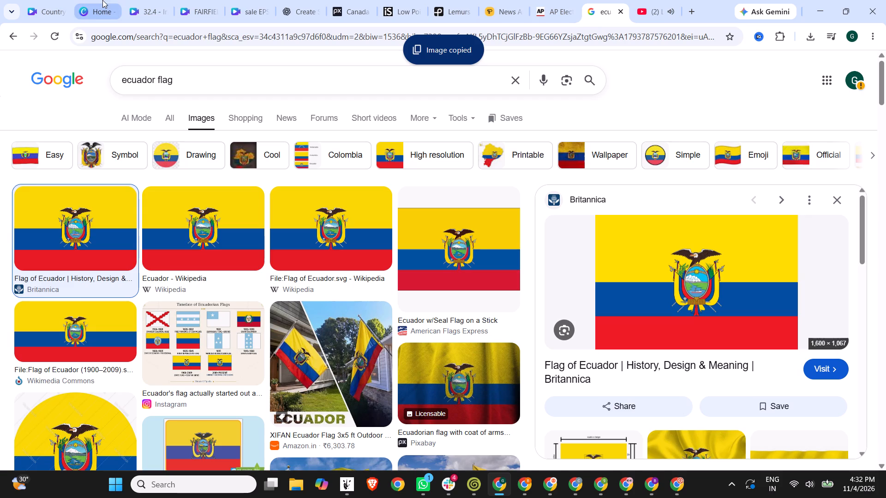
# Paste the Ecuador flag into the Canva design, shrink it to about 140 × 93 and place it beside the ECUADOR title.
pyautogui.click(35, 0)
pyautogui.click(492, 147)
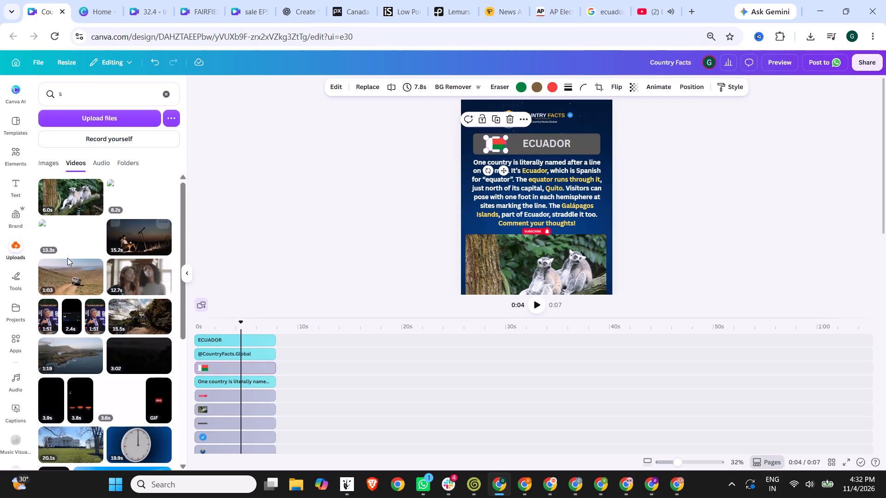
pyautogui.click(231, 368)
pyautogui.hotkey('ctrl', 'v')
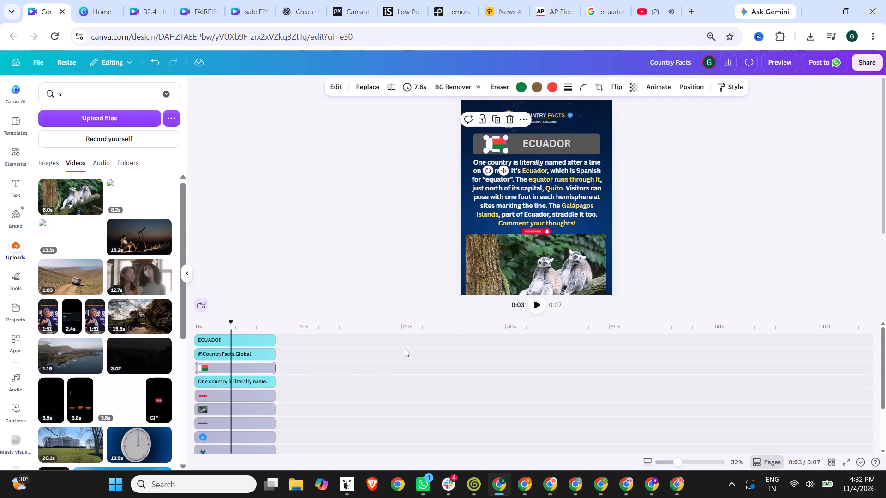
pyautogui.moveTo(563, 249); pyautogui.dragTo(571, 187)
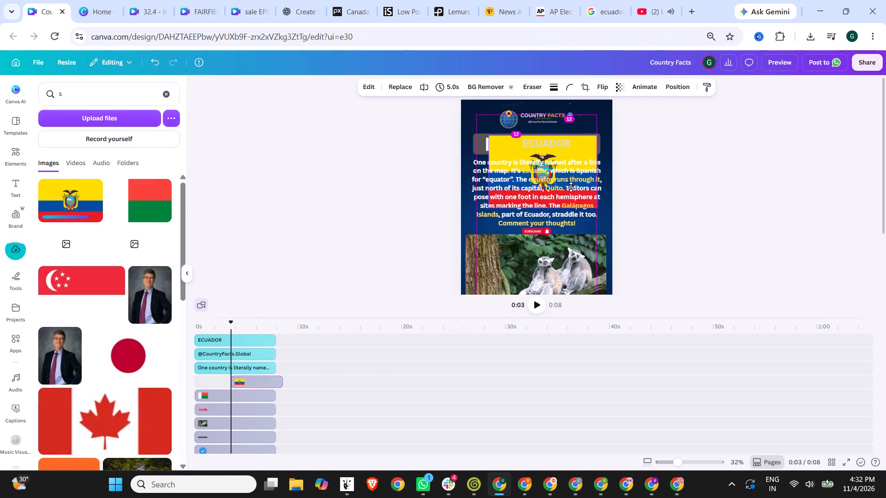
pyautogui.moveTo(571, 187); pyautogui.dragTo(569, 189)
pyautogui.moveTo(597, 211); pyautogui.dragTo(505, 156)
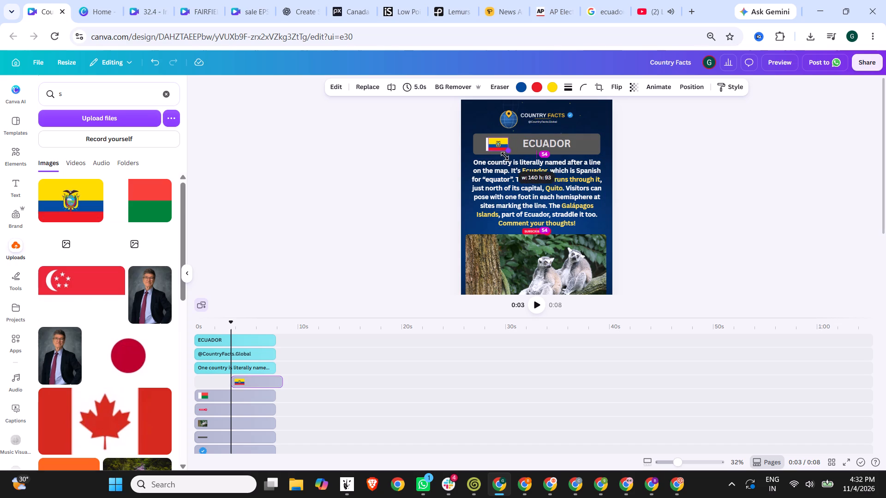
pyautogui.moveTo(505, 156); pyautogui.dragTo(507, 155)
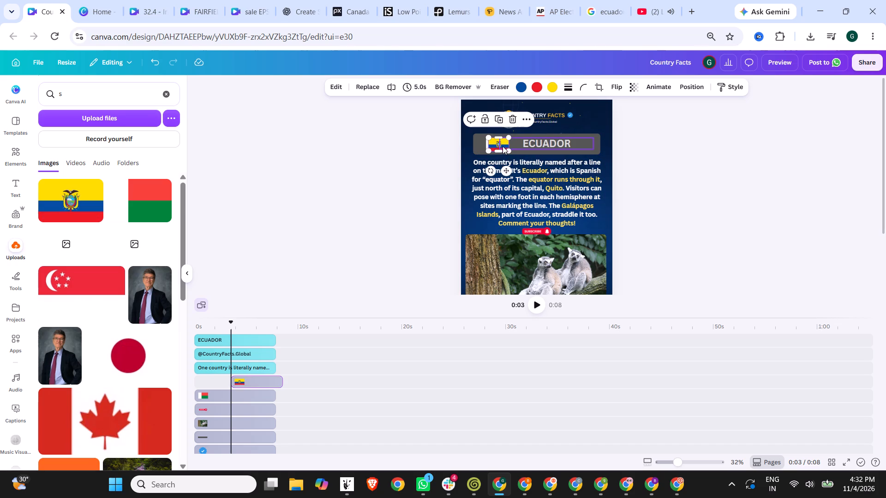
pyautogui.moveTo(501, 145); pyautogui.dragTo(506, 146)
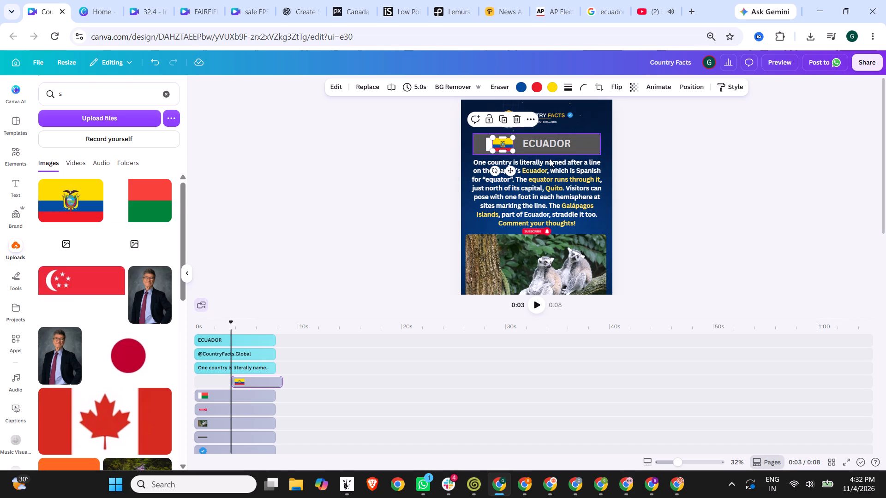
pyautogui.click(664, 178)
# Delete the Madagascar flag from the design.
pyautogui.click(212, 394)
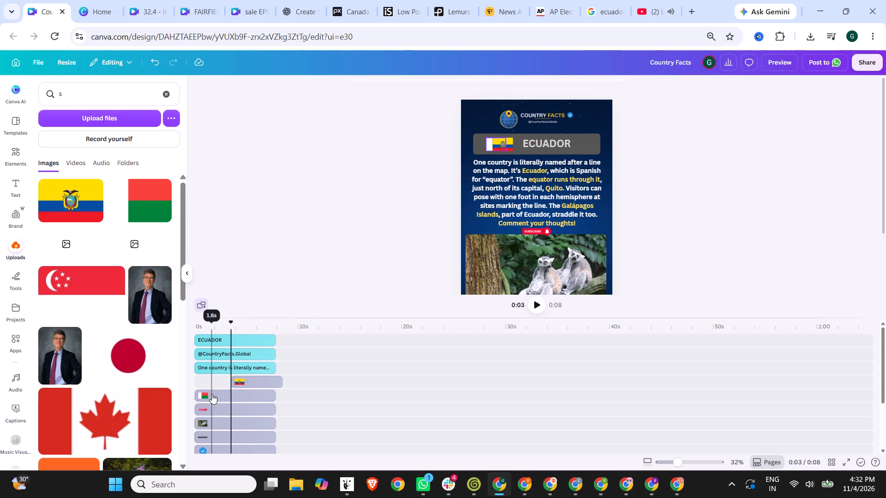
pyautogui.press('Delete')
# Move the Ecuador flag's timeline clip to the start and extend its duration to 7.8 s.
pyautogui.moveTo(255, 379); pyautogui.dragTo(232, 380)
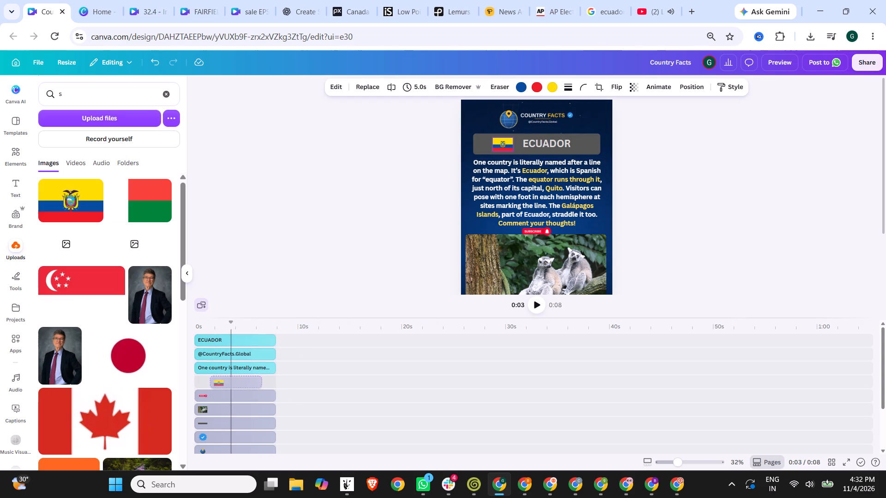
pyautogui.moveTo(232, 380); pyautogui.dragTo(221, 380)
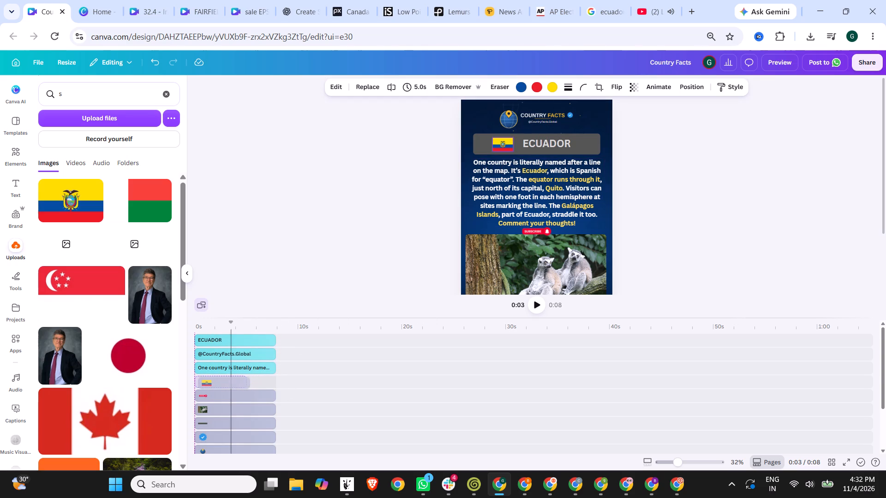
pyautogui.moveTo(245, 379); pyautogui.dragTo(275, 379)
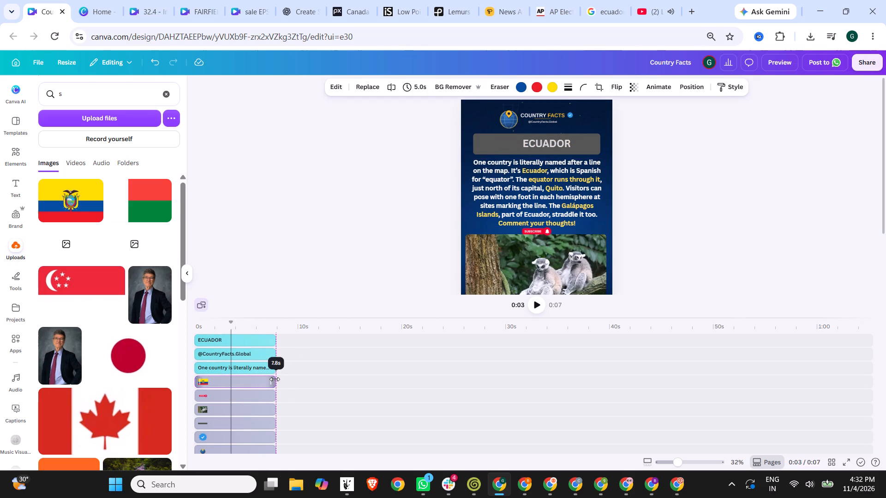
# Preview the Ecuador Short and close the preview.
pyautogui.click(786, 58)
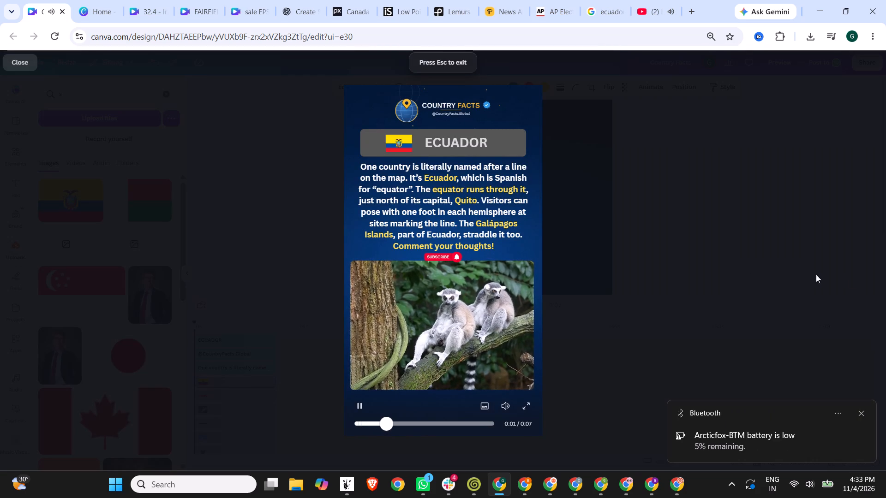
pyautogui.click(846, 277)
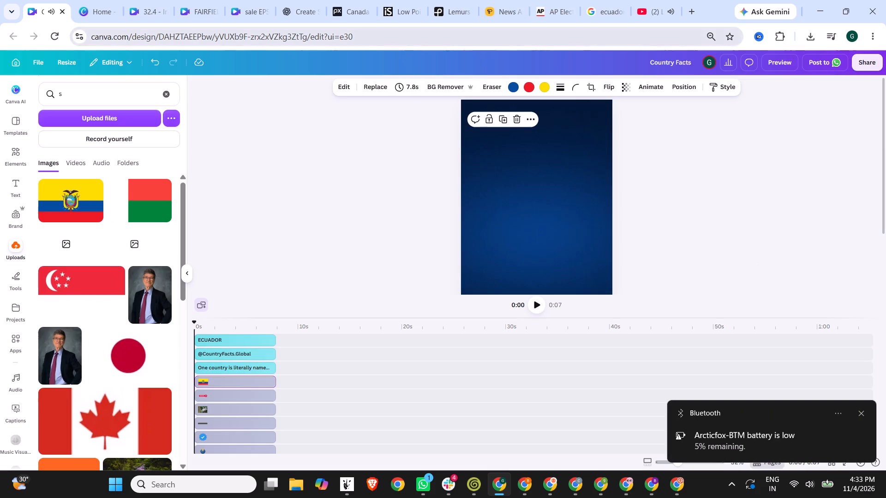
# Switch to Pexels, dismiss the lemur video page and search videos for "ecuador equator".
pyautogui.click(107, 0)
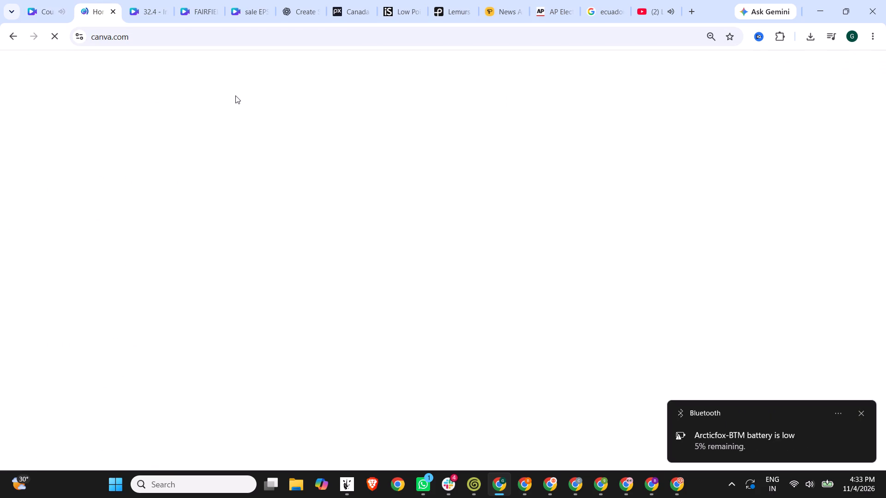
pyautogui.click(449, 0)
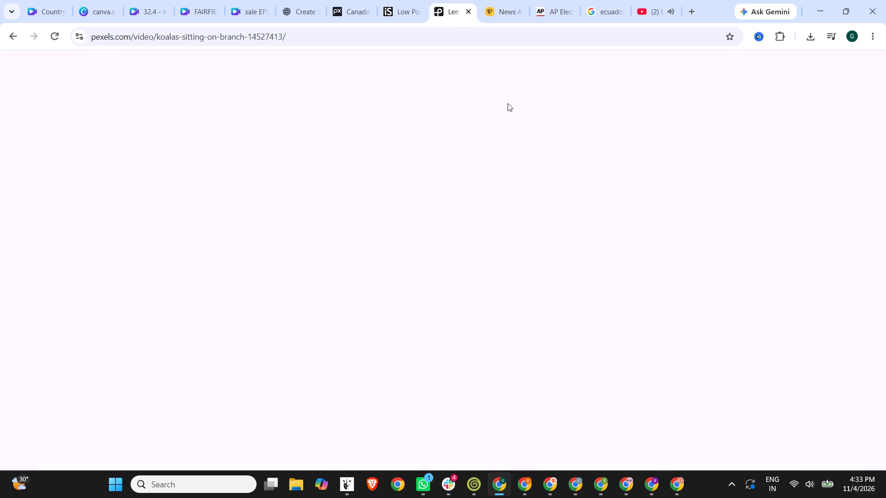
pyautogui.click(598, 75)
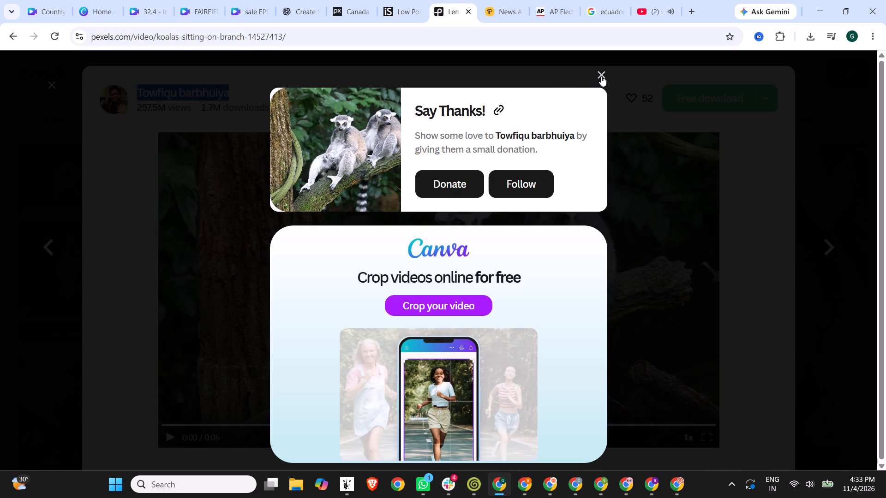
pyautogui.click(833, 100)
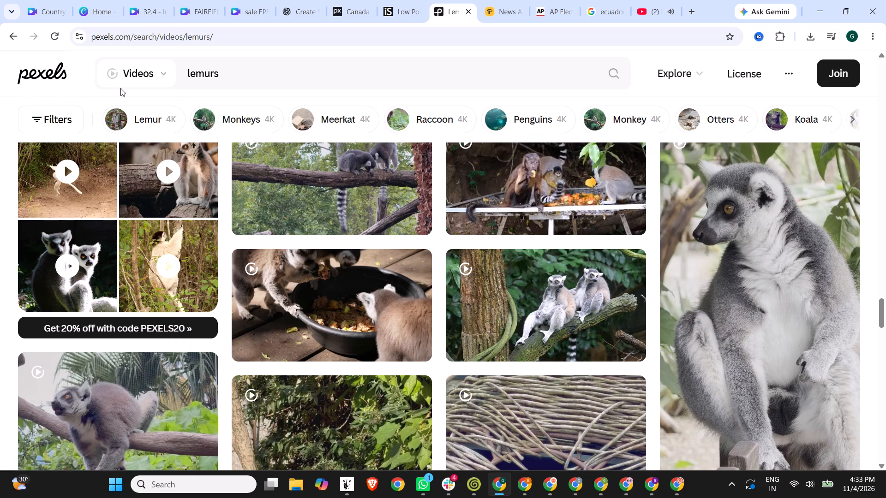
pyautogui.moveTo(230, 71); pyautogui.dragTo(170, 71)
pyautogui.write('ecuador equator')
pyautogui.press('Return')
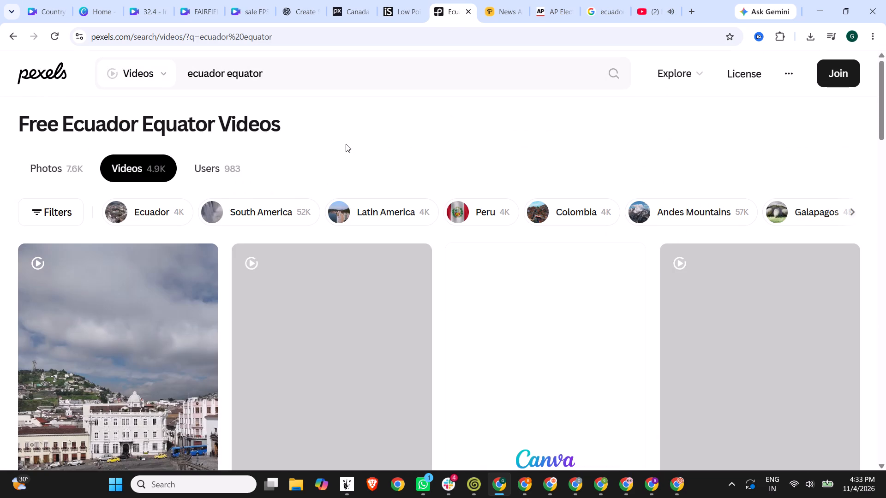
# Look through the "ecuador equator" video results for footage that suits the Ecuador Short.
pyautogui.scroll(-5, 346, 143)
pyautogui.scroll(-4, 289, 218)
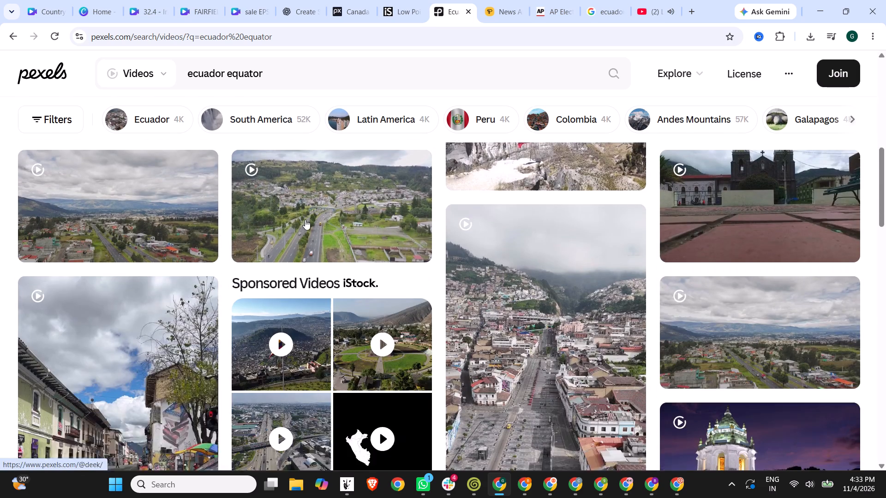
pyautogui.scroll(-4, 460, 301)
pyautogui.scroll(-7, 364, 365)
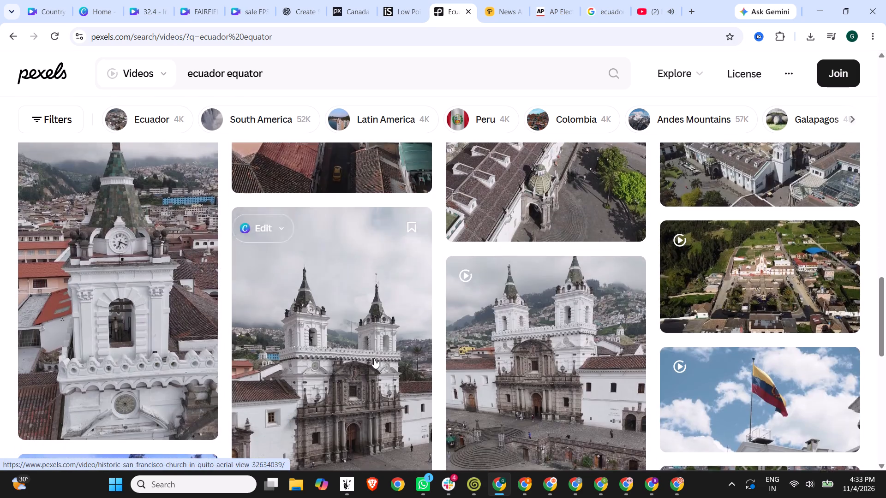
pyautogui.scroll(-7, 377, 352)
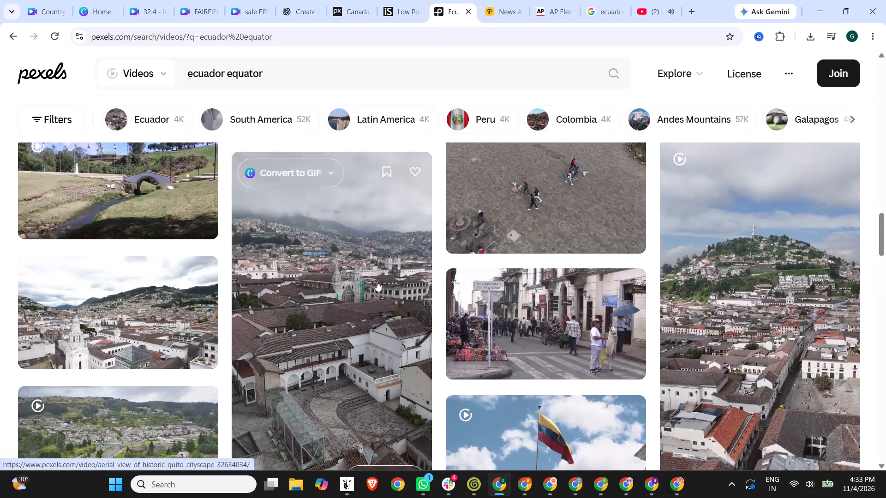
pyautogui.scroll(-1, 593, 204)
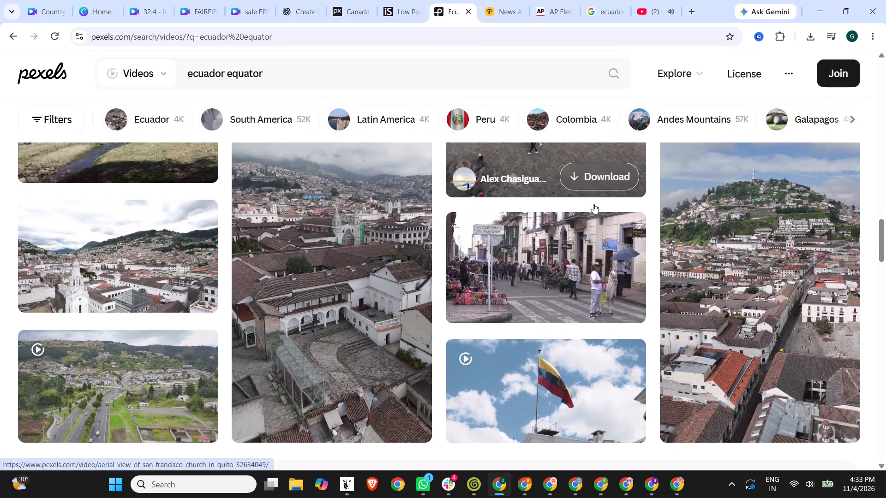
pyautogui.scroll(-3, 593, 204)
pyautogui.scroll(-7, 318, 277)
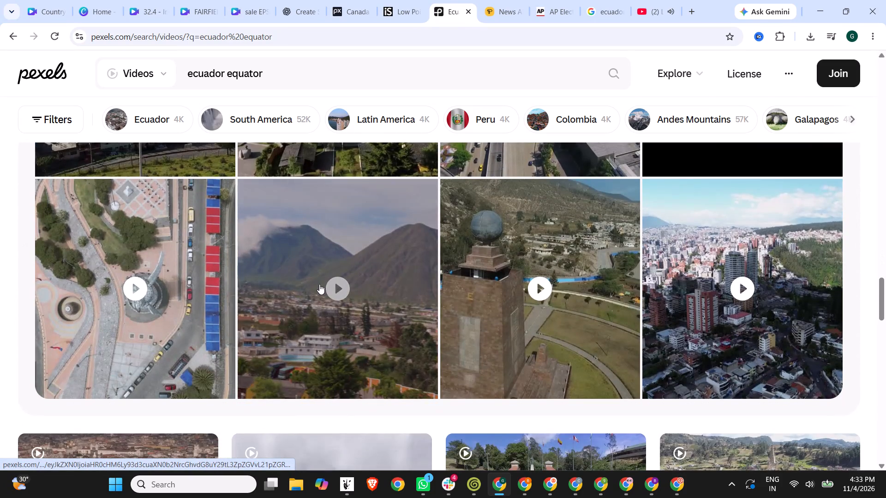
pyautogui.scroll(-6, 388, 358)
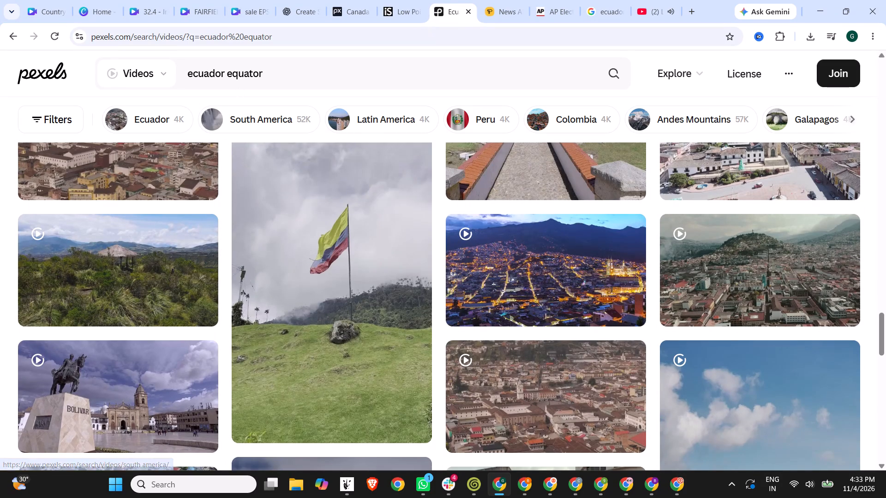
# Search Pexels videos for "ecuador in globe" and look through the results for suitable footage.
pyautogui.moveTo(224, 73); pyautogui.dragTo(381, 77)
pyautogui.press('space')
pyautogui.write('in globl')
pyautogui.press('BackSpace')
pyautogui.press('e')
pyautogui.press('Return')
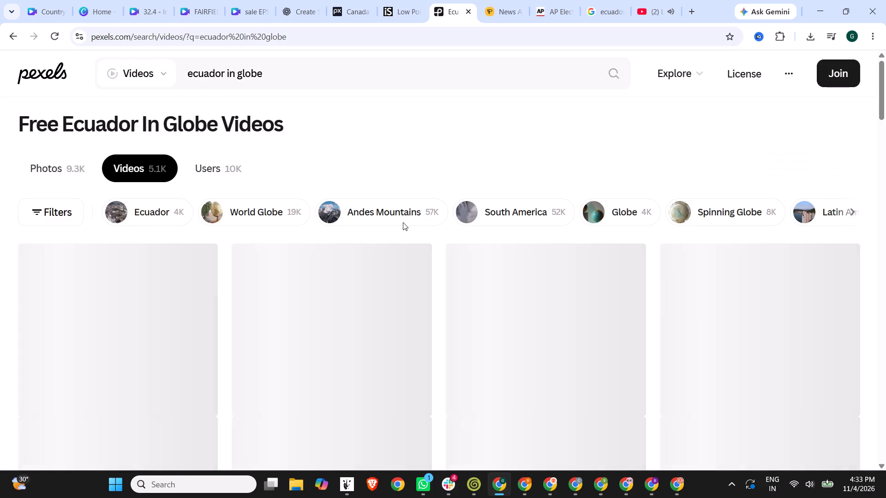
pyautogui.scroll(-2, 402, 139)
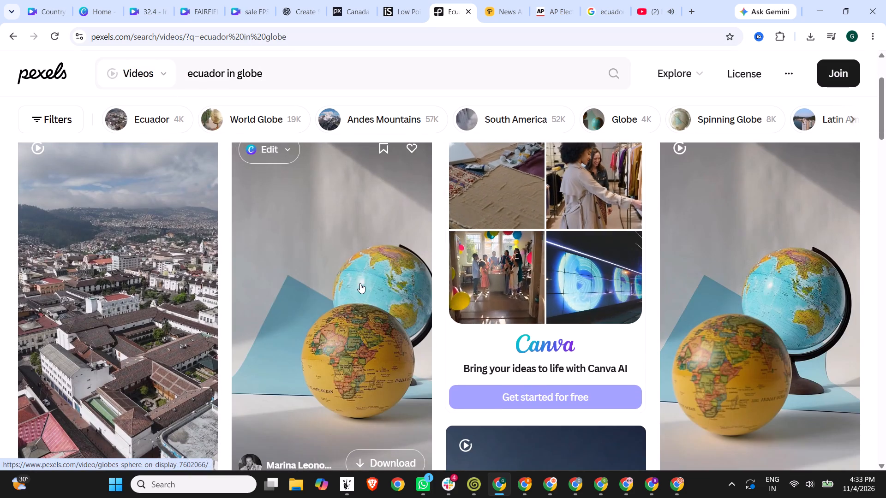
pyautogui.scroll(-12, 360, 283)
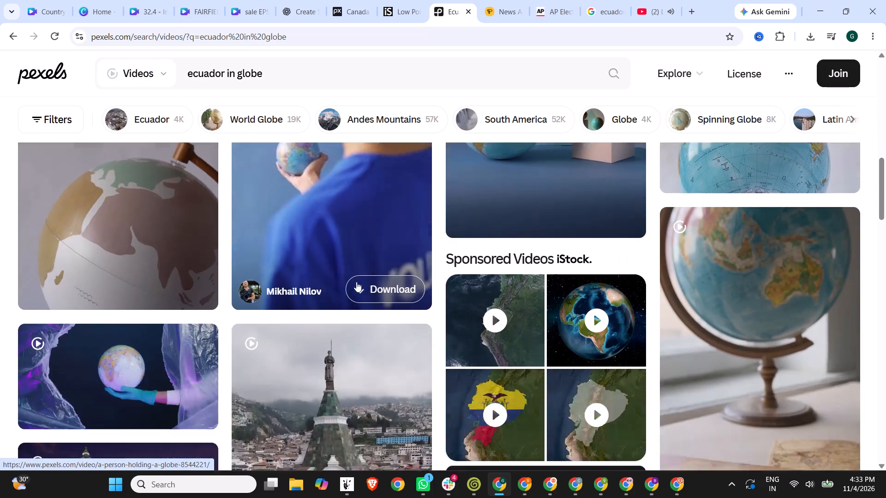
pyautogui.scroll(-2, 356, 282)
# Shorten the video search to "ecuador" and look through the results for suitable footage.
pyautogui.moveTo(224, 70); pyautogui.dragTo(323, 71)
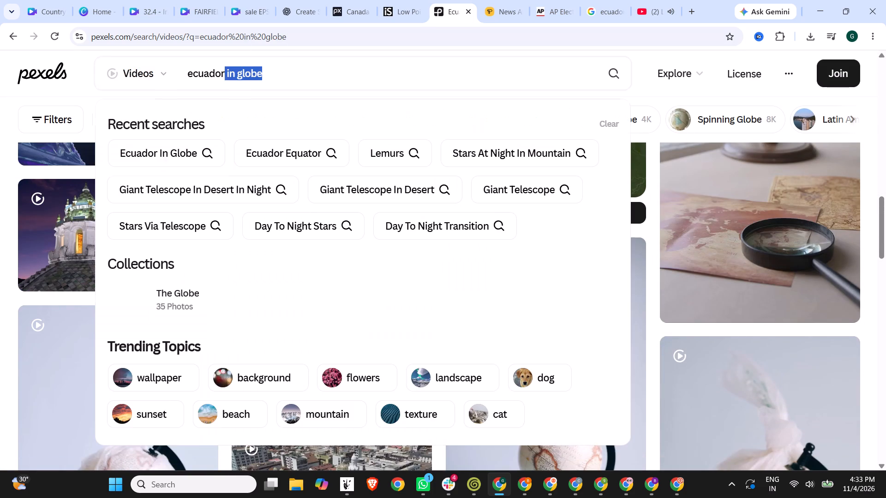
pyautogui.press('BackSpace')
pyautogui.press('Return')
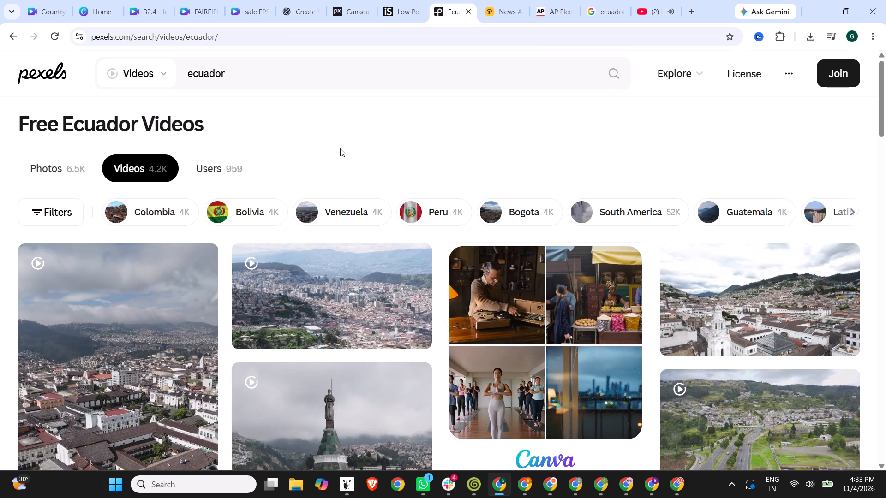
pyautogui.scroll(-3, 340, 148)
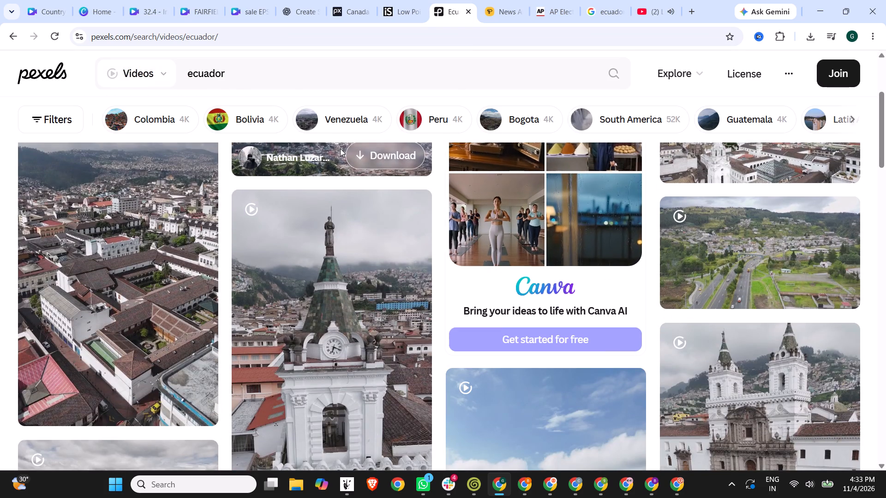
pyautogui.scroll(-6, 300, 231)
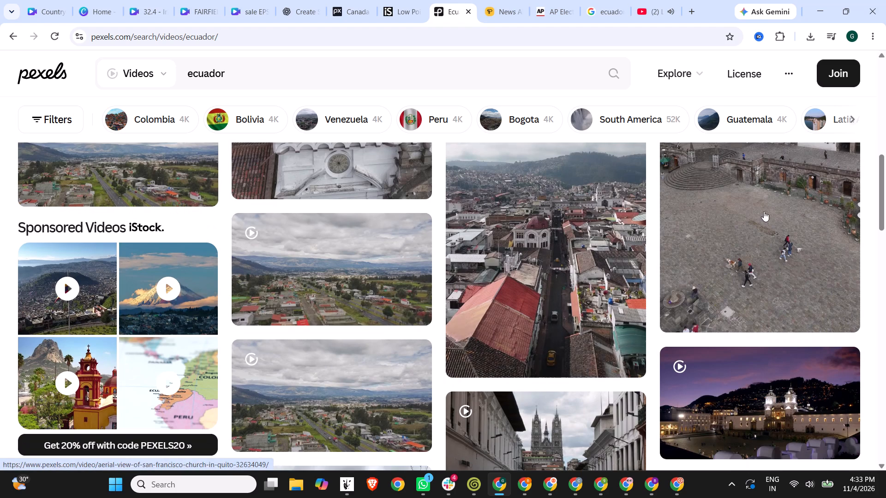
pyautogui.scroll(-5, 766, 211)
pyautogui.scroll(-5, 455, 274)
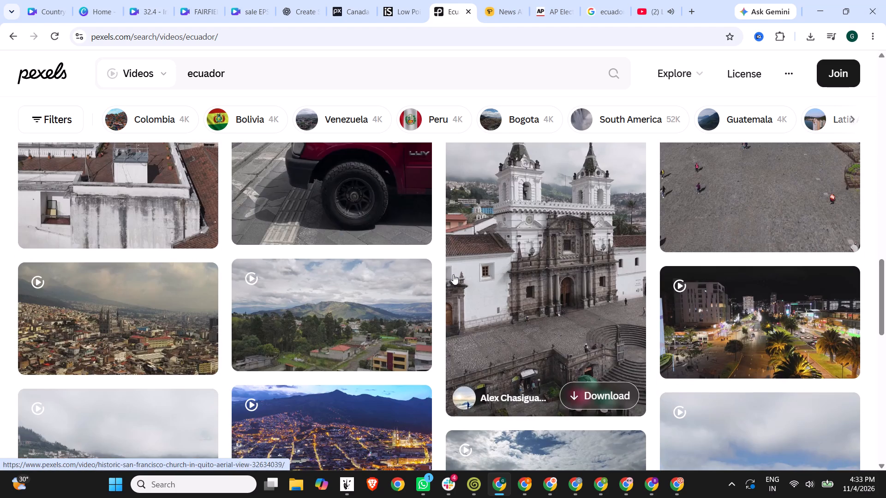
# Search Pexels videos for "ecuador near equator".
pyautogui.click(252, 70)
pyautogui.press('space')
pyautogui.write('near euq')
pyautogui.press('BackSpace')
pyautogui.press('BackSpace')
pyautogui.press('u')
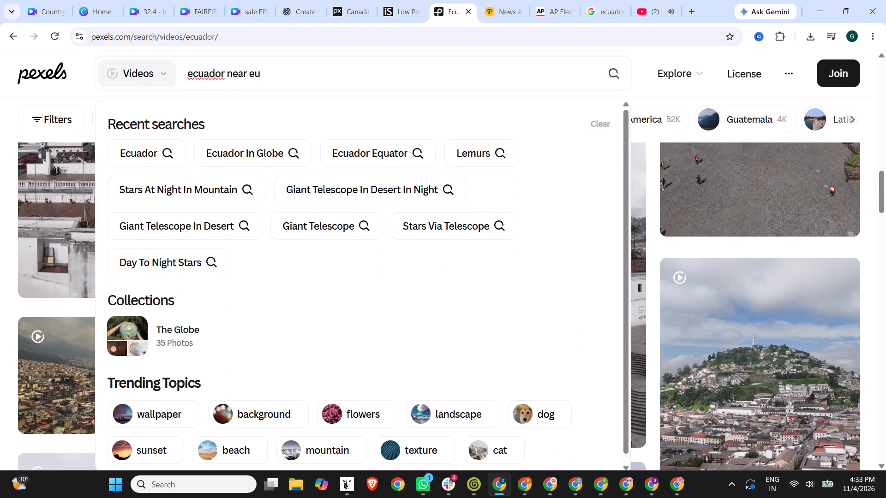
pyautogui.press('BackSpace')
pyautogui.write('quator')
pyautogui.press('Return')
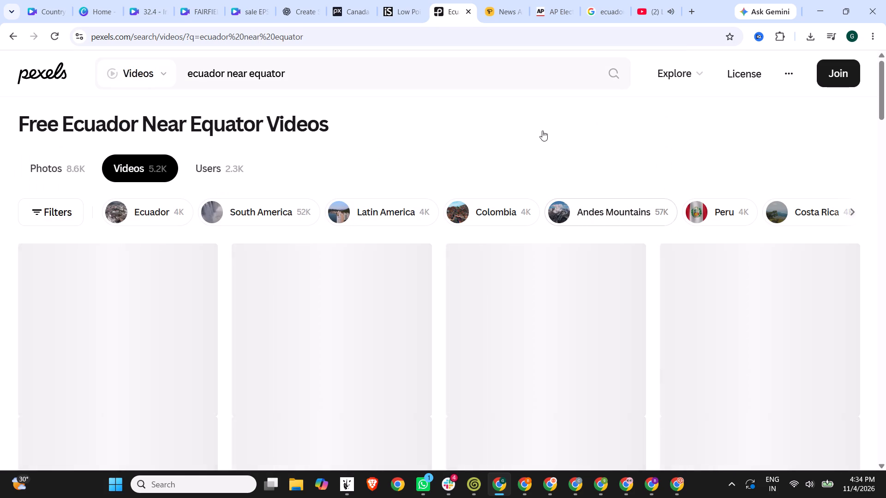
# Look through the "ecuador near equator" results for a clip to use in the Ecuador Short.
pyautogui.scroll(-4, 540, 125)
pyautogui.scroll(3, 818, 219)
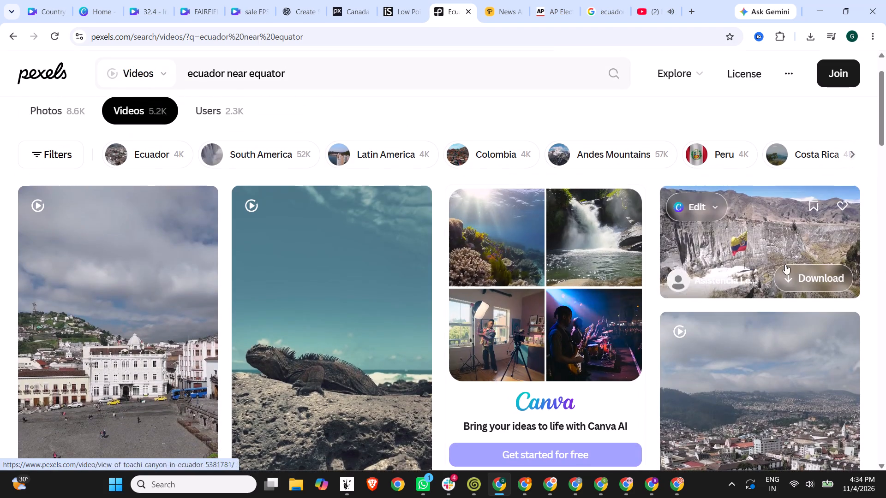
pyautogui.scroll(-5, 752, 237)
pyautogui.scroll(-4, 181, 274)
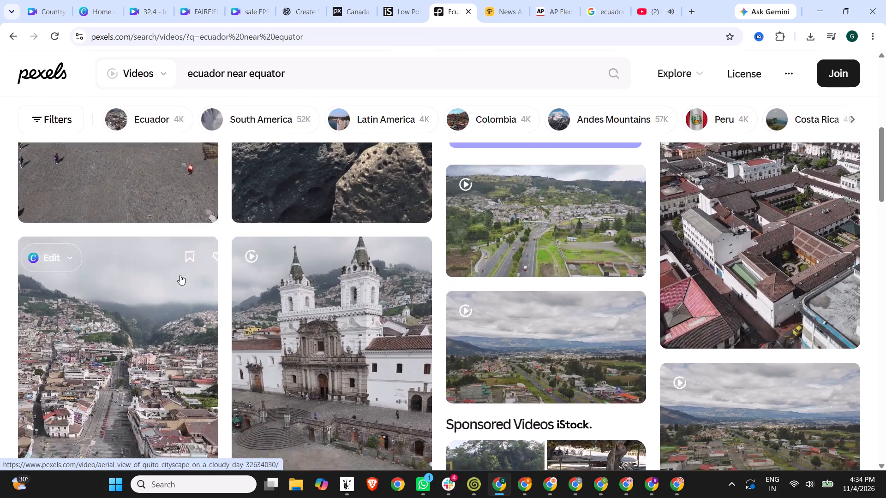
pyautogui.scroll(-5, 168, 261)
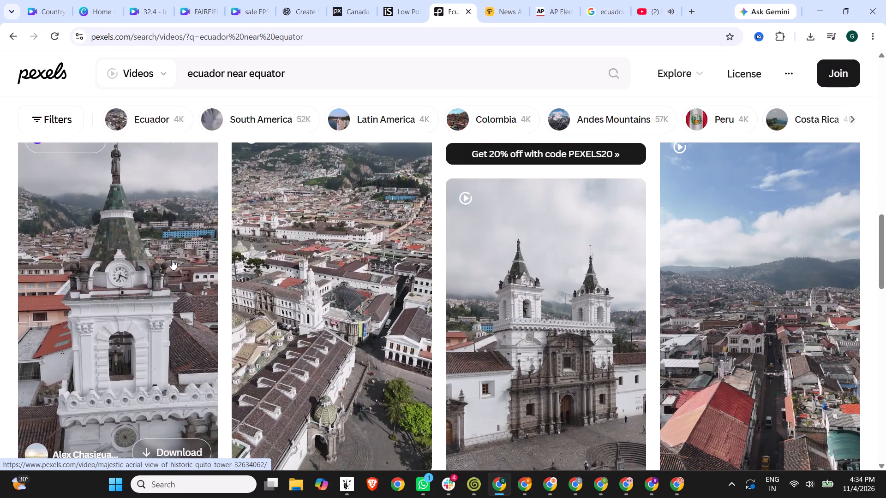
pyautogui.scroll(-4, 326, 241)
pyautogui.scroll(-3, 514, 279)
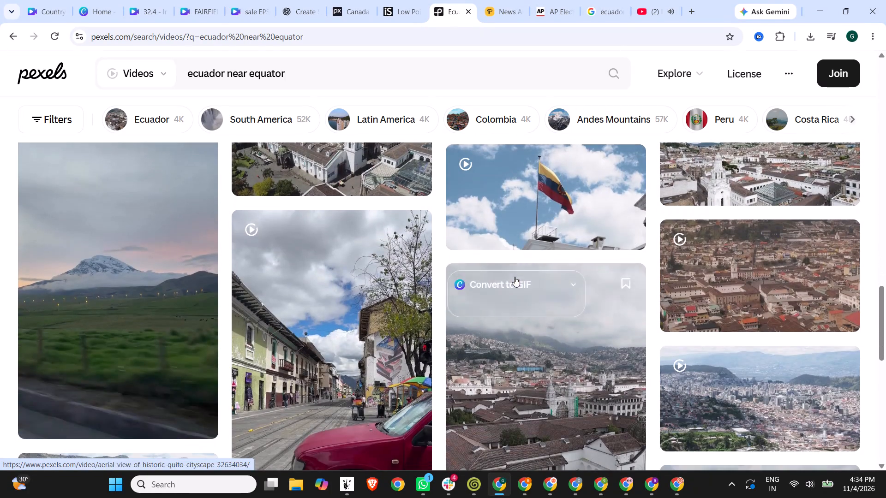
pyautogui.scroll(-3, 180, 281)
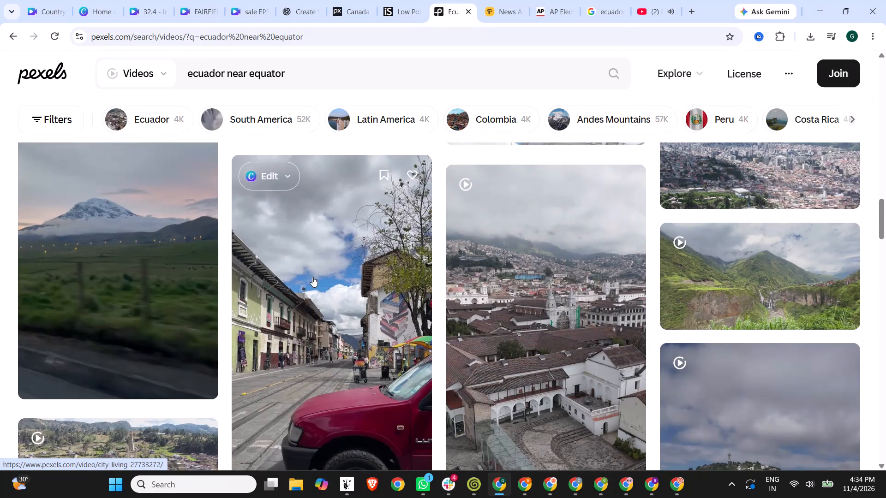
pyautogui.scroll(-2, 651, 271)
pyautogui.scroll(-4, 772, 182)
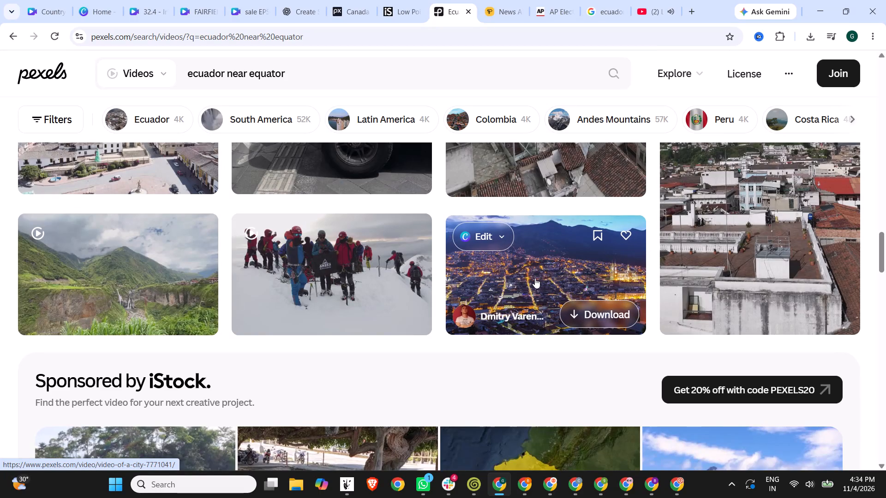
pyautogui.scroll(-7, 535, 278)
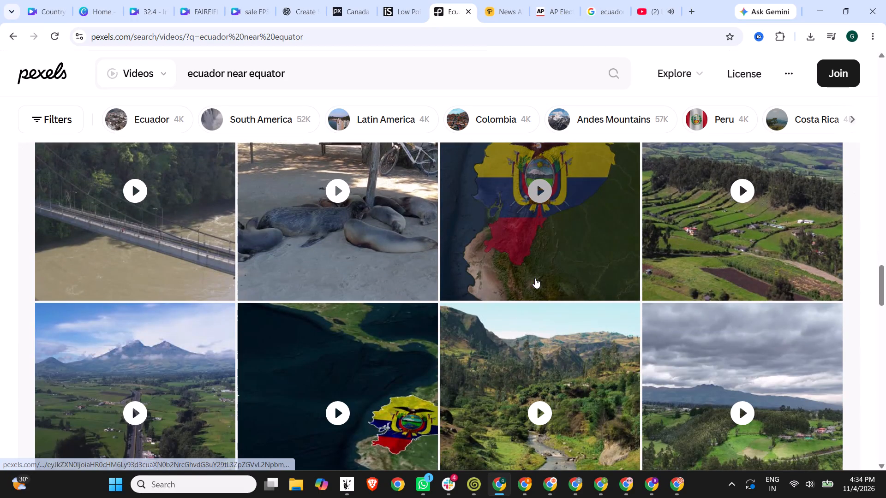
pyautogui.scroll(2, 596, 253)
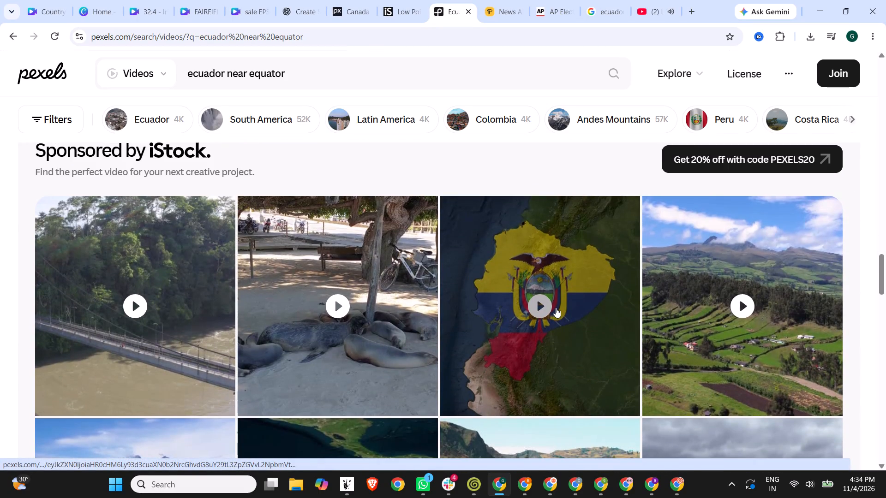
pyautogui.scroll(-8, 556, 308)
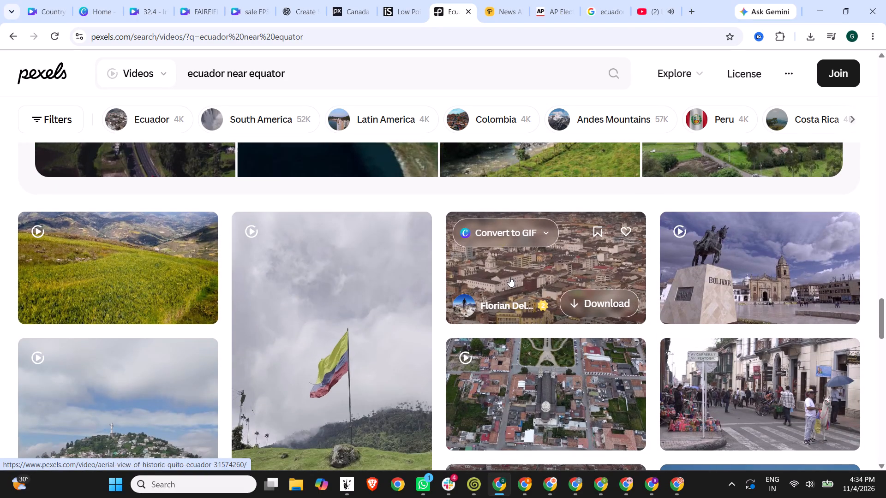
pyautogui.scroll(-1, 509, 277)
pyautogui.scroll(-4, 122, 279)
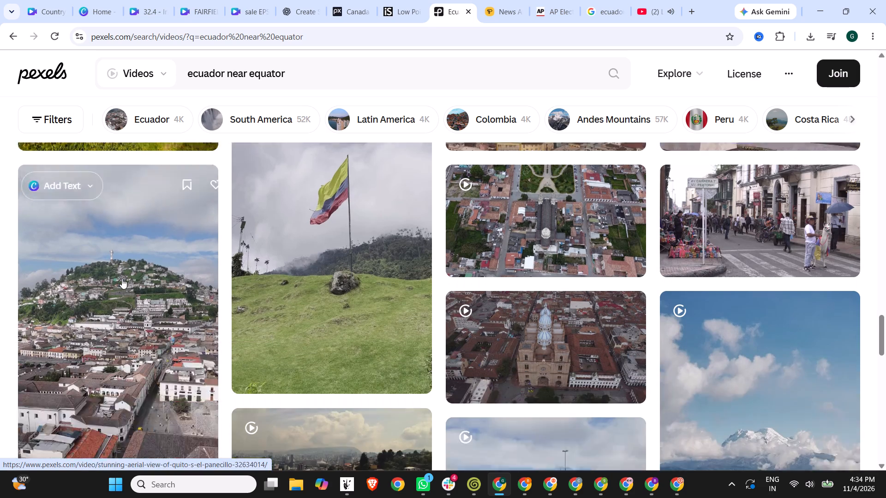
pyautogui.scroll(-3, 166, 267)
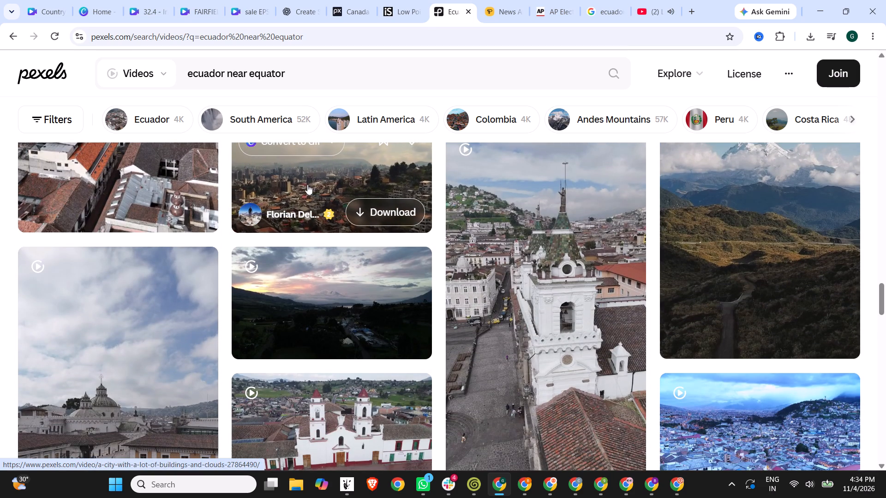
# Open the landscape video of Quito's cityscape beneath dramatic clouds, download it for free and dismiss the thank-you pop-up.
pyautogui.click(307, 184)
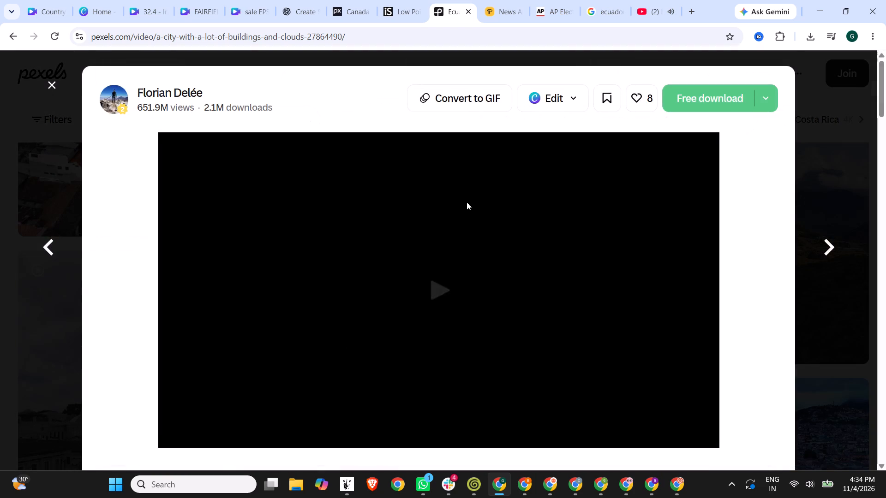
pyautogui.scroll(-4, 467, 202)
pyautogui.scroll(4, 474, 205)
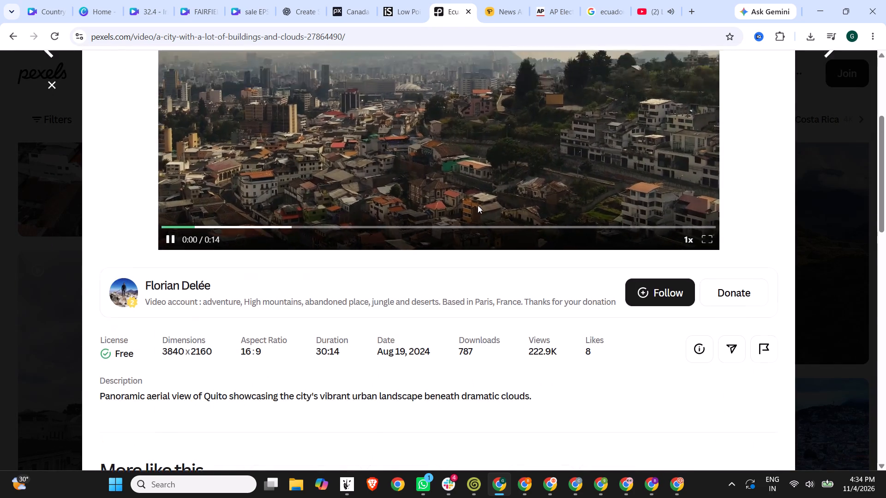
pyautogui.click(714, 95)
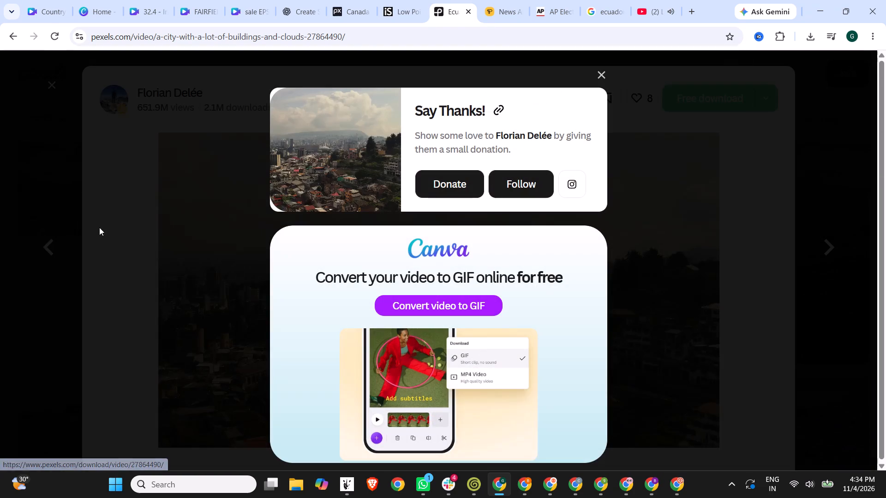
pyautogui.click(597, 75)
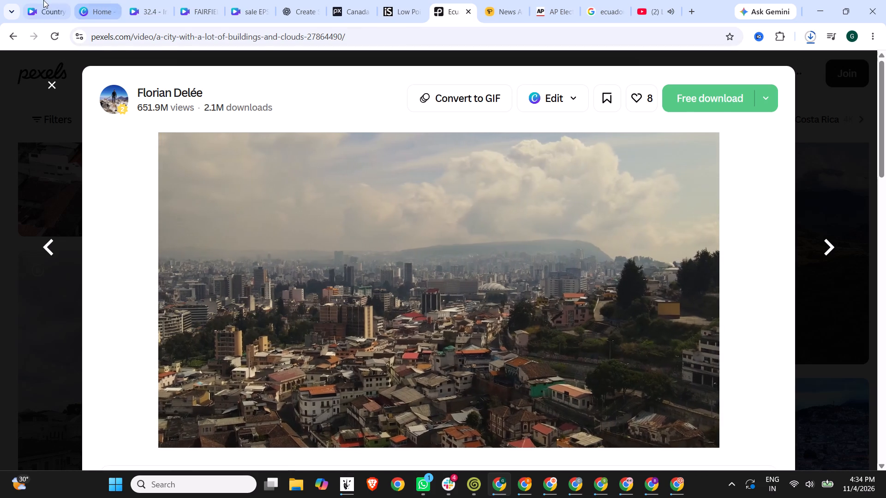
# Switch to the Country Facts design in Canva and upload the downloaded video 12247882_3840_2160_25fps.
pyautogui.click(43, 0)
pyautogui.click(221, 321)
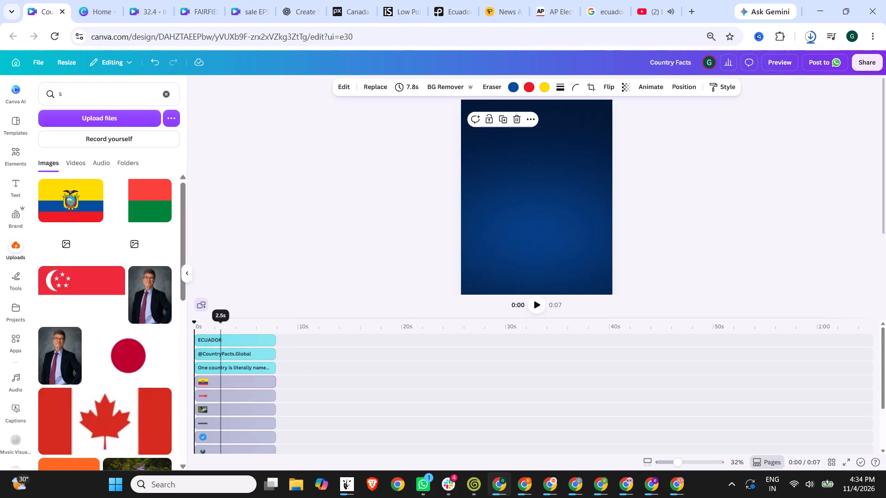
pyautogui.click(127, 120)
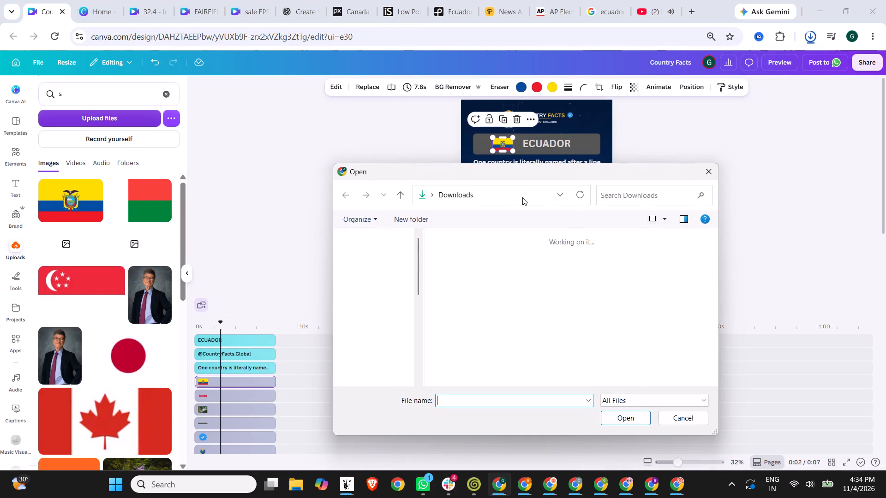
pyautogui.click(709, 175)
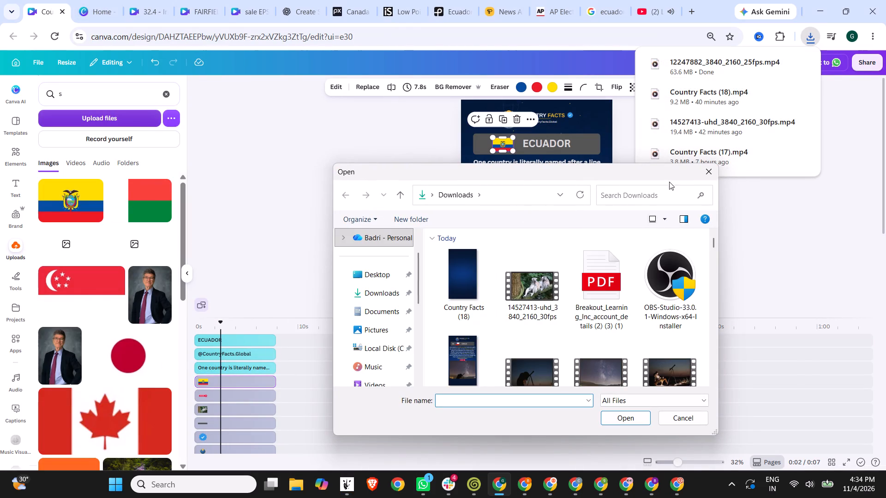
pyautogui.click(122, 123)
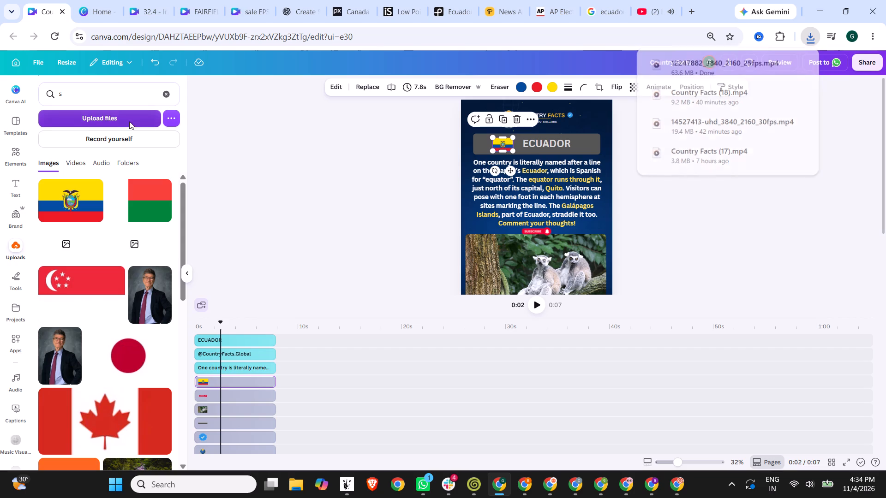
pyautogui.doubleClick(462, 272)
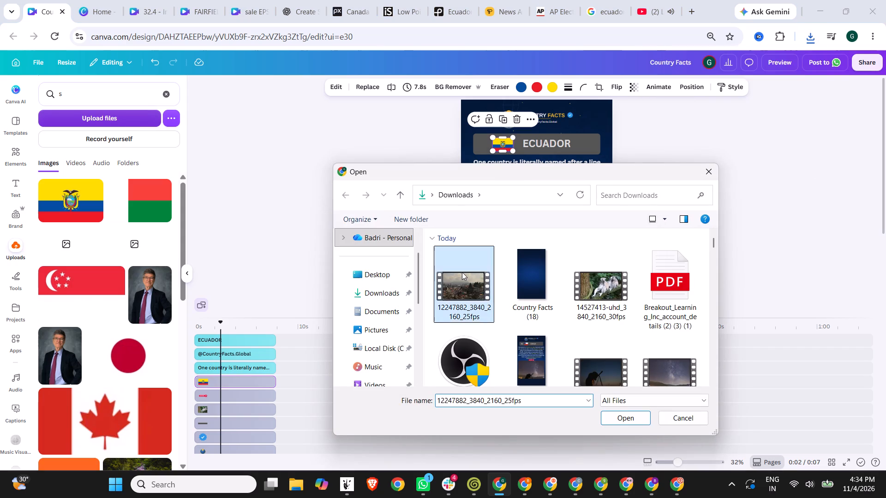
# Replace the lemur footage in the design's frame with the uploaded Quito cityscape clip.
pyautogui.scroll(-1, 676, 207)
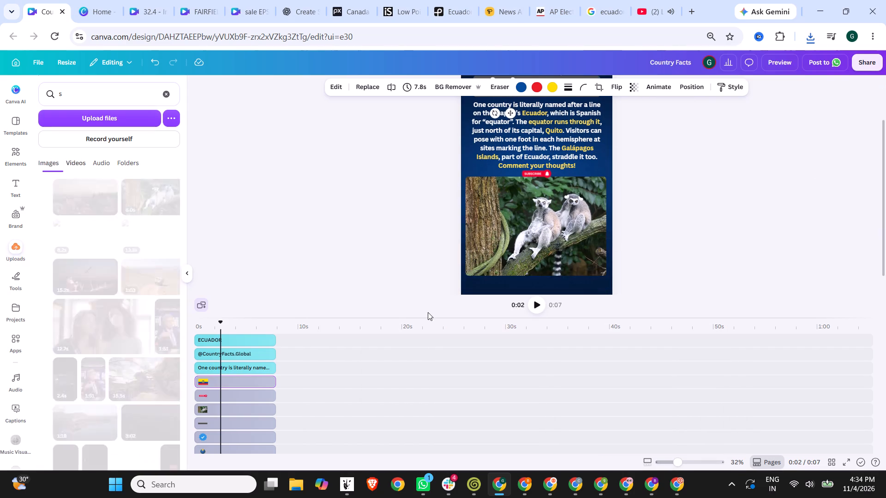
pyautogui.moveTo(74, 200); pyautogui.dragTo(498, 219)
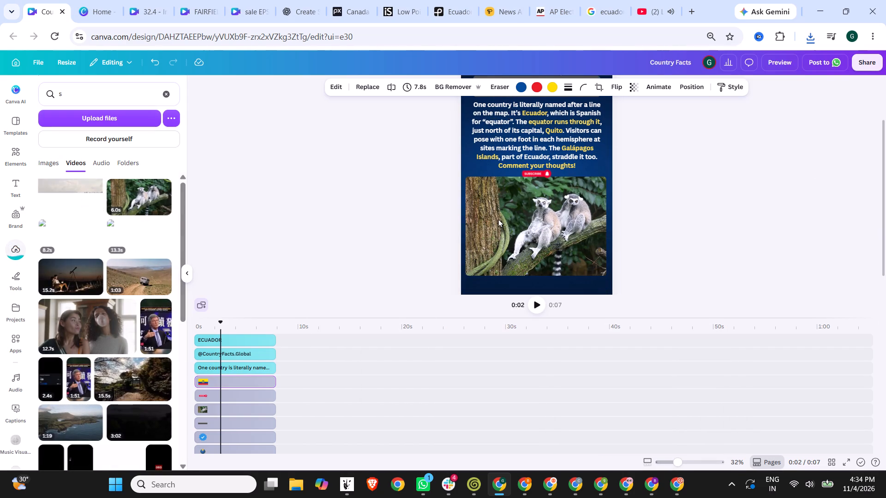
pyautogui.moveTo(498, 219); pyautogui.dragTo(498, 219)
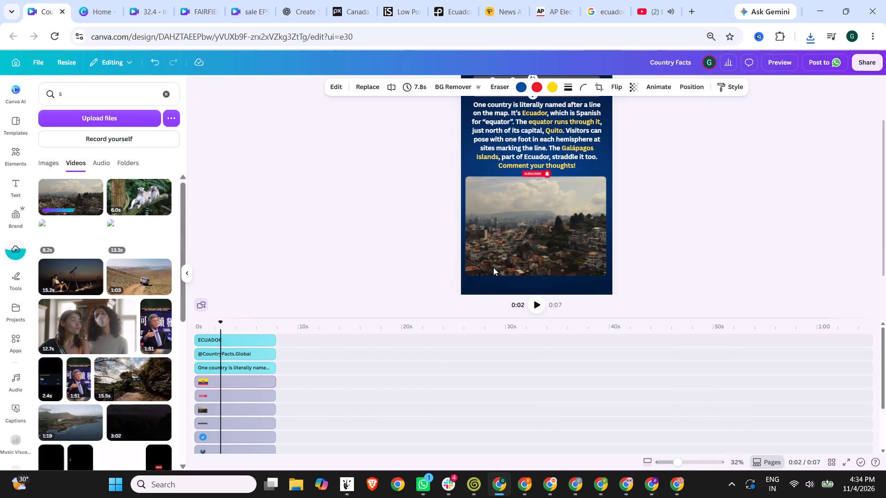
# Switch to the Google Images results and change the search to "ecuador near equator".
pyautogui.click(601, 0)
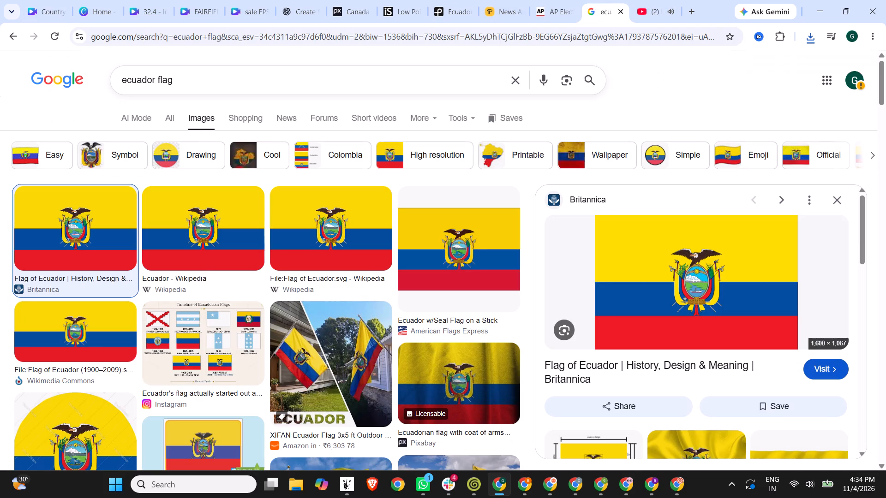
pyautogui.moveTo(202, 86); pyautogui.dragTo(155, 84)
pyautogui.press('space')
pyautogui.write('near euqa')
pyautogui.press('BackSpace')
pyautogui.press('BackSpace')
pyautogui.press('BackSpace')
pyautogui.write('quator')
pyautogui.press('Return')
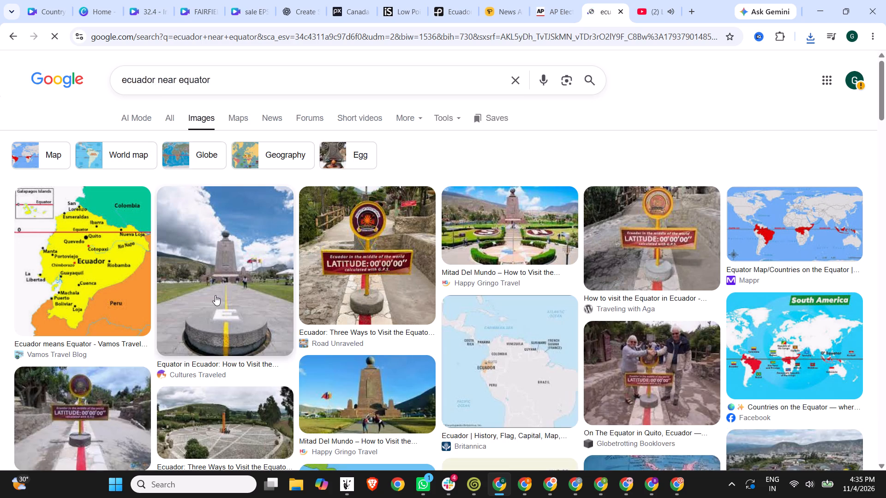
# Look through the image results and copy Road Unraveled's picture of the "LATITUDE: 00°00'00''" equator sign.
pyautogui.click(240, 308)
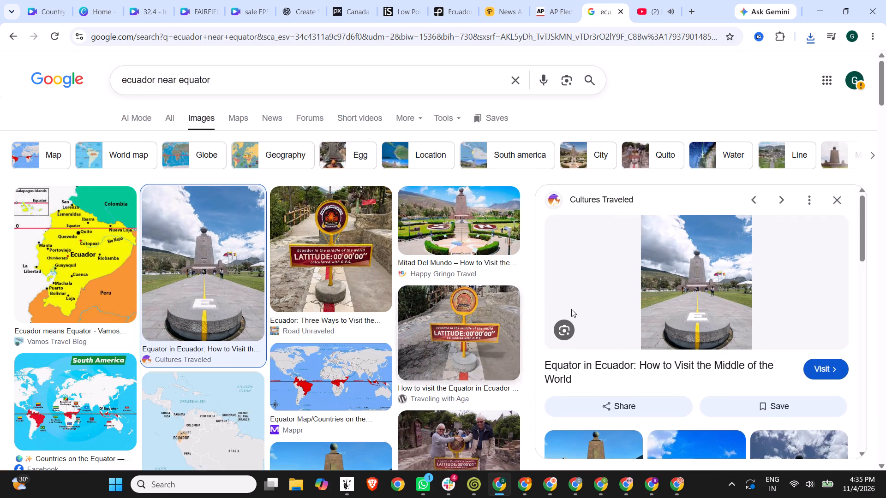
pyautogui.scroll(-2, 685, 281)
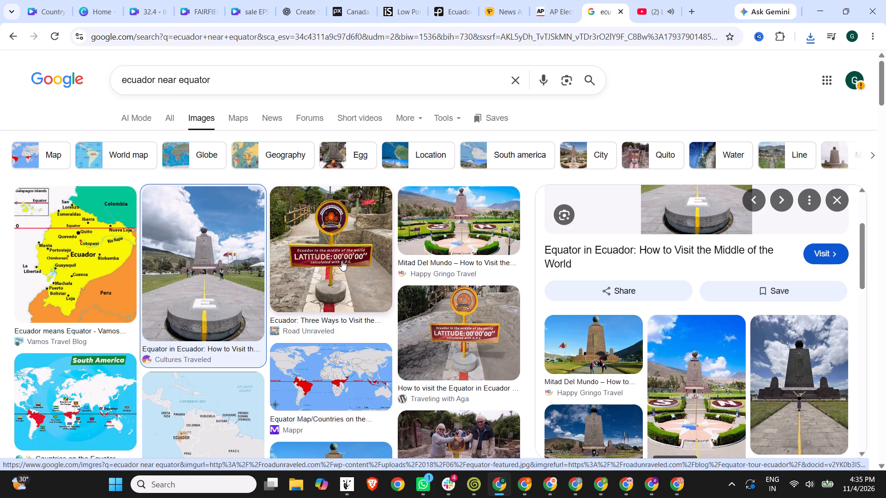
pyautogui.scroll(-3, 341, 261)
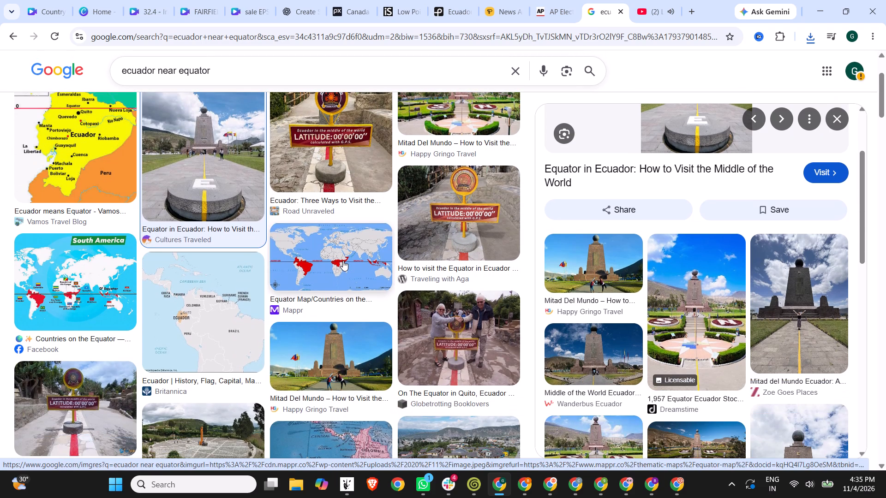
pyautogui.scroll(-2, 343, 261)
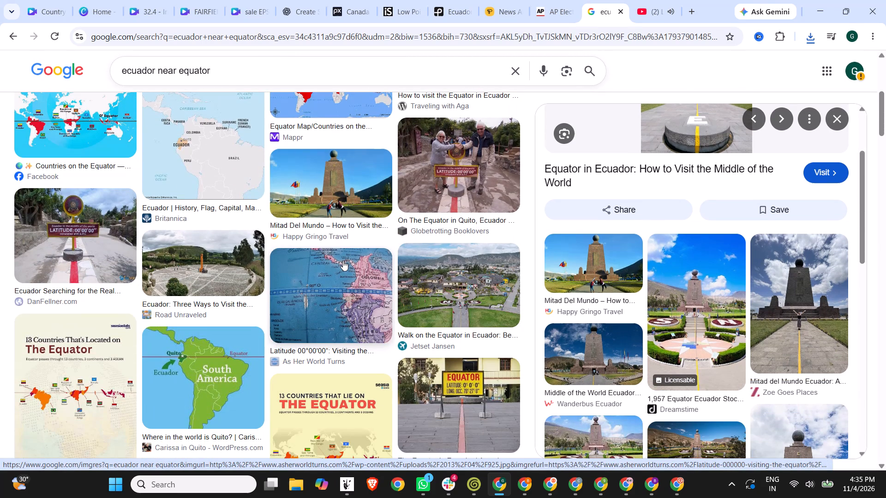
pyautogui.scroll(2, 343, 261)
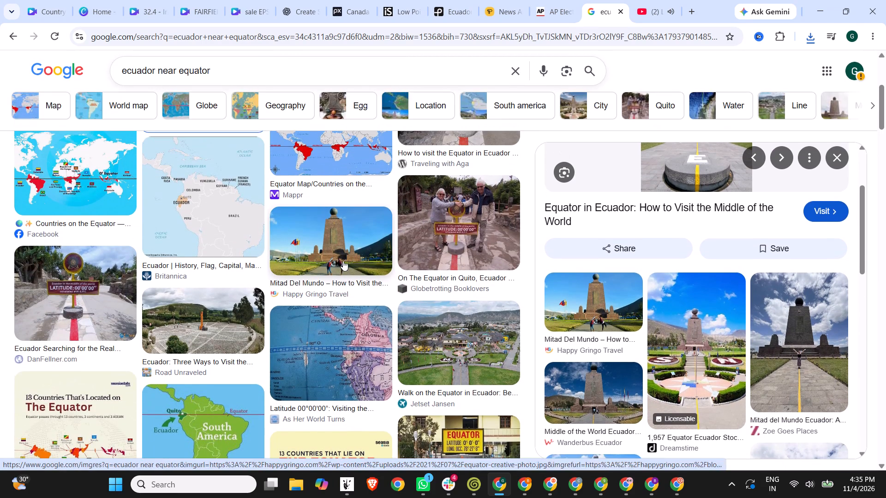
pyautogui.scroll(3, 360, 221)
pyautogui.click(349, 188)
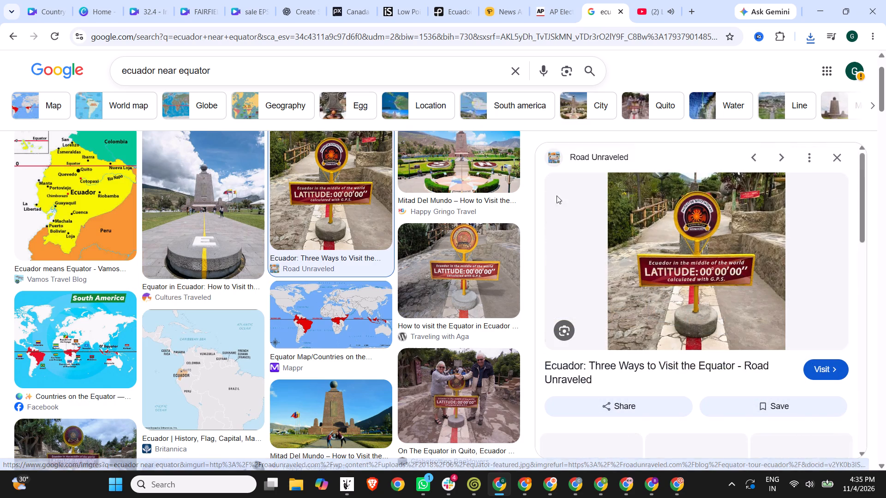
pyautogui.rightClick(699, 235)
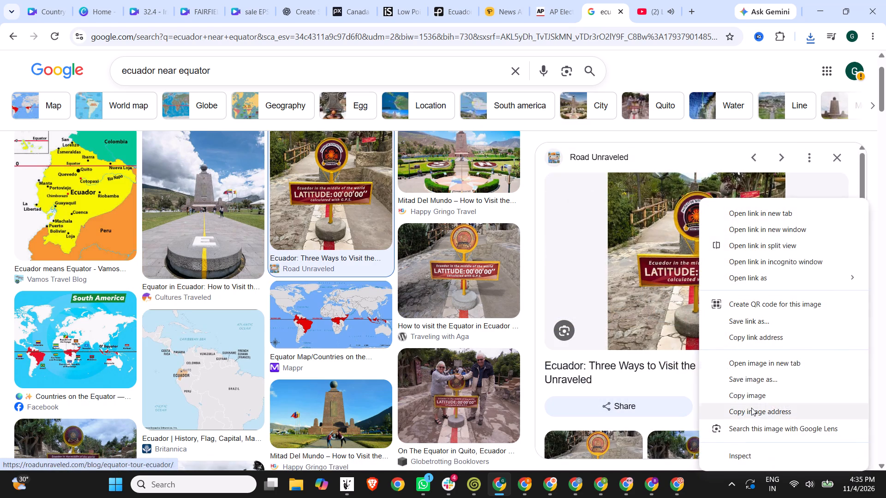
pyautogui.click(754, 390)
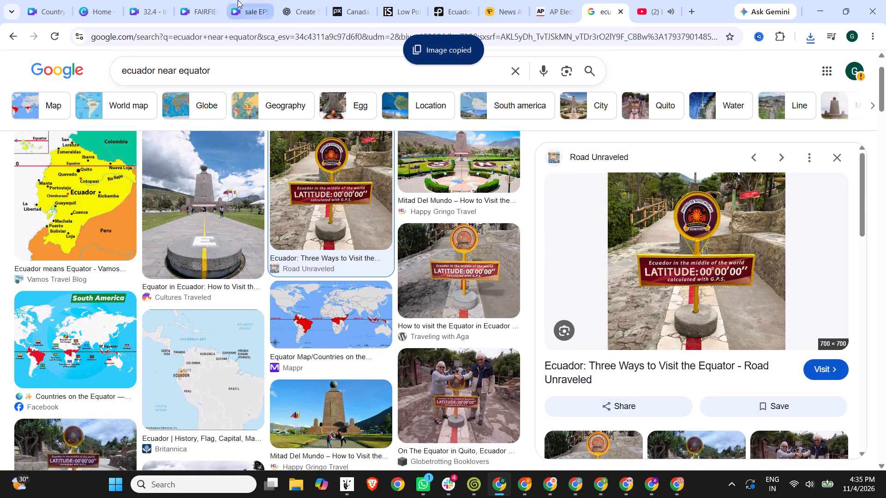
# Return to the Country Facts design in Canva and paste the copied equator sign picture.
pyautogui.click(65, 0)
pyautogui.hotkey('ctrl', 'v')
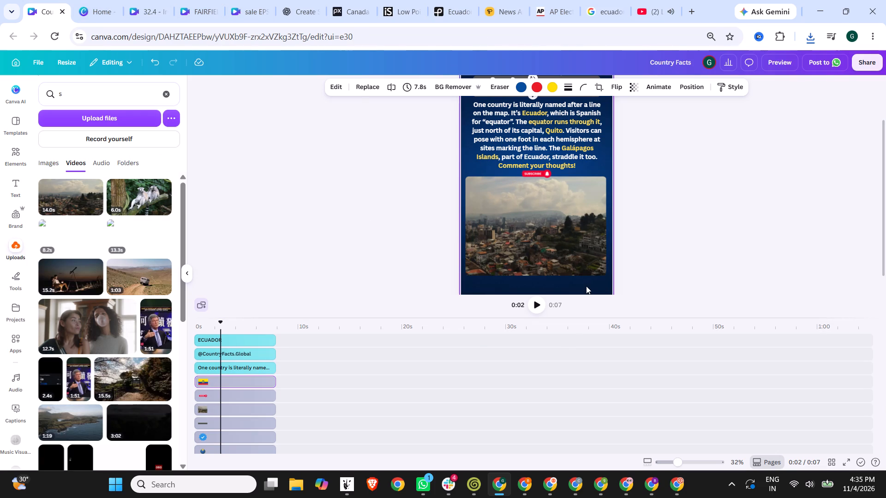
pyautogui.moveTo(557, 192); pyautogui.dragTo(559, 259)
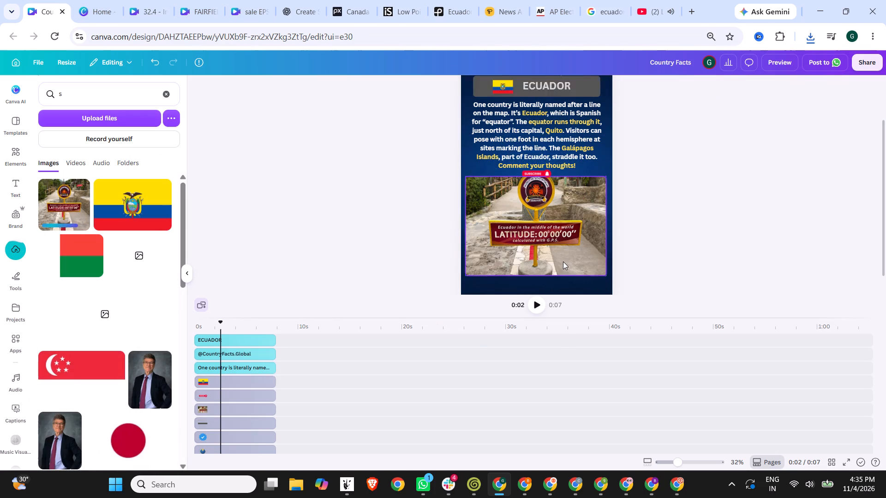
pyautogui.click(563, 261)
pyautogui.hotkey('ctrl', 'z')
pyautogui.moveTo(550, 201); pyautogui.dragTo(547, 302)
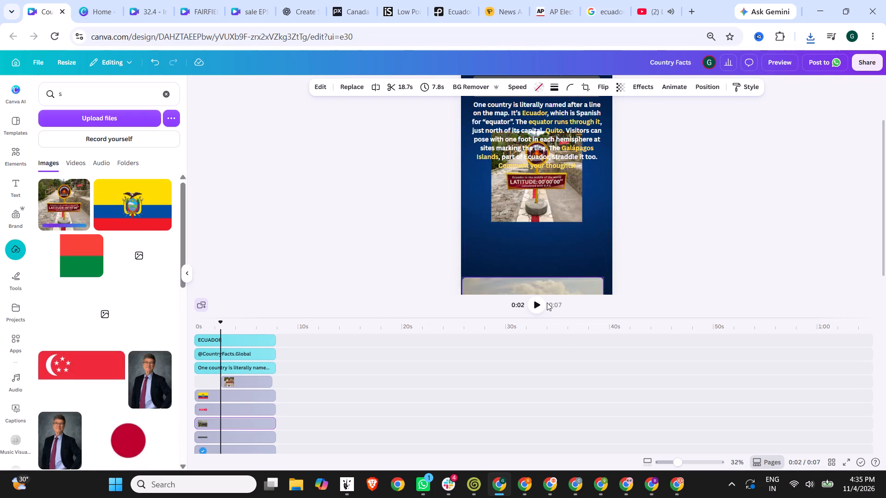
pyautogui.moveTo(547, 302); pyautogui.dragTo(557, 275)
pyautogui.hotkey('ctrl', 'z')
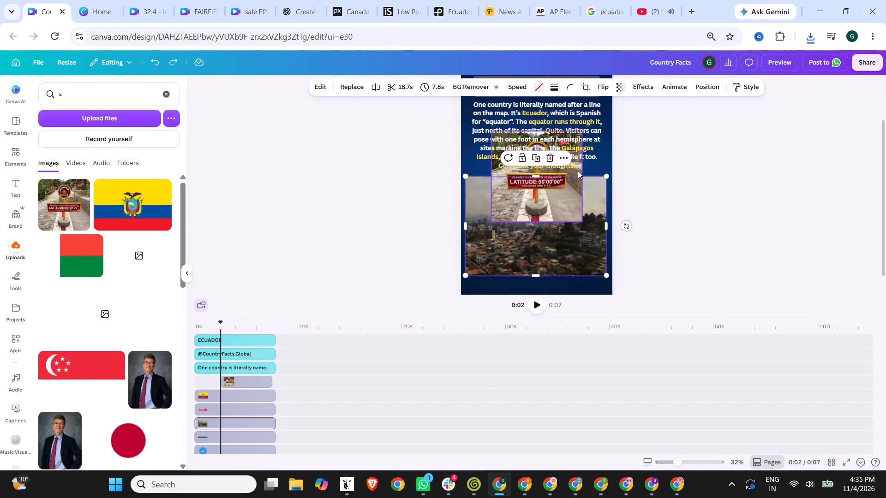
# Move the pasted equator sign picture down over the Quito clip without filling its frame, and enlarge it.
pyautogui.click(578, 171)
pyautogui.moveTo(578, 169); pyautogui.dragTo(582, 271)
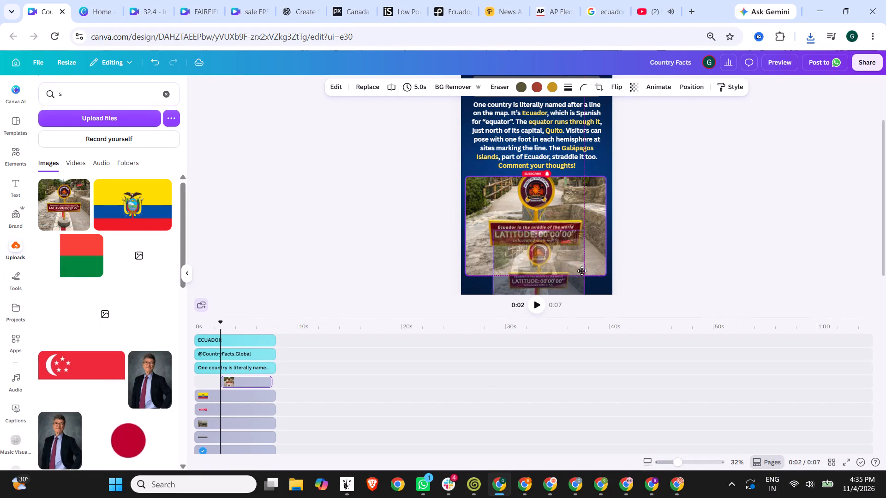
pyautogui.moveTo(582, 271); pyautogui.dragTo(582, 280)
pyautogui.moveTo(585, 242); pyautogui.dragTo(594, 194)
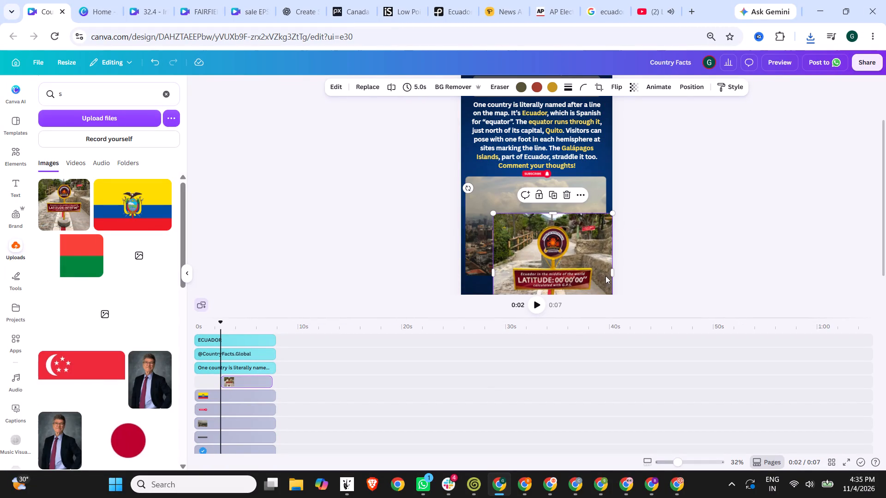
pyautogui.moveTo(600, 283); pyautogui.dragTo(588, 277)
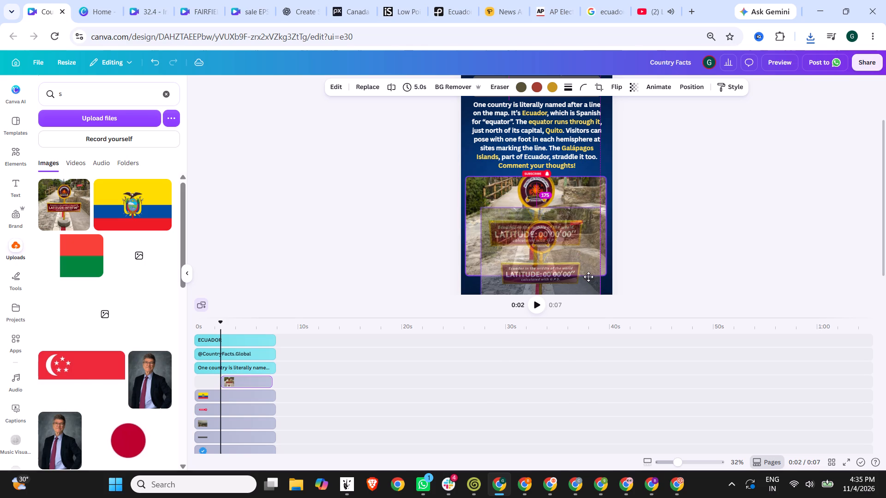
pyautogui.moveTo(588, 277); pyautogui.dragTo(585, 280)
# Remove the background from the equator sign picture.
pyautogui.click(455, 80)
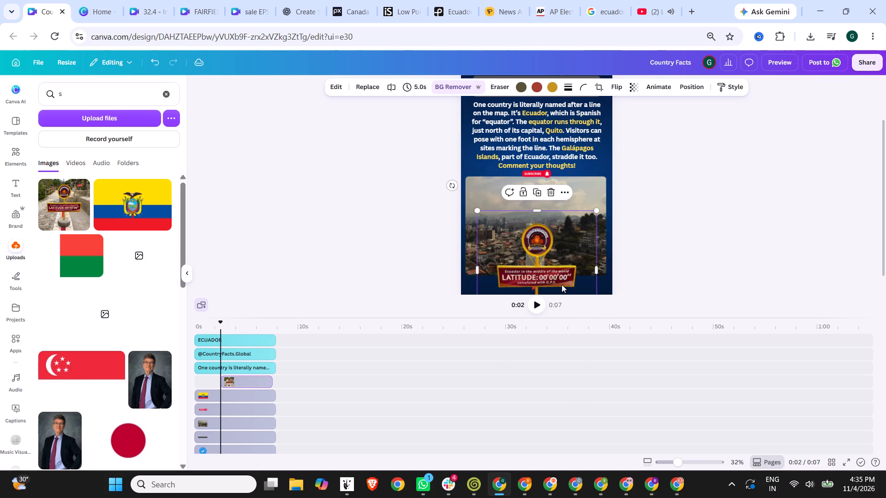
# Move the sign cutout toward the page's right edge and raise its timeline track above the fact text.
pyautogui.moveTo(561, 284); pyautogui.dragTo(563, 283)
pyautogui.moveTo(563, 283); pyautogui.dragTo(571, 264)
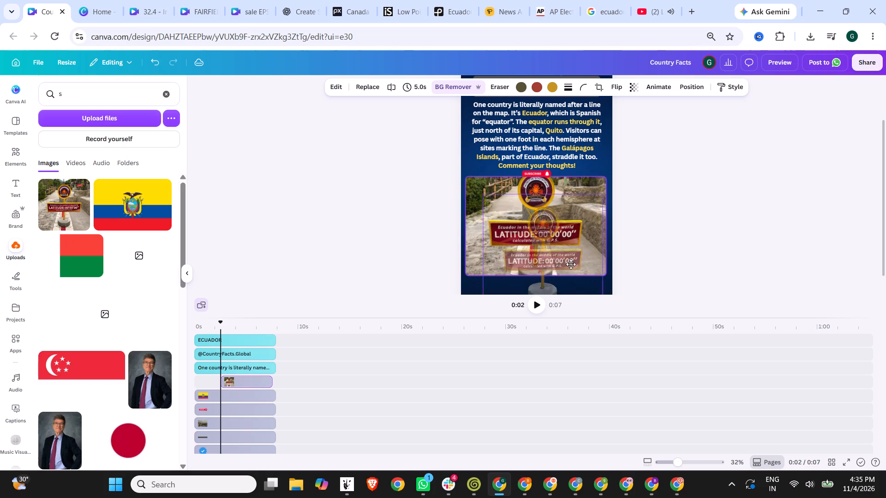
pyautogui.moveTo(571, 264); pyautogui.dragTo(612, 253)
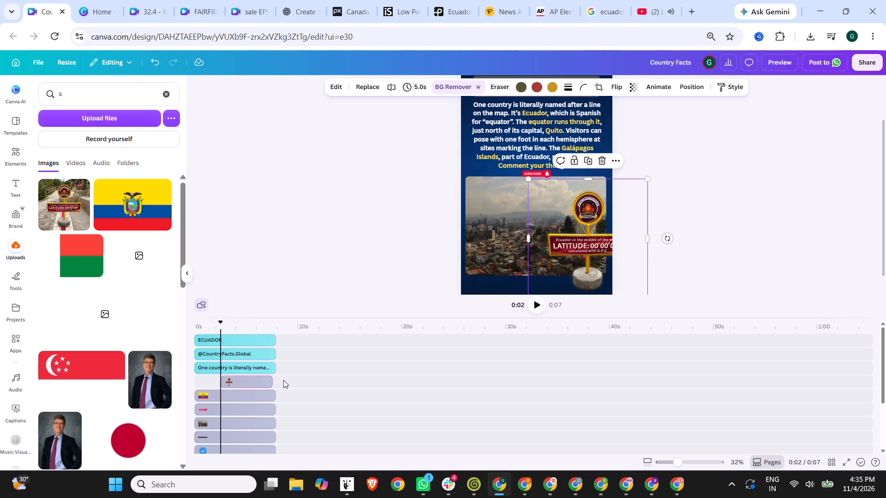
pyautogui.moveTo(241, 379); pyautogui.dragTo(243, 362)
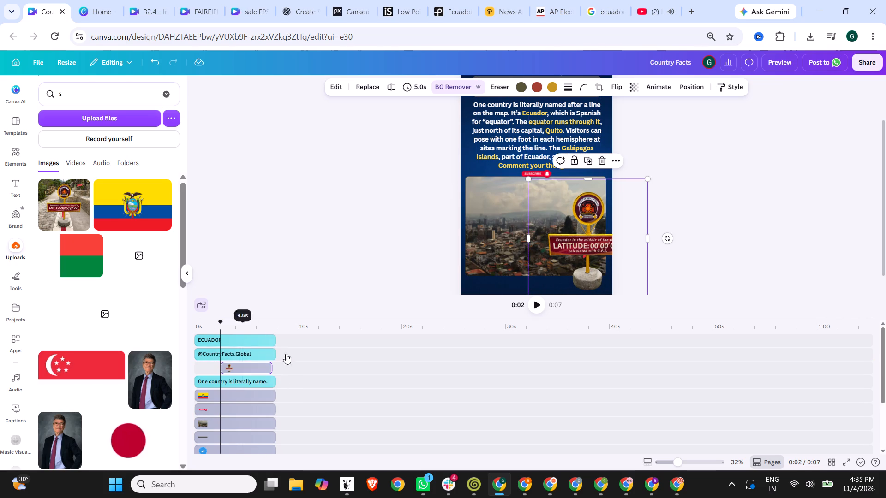
# Center the sign cutout over the Quito clip with its stone base overlapping the clip's bottom edge, then deselect it.
pyautogui.moveTo(588, 281); pyautogui.dragTo(534, 285)
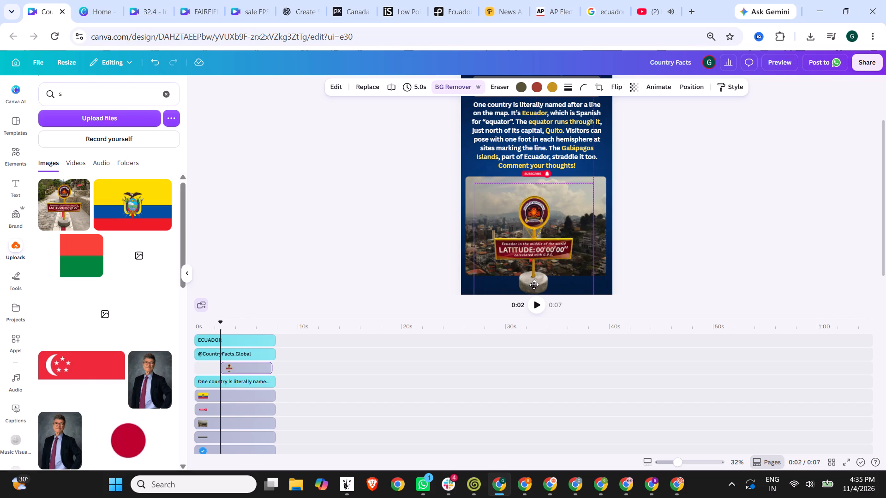
pyautogui.moveTo(534, 285); pyautogui.dragTo(535, 285)
pyautogui.click(682, 258)
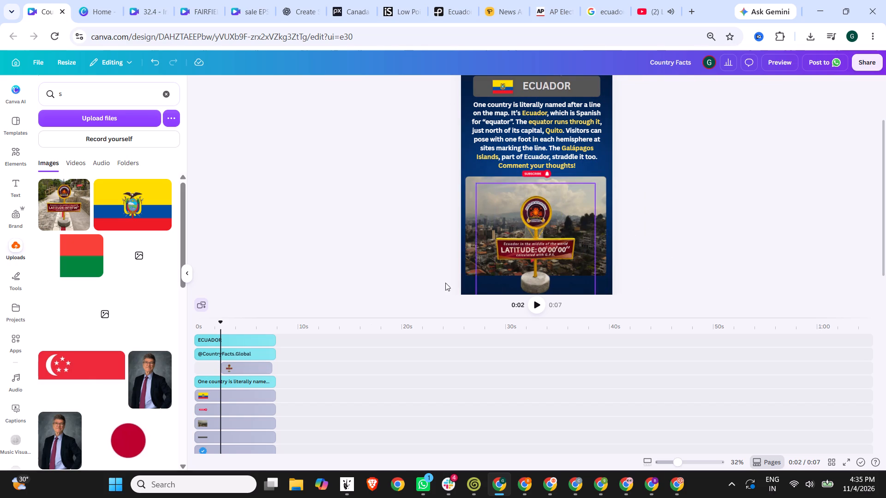
# Extend the sign cutout's timeline track at both ends to start at 0 s and last 7.8 s.
pyautogui.moveTo(222, 366); pyautogui.dragTo(205, 366)
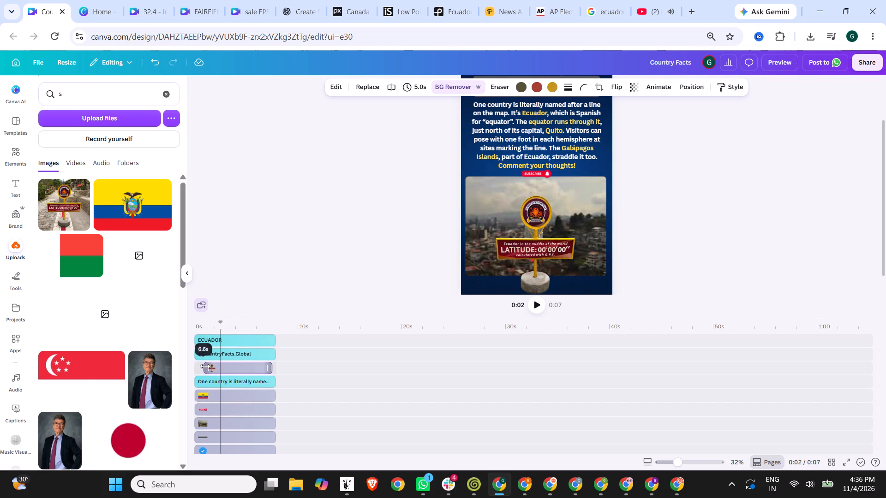
pyautogui.moveTo(205, 366); pyautogui.dragTo(198, 366)
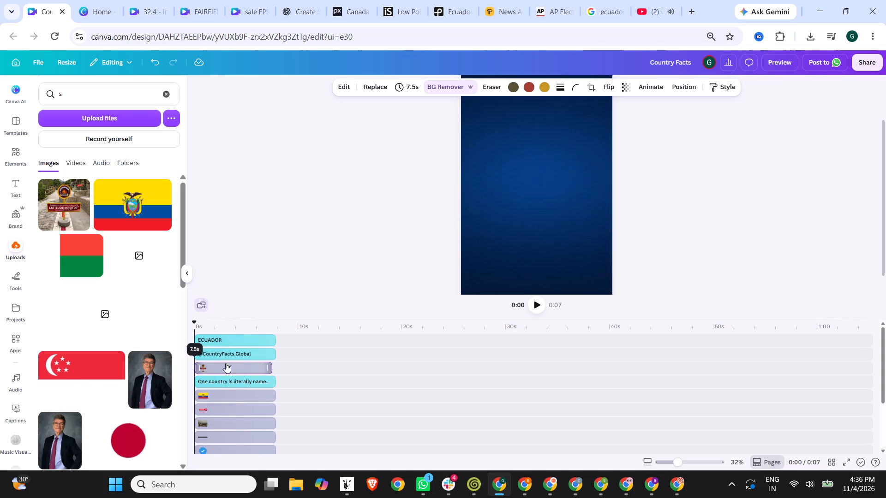
pyautogui.moveTo(271, 363); pyautogui.dragTo(275, 363)
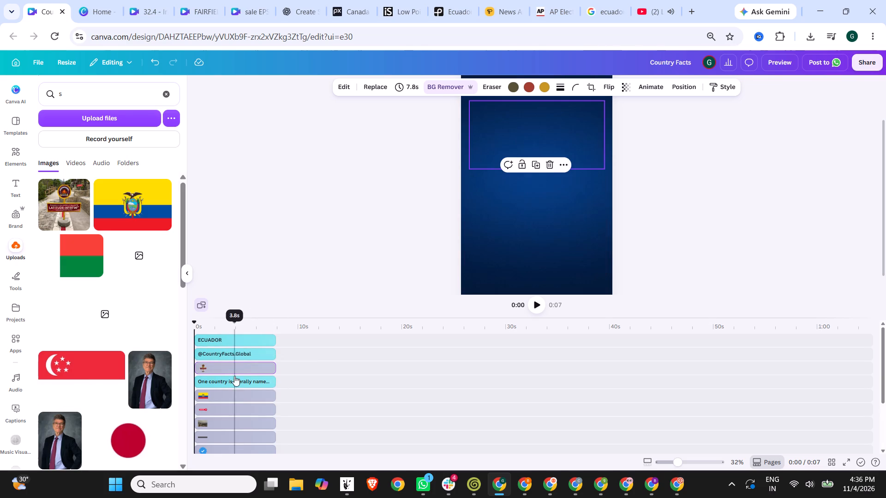
# Apply the Baseline animation to the equator sign cutout.
pyautogui.click(233, 368)
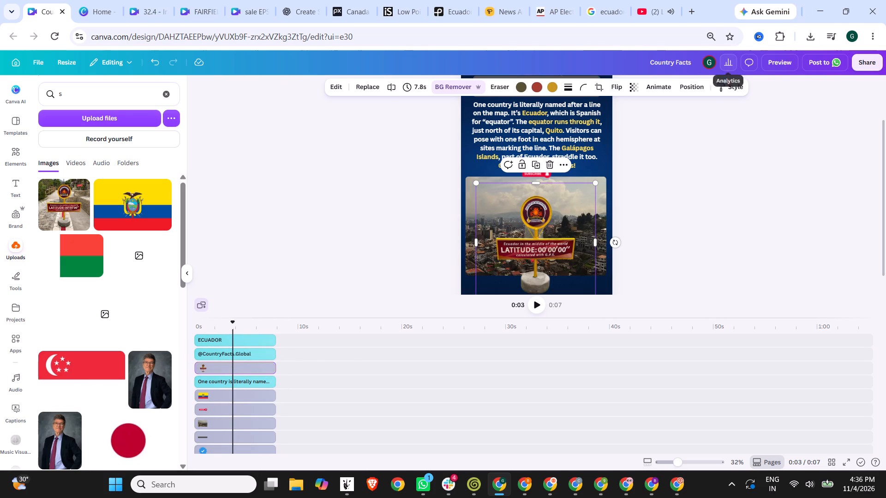
pyautogui.click(657, 86)
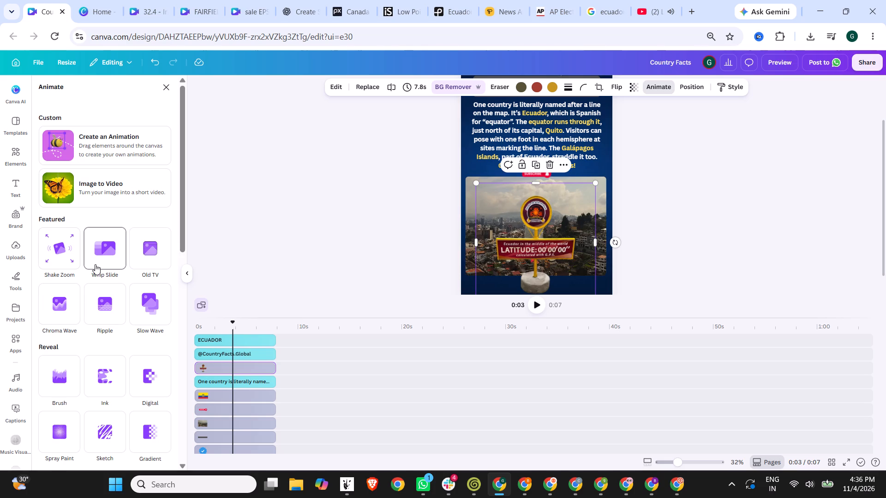
pyautogui.scroll(-1, 95, 264)
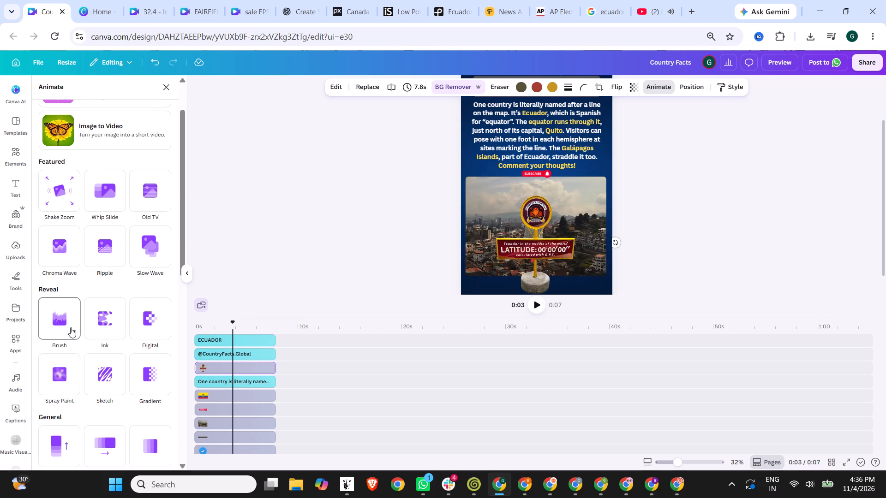
pyautogui.scroll(-1, 92, 342)
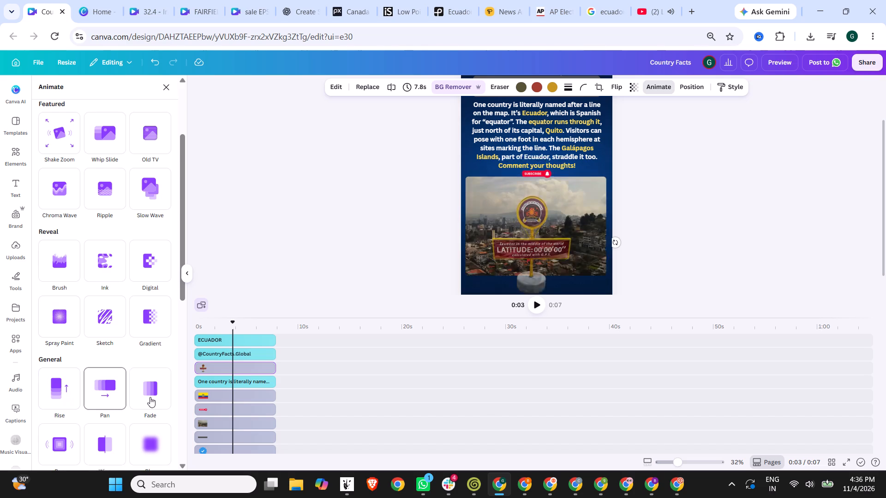
pyautogui.scroll(-2, 154, 397)
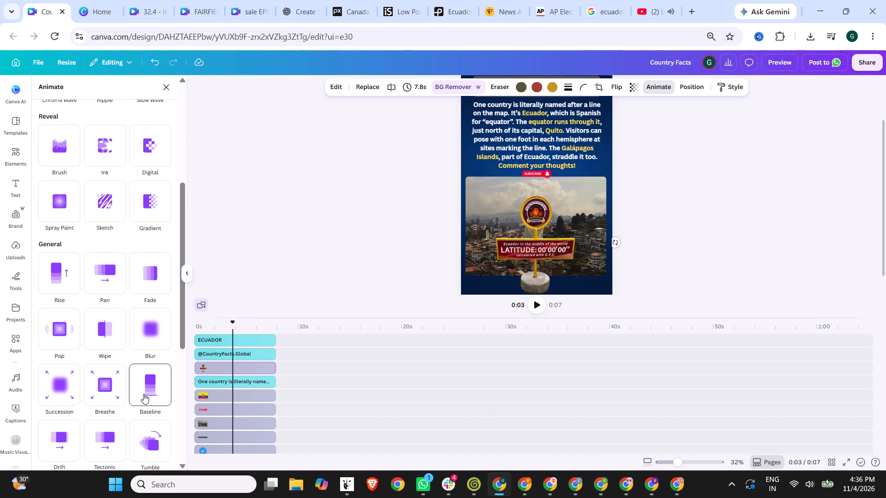
pyautogui.click(144, 394)
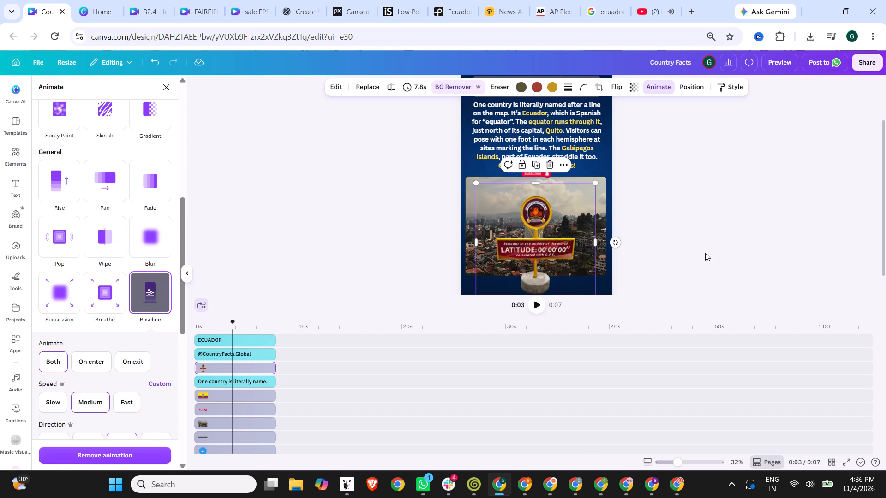
pyautogui.click(705, 253)
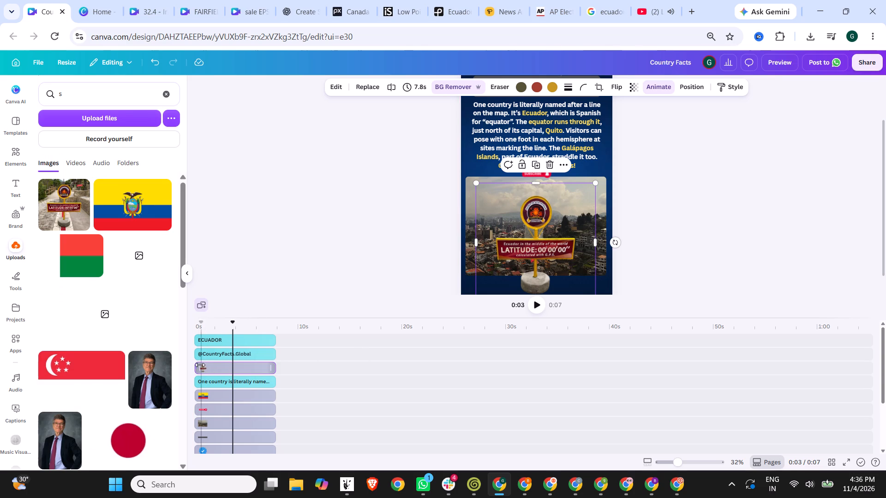
# Trim the start of the sign cutout's timeline track so it lasts 6.7 s, and preview the video.
pyautogui.moveTo(198, 365); pyautogui.dragTo(210, 365)
pyautogui.click(784, 64)
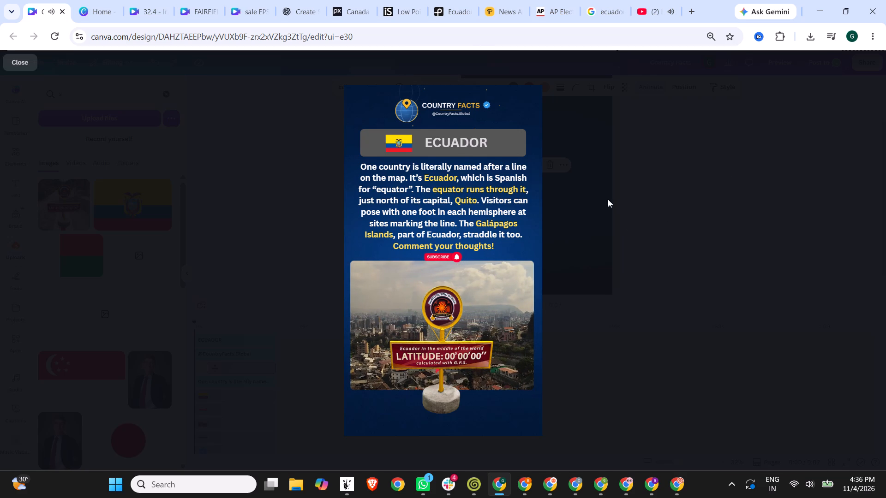
pyautogui.press('Escape')
# Using Magic Eraser on the sign cutout with brush size 16, mark the leftover grey stone outside the left brace below the round emblem.
pyautogui.click(235, 329)
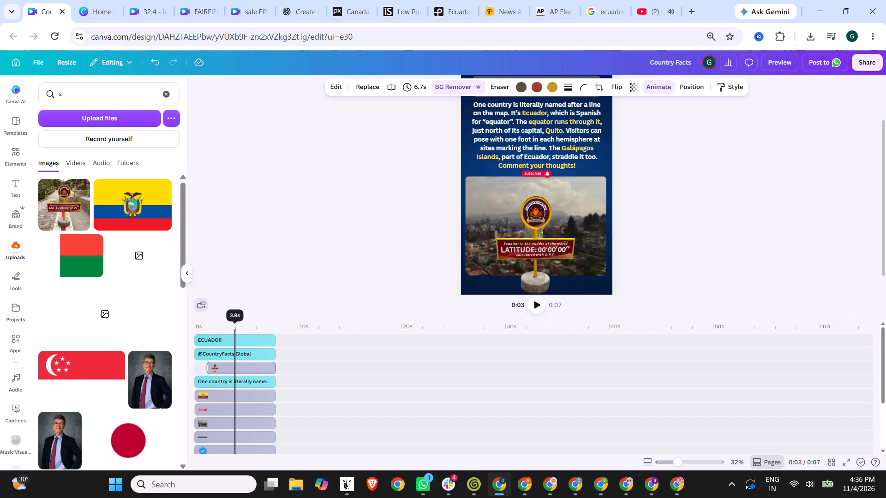
pyautogui.keyDown('ctrl'); pyautogui.scroll(3, 632, 195); pyautogui.keyUp('ctrl')
pyautogui.scroll(-3, 634, 213)
pyautogui.keyDown('ctrl'); pyautogui.scroll(1, 554, 211); pyautogui.keyUp('ctrl')
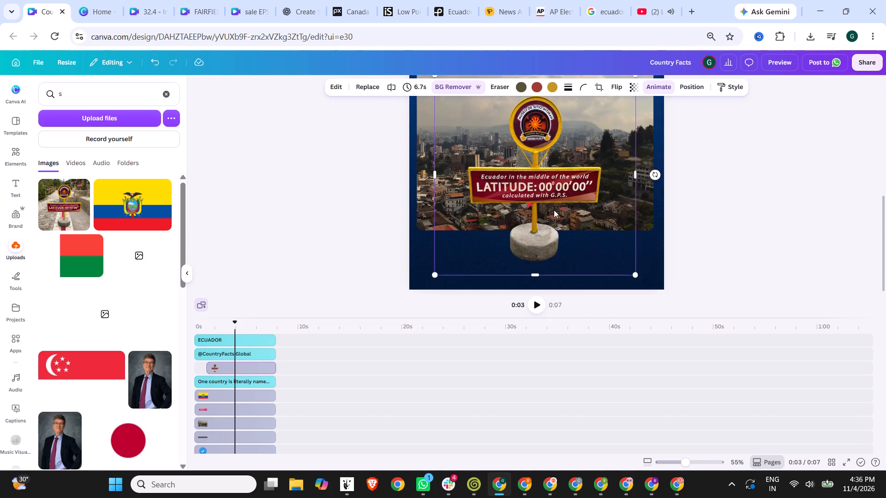
pyautogui.keyDown('ctrl'); pyautogui.scroll(7, 554, 210); pyautogui.keyUp('ctrl')
pyautogui.scroll(-1, 566, 163)
pyautogui.scroll(3, 569, 170)
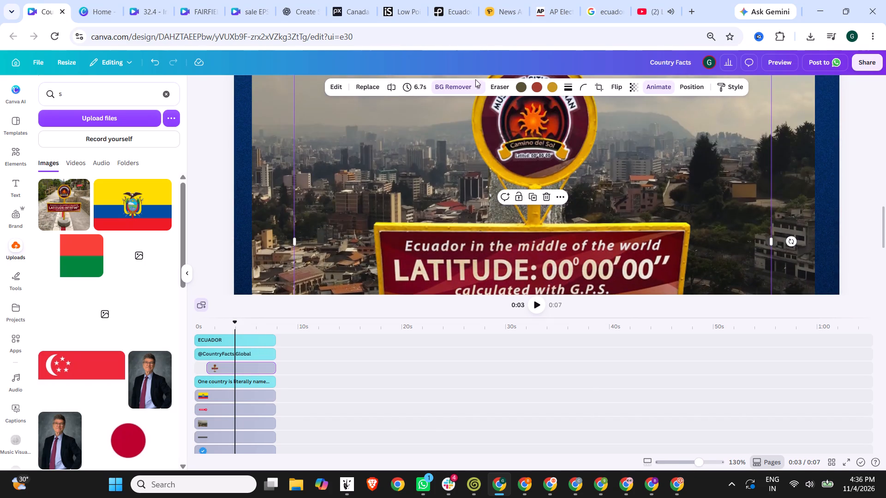
pyautogui.click(493, 85)
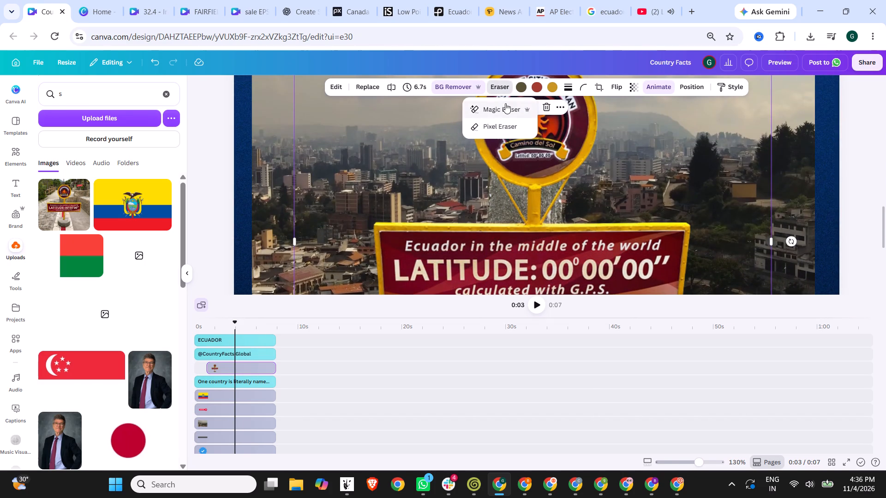
pyautogui.click(505, 103)
pyautogui.keyDown('ctrl'); pyautogui.scroll(5, 534, 222); pyautogui.keyUp('ctrl')
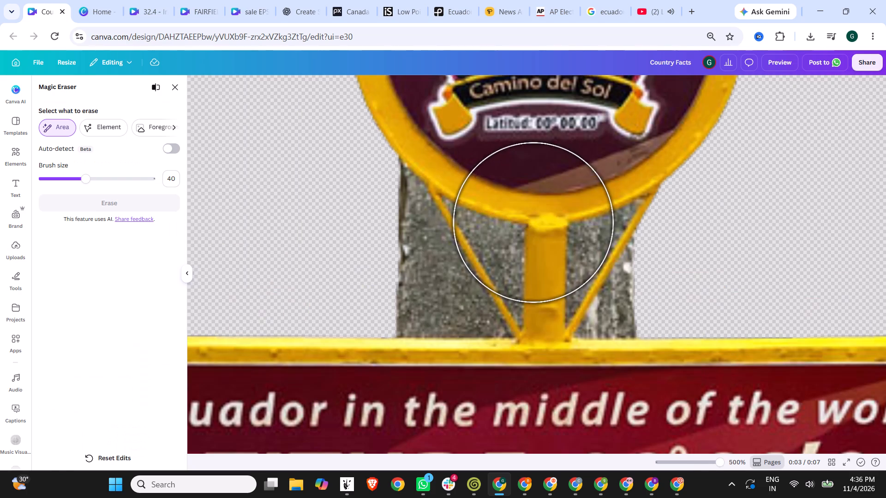
pyautogui.moveTo(86, 176); pyautogui.dragTo(60, 176)
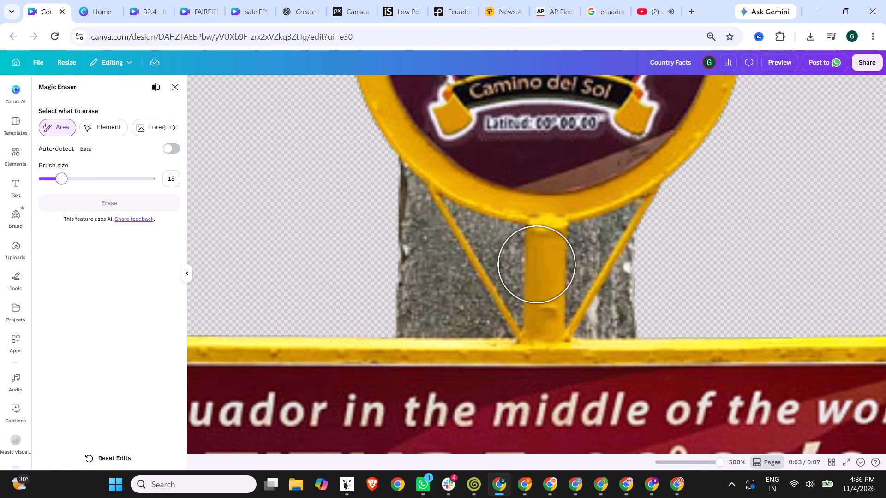
pyautogui.moveTo(60, 176); pyautogui.dragTo(59, 176)
pyautogui.moveTo(403, 277); pyautogui.dragTo(393, 207)
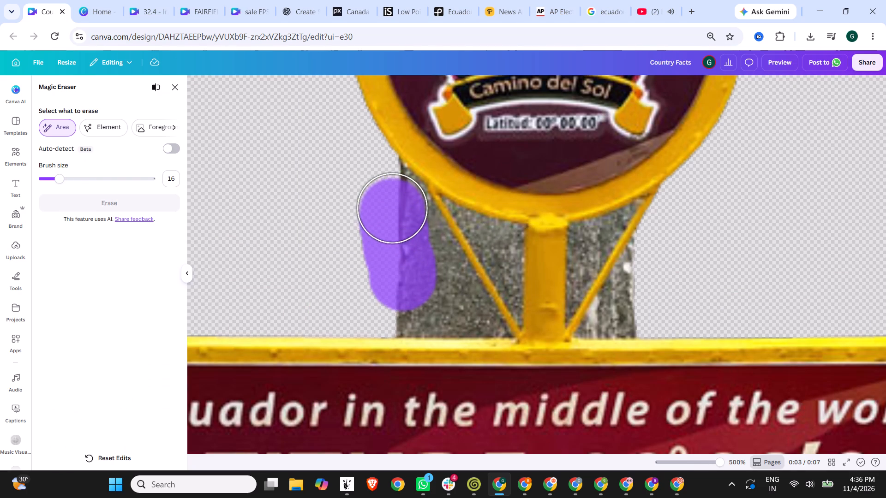
pyautogui.moveTo(393, 207); pyautogui.dragTo(437, 296)
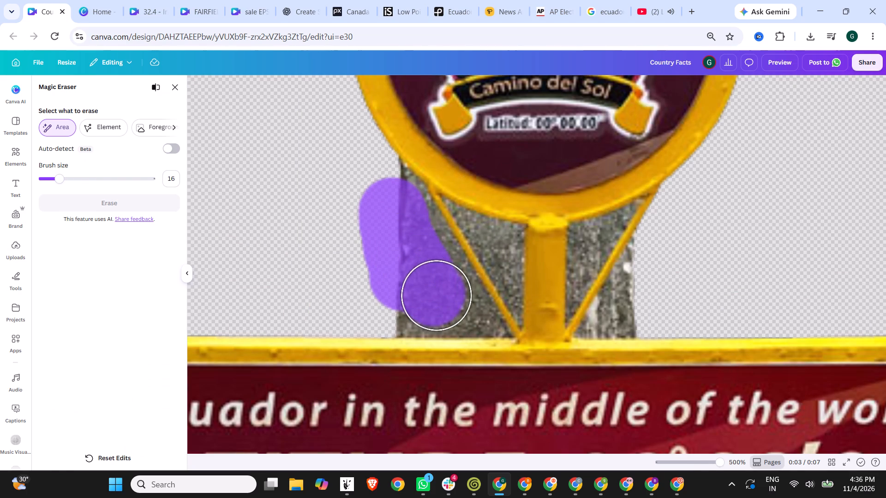
pyautogui.moveTo(437, 296); pyautogui.dragTo(404, 302)
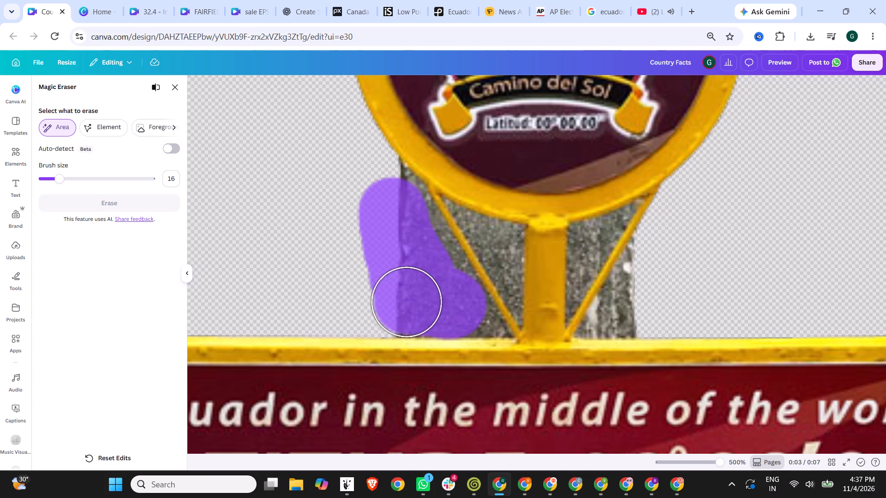
pyautogui.moveTo(404, 302); pyautogui.dragTo(382, 302)
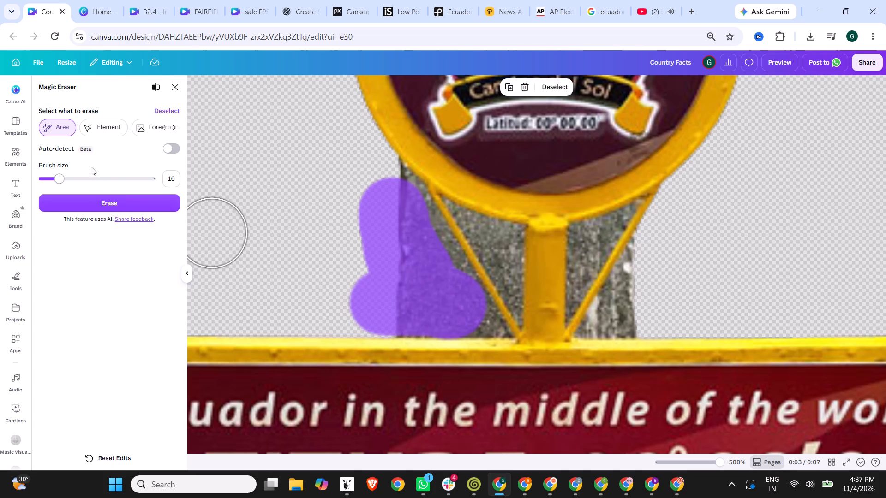
# Reduce the brush size to 2 and extend the marking along the left brace's outer edge down to the sign board.
pyautogui.moveTo(60, 178); pyautogui.dragTo(43, 178)
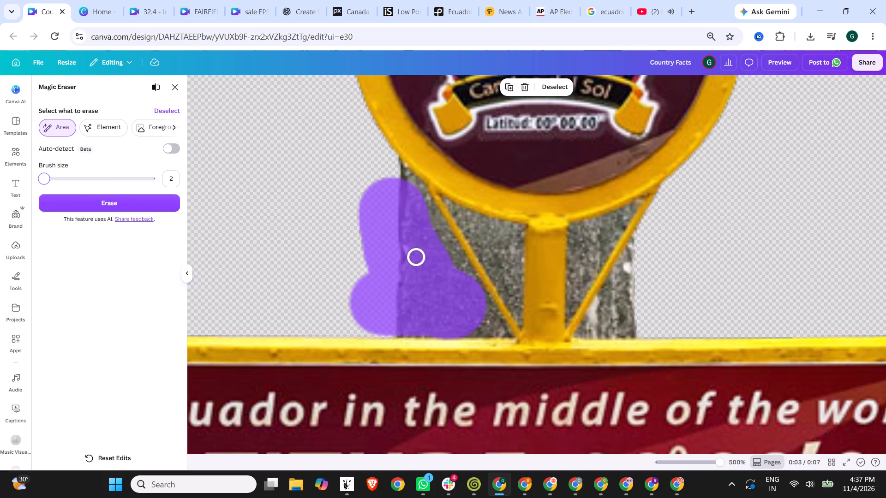
pyautogui.moveTo(427, 207); pyautogui.dragTo(443, 245)
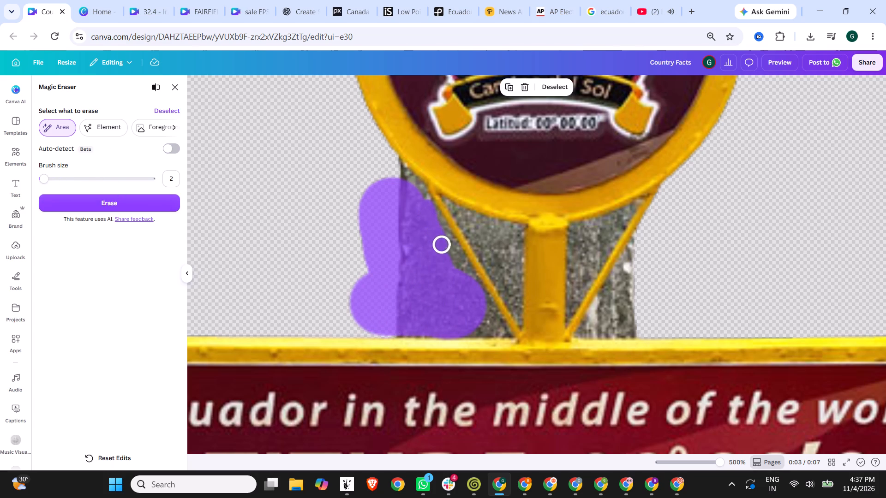
pyautogui.moveTo(443, 245); pyautogui.dragTo(470, 296)
pyautogui.moveTo(493, 326); pyautogui.dragTo(479, 315)
pyautogui.moveTo(479, 315); pyautogui.dragTo(478, 314)
pyautogui.moveTo(481, 308); pyautogui.dragTo(444, 324)
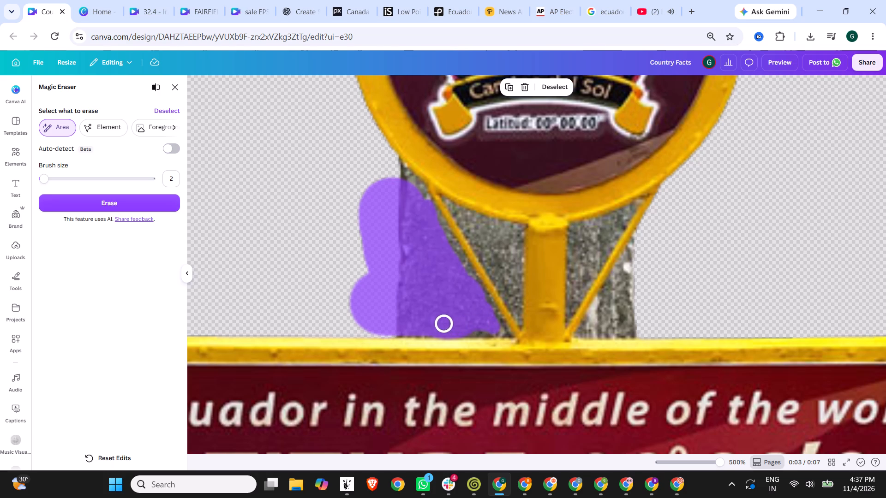
pyautogui.moveTo(444, 324); pyautogui.dragTo(396, 323)
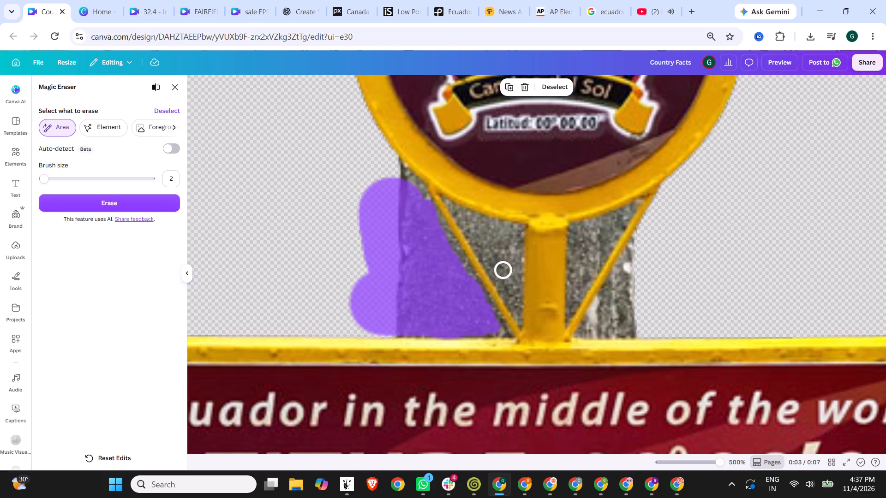
# Mark the grey stone enclosed between the left brace and the yellow center post for erasing.
pyautogui.moveTo(481, 236); pyautogui.dragTo(483, 226)
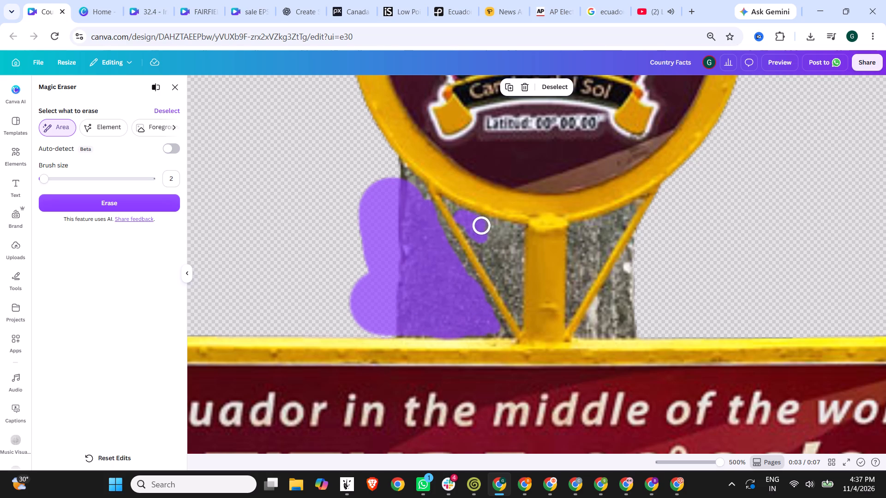
pyautogui.moveTo(483, 226); pyautogui.dragTo(509, 231)
pyautogui.moveTo(509, 231); pyautogui.dragTo(516, 296)
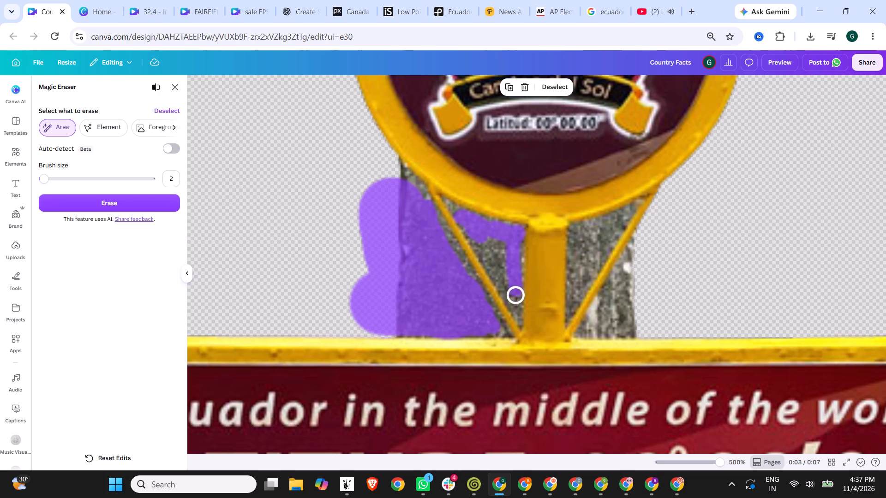
pyautogui.moveTo(516, 296); pyautogui.dragTo(473, 229)
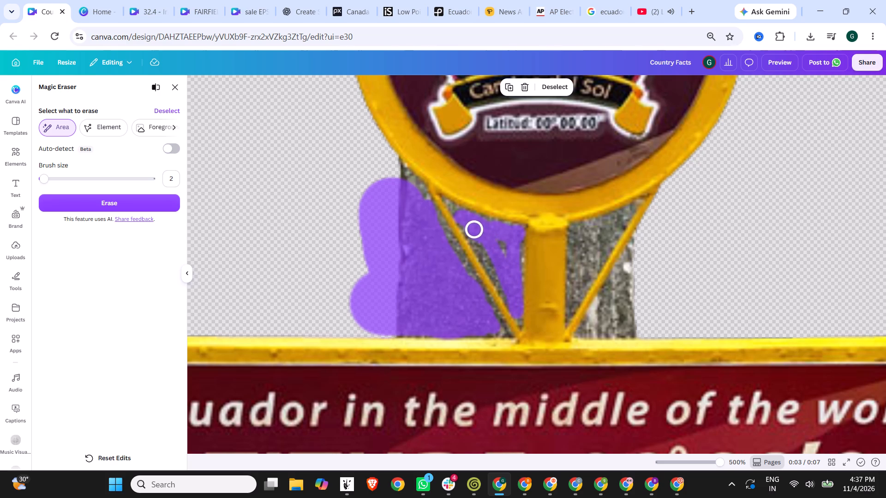
pyautogui.moveTo(473, 229); pyautogui.dragTo(513, 300)
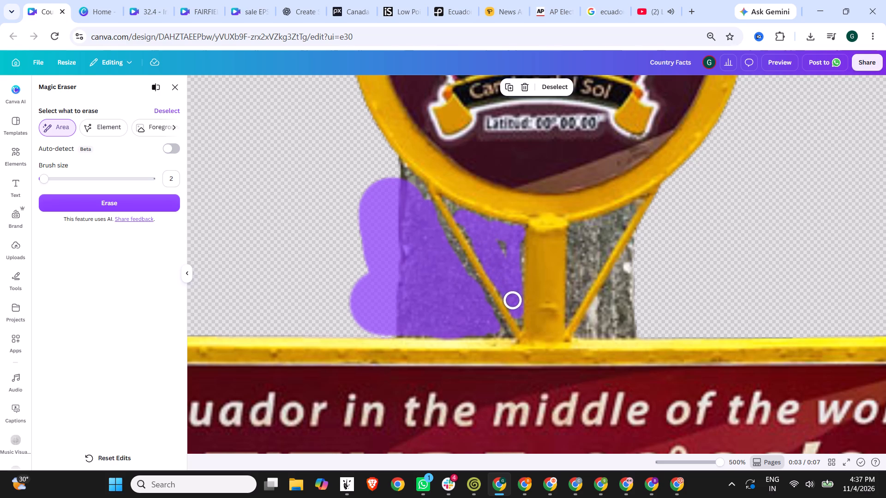
pyautogui.moveTo(513, 300); pyautogui.dragTo(513, 301)
pyautogui.moveTo(510, 263); pyautogui.dragTo(500, 241)
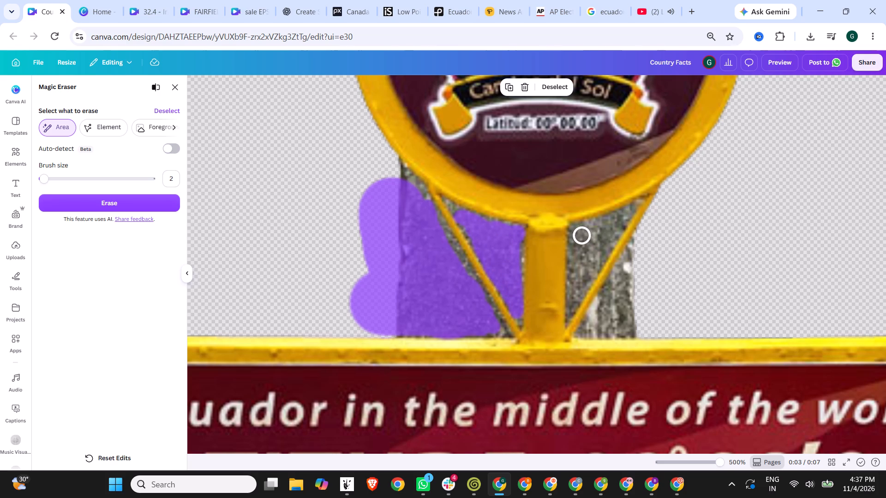
# Mark the grey stone enclosed between the yellow center post and the right brace for erasing.
pyautogui.moveTo(578, 233); pyautogui.dragTo(576, 291)
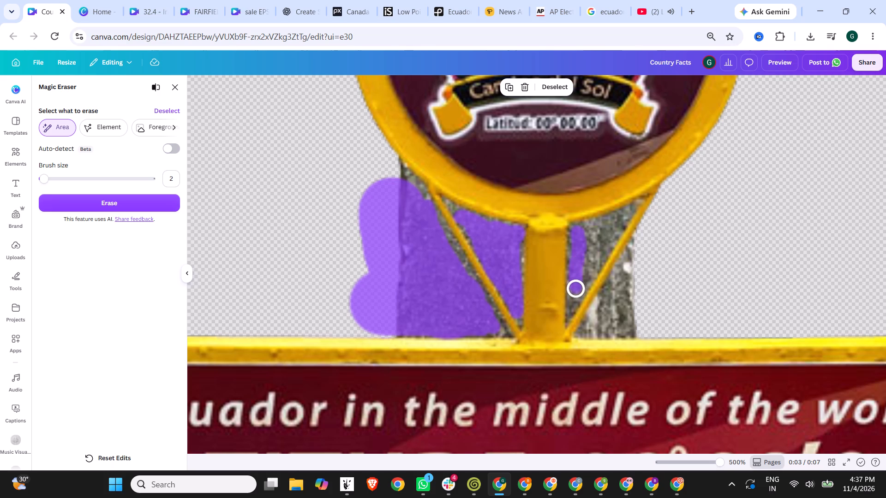
pyautogui.moveTo(576, 291); pyautogui.dragTo(633, 214)
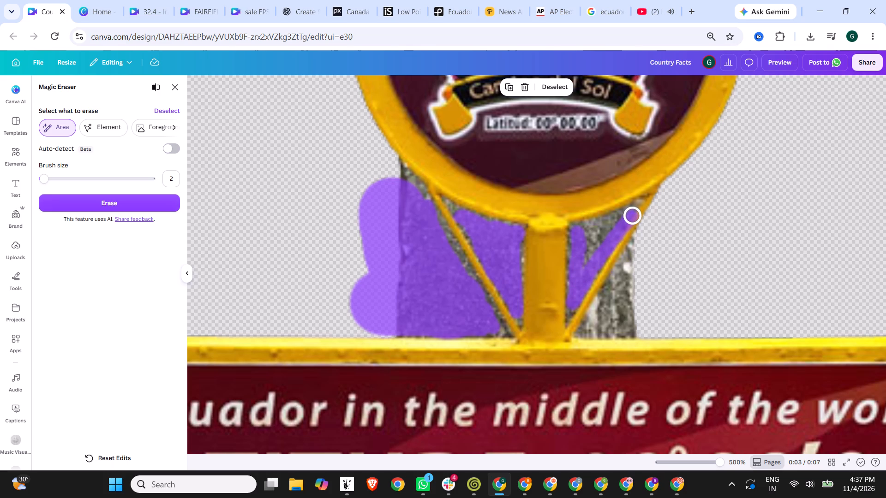
pyautogui.moveTo(633, 214); pyautogui.dragTo(592, 228)
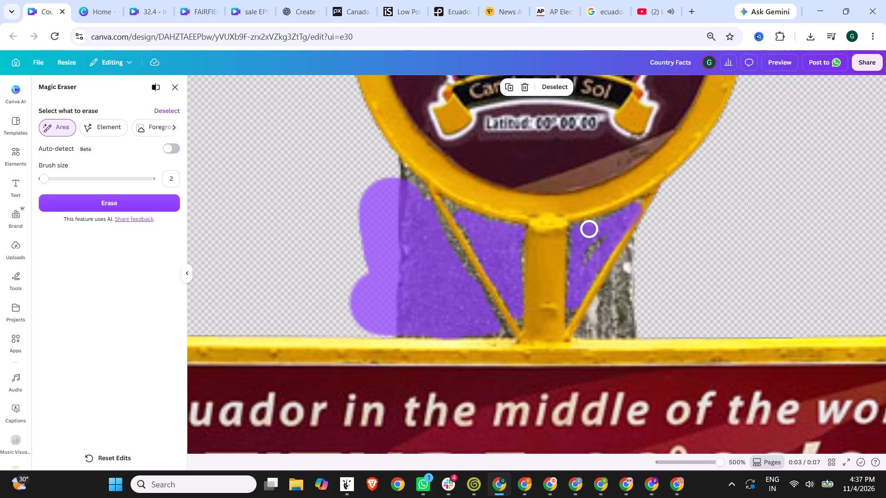
pyautogui.moveTo(592, 228); pyautogui.dragTo(581, 236)
pyautogui.moveTo(581, 236); pyautogui.dragTo(574, 311)
# Mark the grey stone outside the right brace, from the round emblem down to the sign board, for erasing.
pyautogui.moveTo(638, 241); pyautogui.dragTo(615, 289)
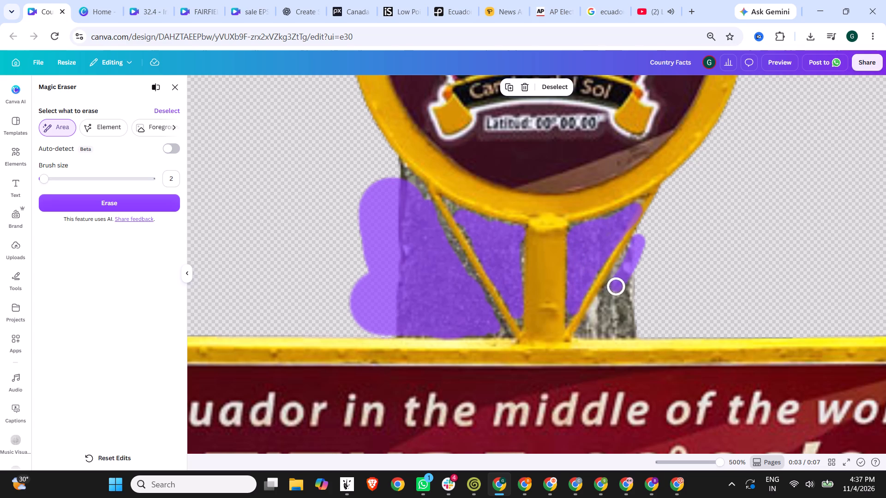
pyautogui.moveTo(615, 289); pyautogui.dragTo(635, 277)
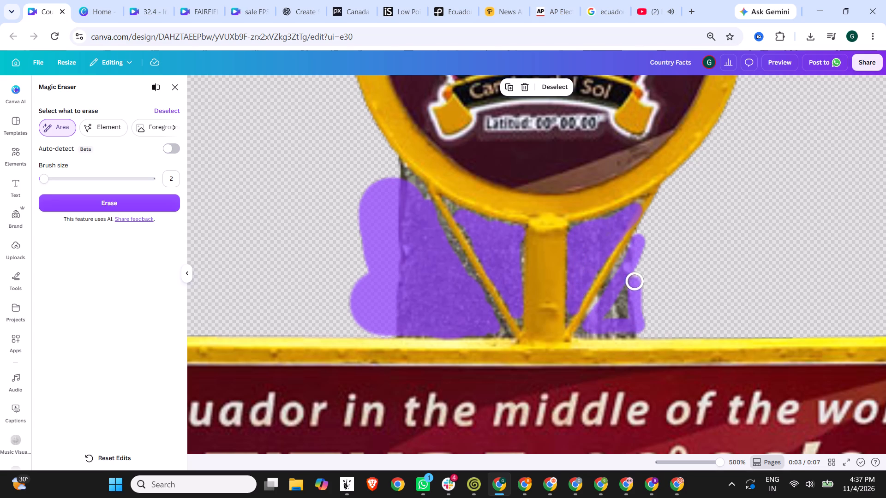
pyautogui.moveTo(635, 277); pyautogui.dragTo(634, 314)
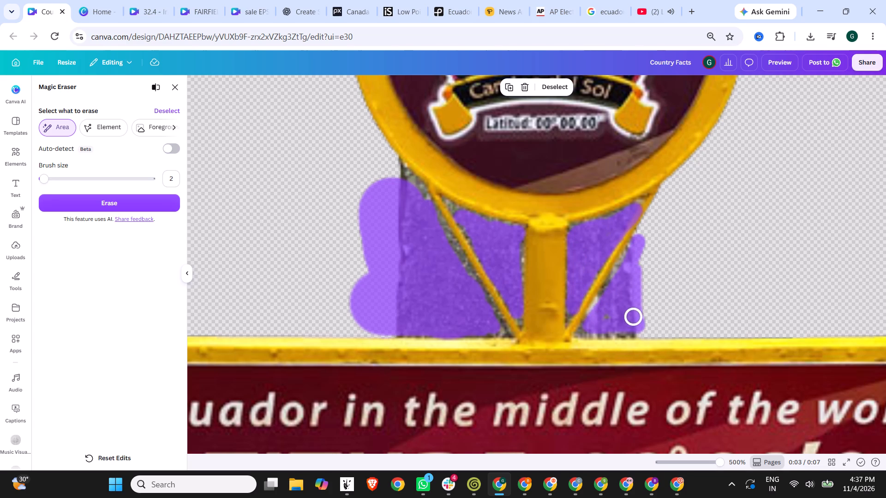
pyautogui.moveTo(640, 328); pyautogui.dragTo(588, 328)
pyautogui.moveTo(599, 311); pyautogui.dragTo(626, 260)
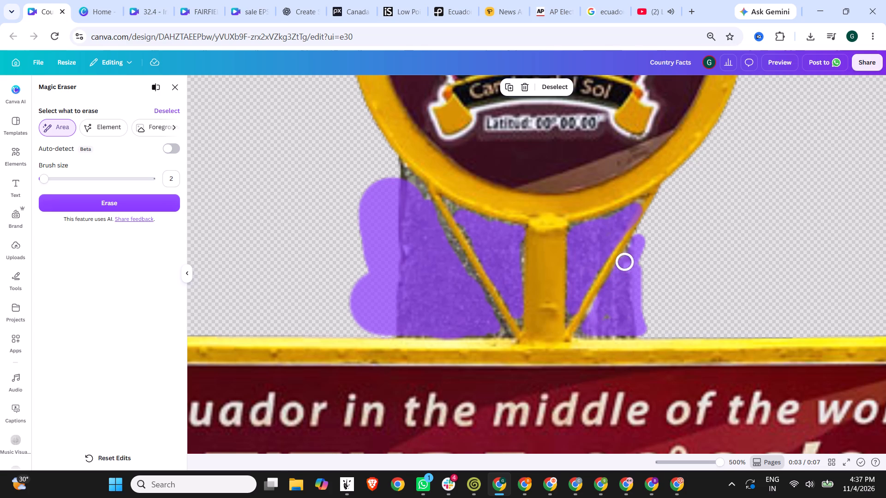
pyautogui.moveTo(626, 260); pyautogui.dragTo(642, 235)
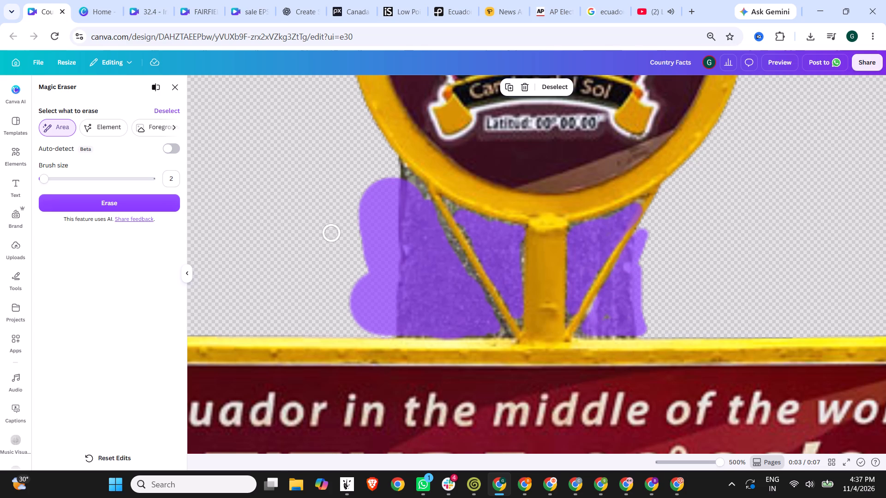
# Mark the remaining stone along the left brace's upper outer edge below the round emblem, and erase all marked areas.
pyautogui.moveTo(395, 170); pyautogui.dragTo(415, 195)
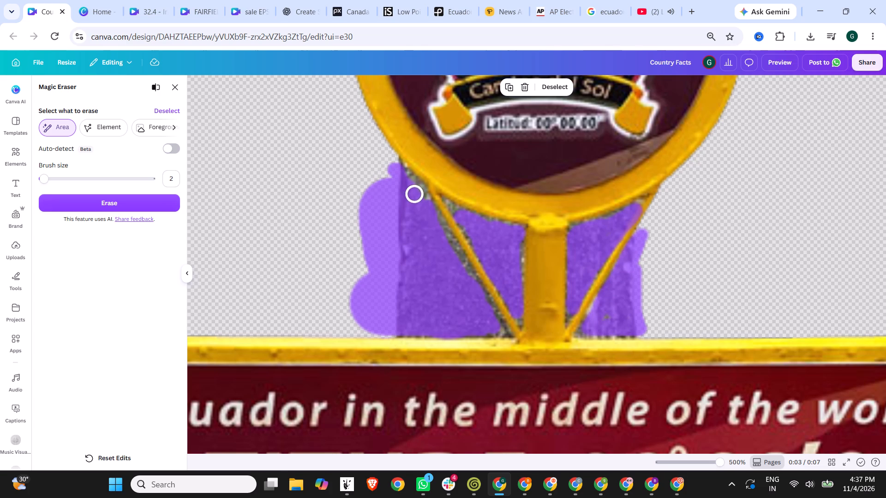
pyautogui.moveTo(415, 195); pyautogui.dragTo(430, 225)
pyautogui.moveTo(435, 225); pyautogui.dragTo(443, 240)
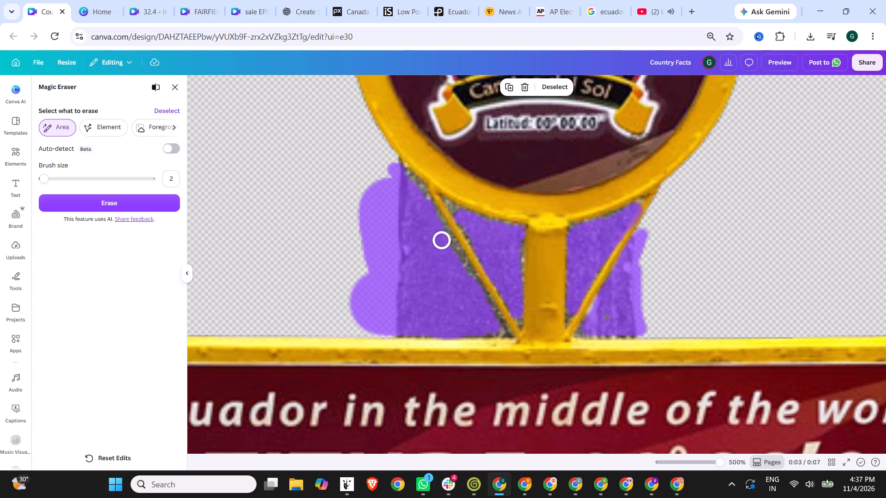
pyautogui.moveTo(443, 240); pyautogui.dragTo(446, 236)
pyautogui.moveTo(446, 236); pyautogui.dragTo(430, 216)
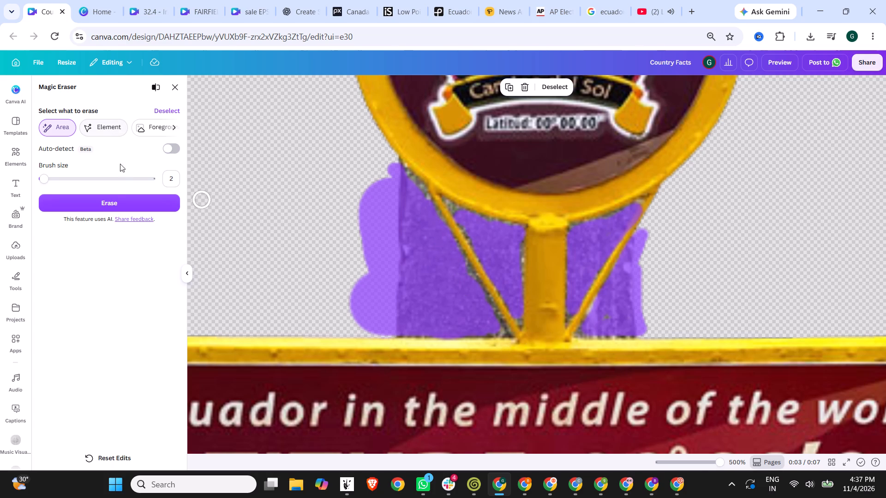
pyautogui.doubleClick(116, 194)
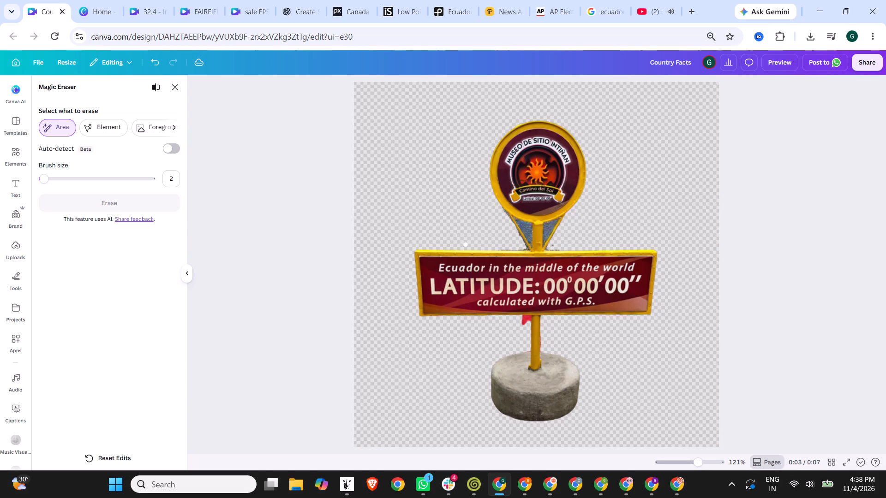
# Mark the bluish-grey remnant between the left brace and the yellow center post for erasing.
pyautogui.keyDown('ctrl'); pyautogui.scroll(5, 556, 253); pyautogui.keyUp('ctrl')
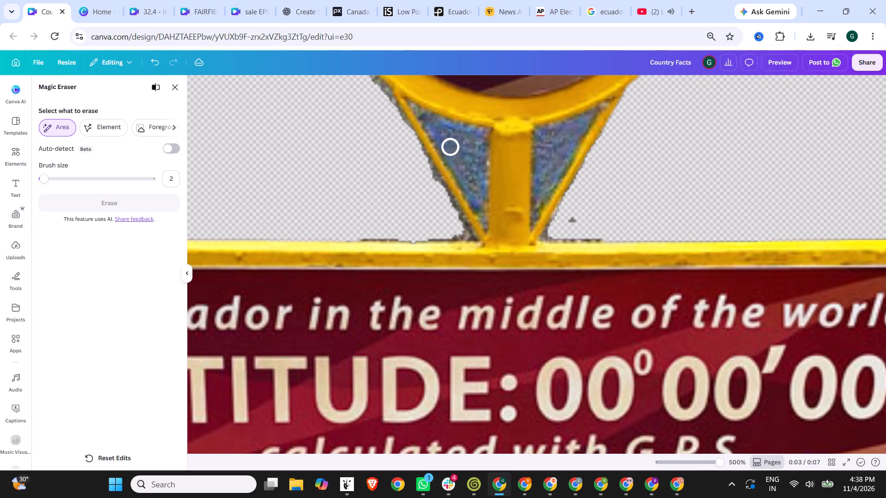
pyautogui.moveTo(443, 130); pyautogui.dragTo(450, 133)
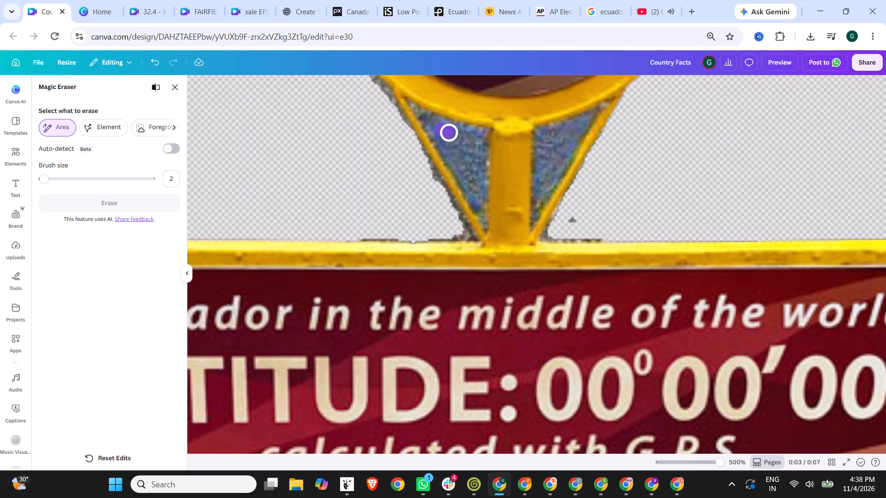
pyautogui.moveTo(450, 133); pyautogui.dragTo(456, 158)
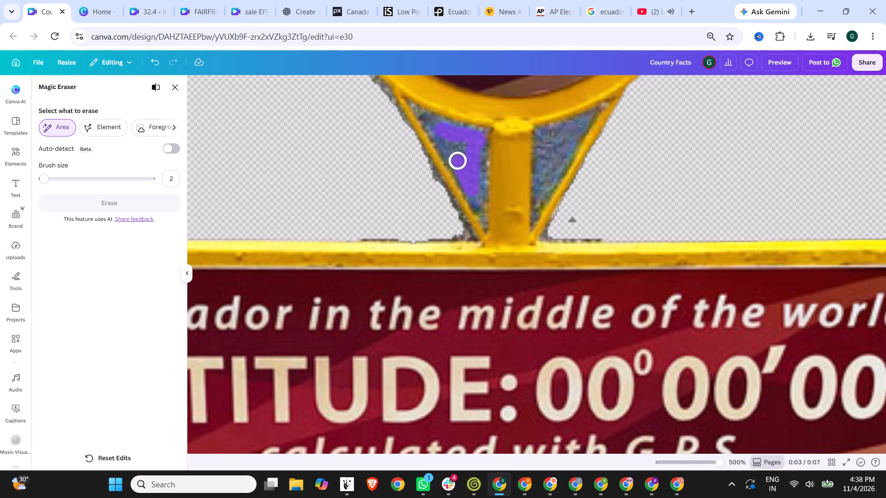
pyautogui.moveTo(456, 158); pyautogui.dragTo(465, 148)
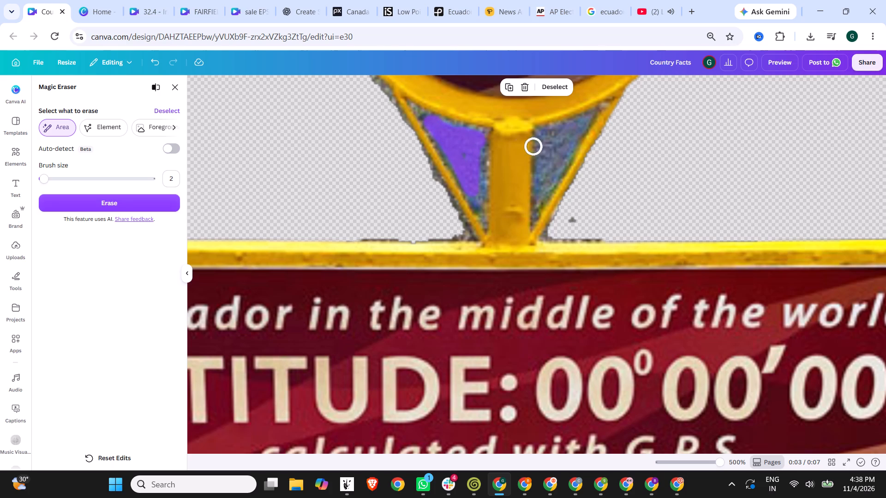
# Mark the bluish-grey remnant between the yellow center post and the right brace for erasing.
pyautogui.moveTo(546, 139); pyautogui.dragTo(551, 163)
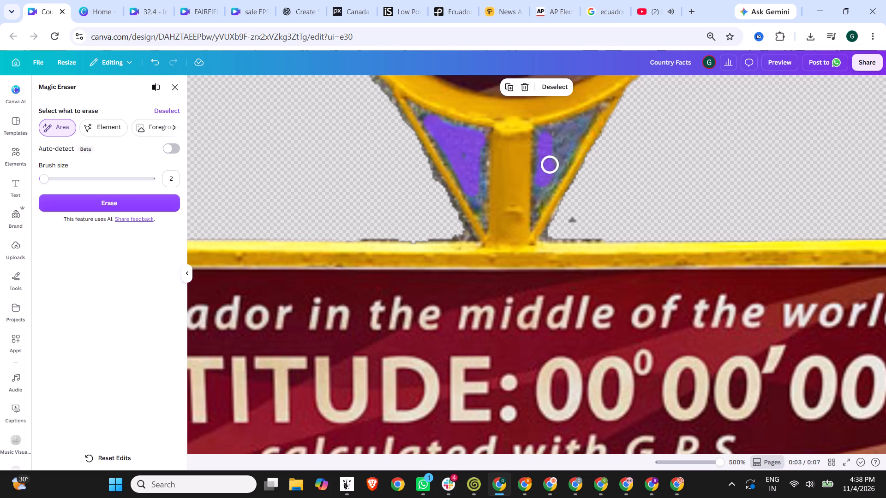
pyautogui.moveTo(551, 163); pyautogui.dragTo(555, 134)
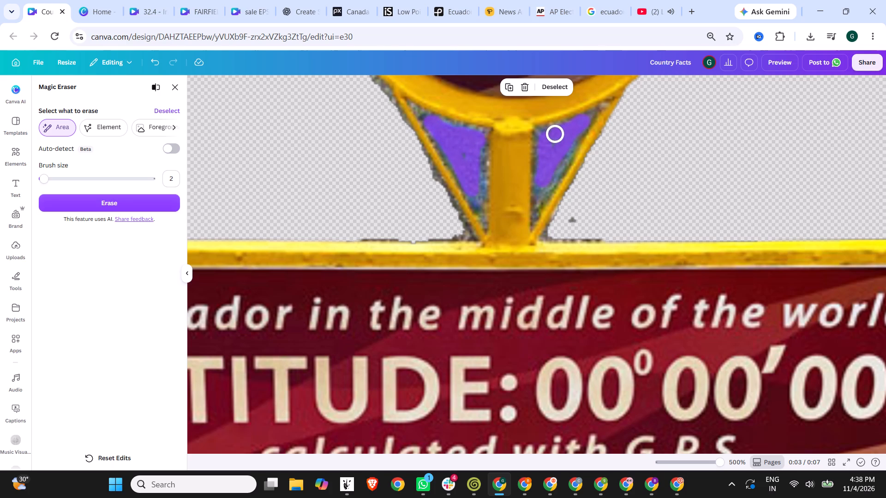
pyautogui.moveTo(555, 134); pyautogui.dragTo(557, 136)
pyautogui.moveTo(568, 136); pyautogui.dragTo(548, 174)
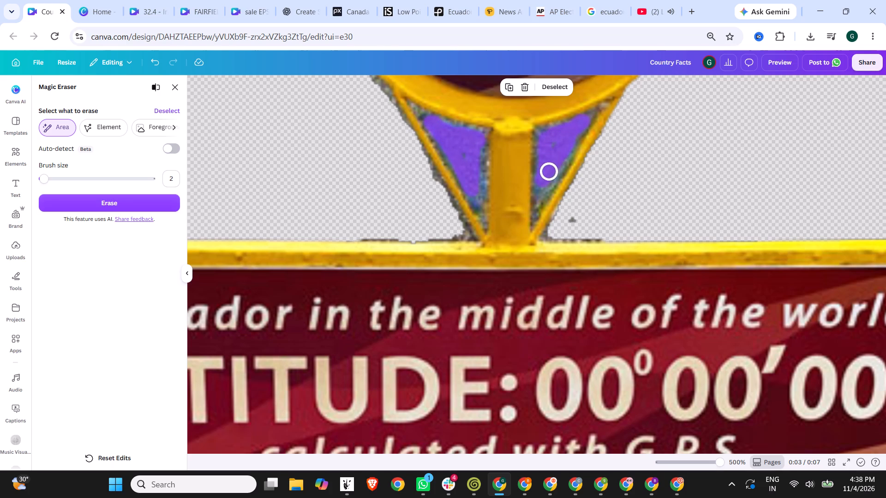
pyautogui.moveTo(548, 174); pyautogui.dragTo(552, 145)
pyautogui.moveTo(541, 142); pyautogui.dragTo(542, 151)
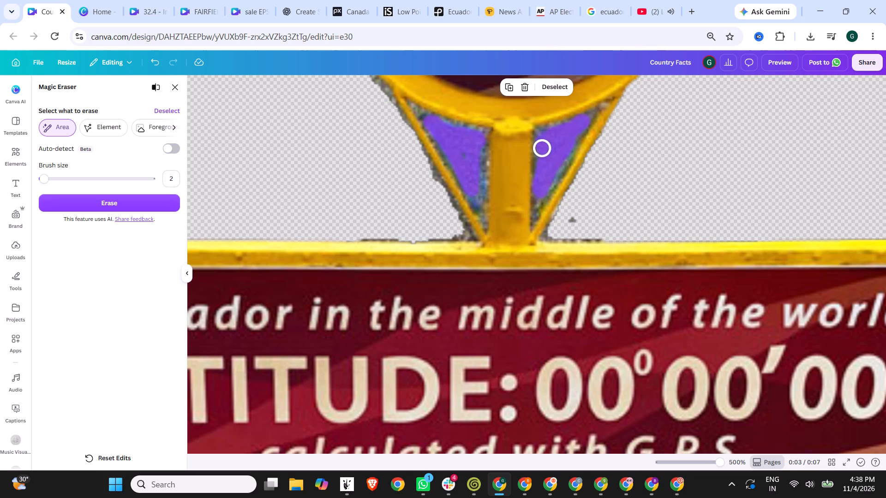
pyautogui.moveTo(542, 151); pyautogui.dragTo(542, 175)
# Extend the marking to the edges of the left brace opening, erase the marked areas and close Magic Eraser.
pyautogui.moveTo(478, 151); pyautogui.dragTo(477, 198)
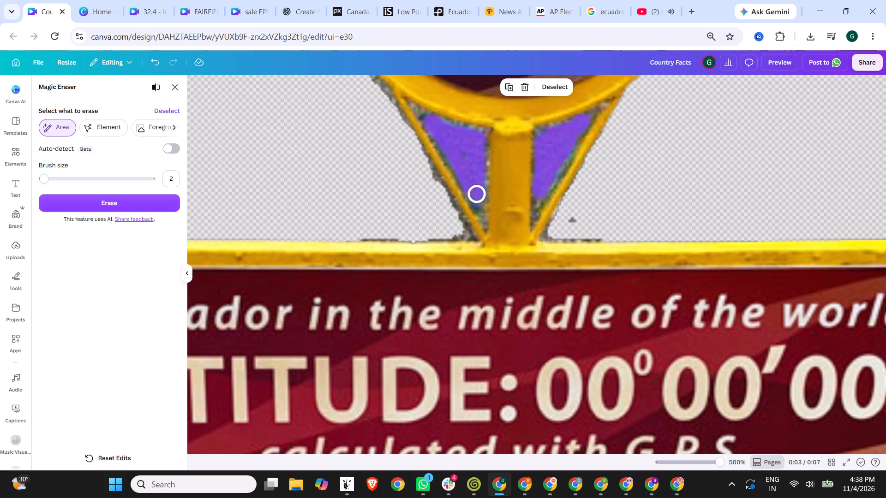
pyautogui.moveTo(477, 198); pyautogui.dragTo(478, 207)
pyautogui.click(428, 119)
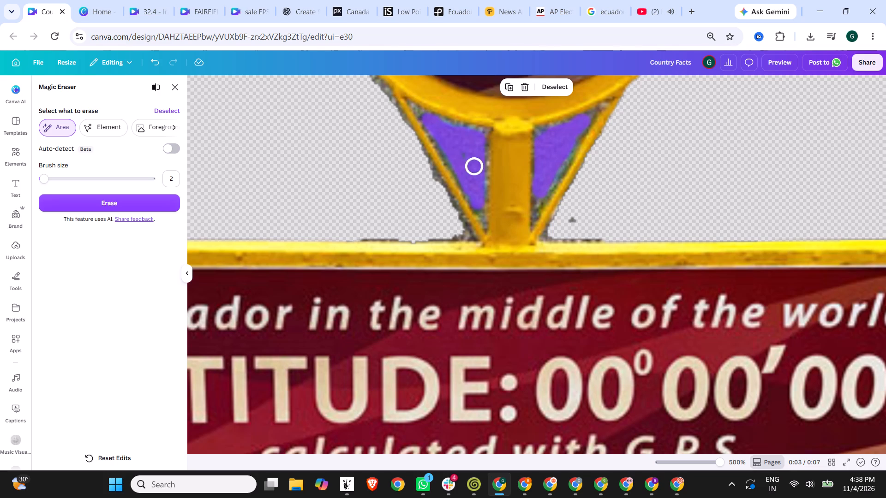
pyautogui.click(93, 194)
pyautogui.click(98, 201)
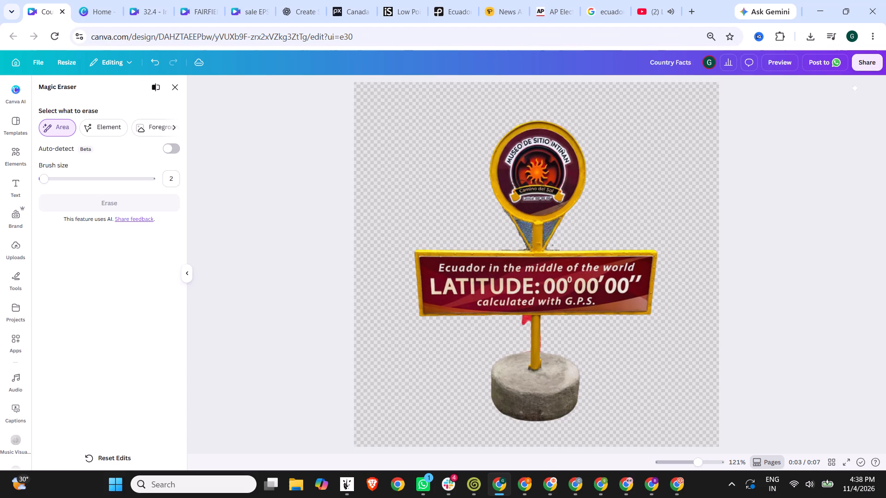
pyautogui.click(179, 89)
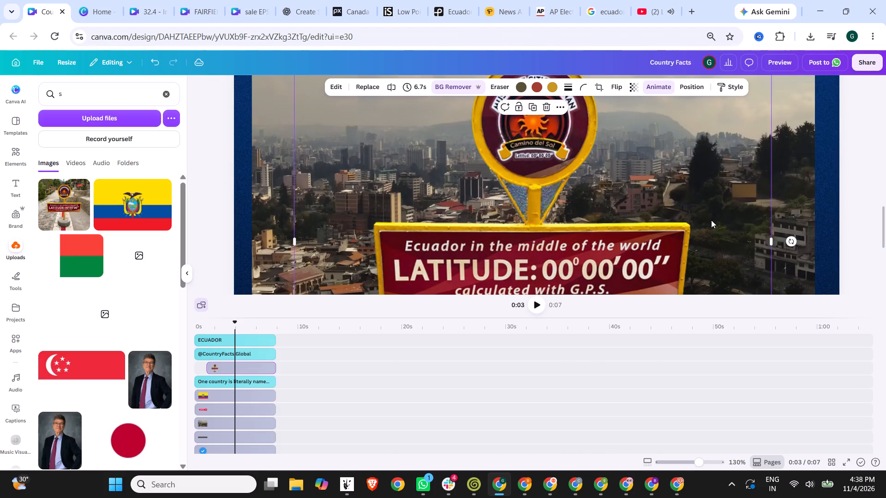
# Examine the sign cutout's braces up close against the Quito clip, and check the whole page layout.
pyautogui.keyDown('ctrl'); pyautogui.scroll(5, 563, 210); pyautogui.keyUp('ctrl')
pyautogui.keyDown('ctrl'); pyautogui.scroll(6, 500, 207); pyautogui.keyUp('ctrl')
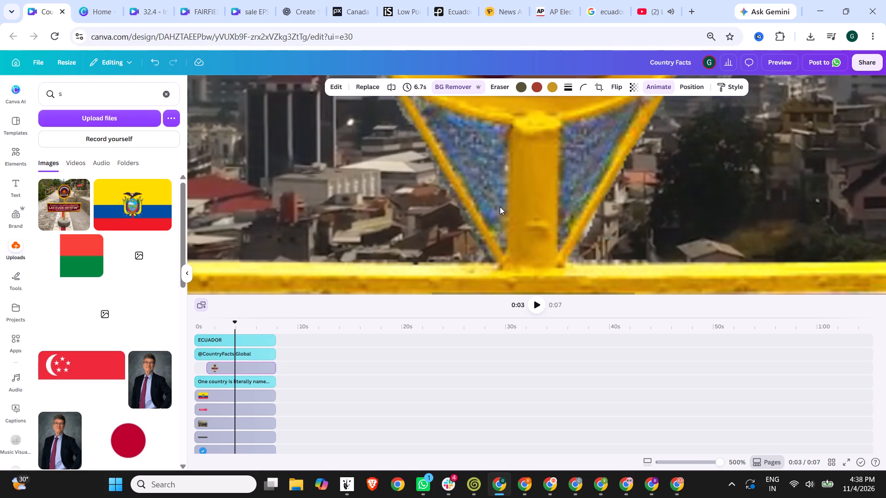
pyautogui.keyDown('ctrl'); pyautogui.scroll(-13, 518, 197); pyautogui.keyUp('ctrl')
pyautogui.keyDown('ctrl'); pyautogui.scroll(-6, 623, 205); pyautogui.keyUp('ctrl')
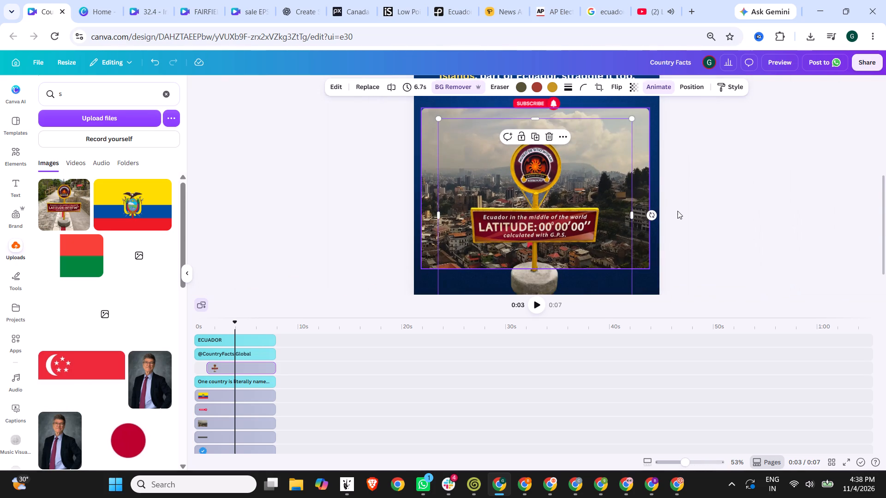
pyautogui.scroll(-4, 677, 211)
pyautogui.keyDown('ctrl'); pyautogui.scroll(-6, 555, 224); pyautogui.keyUp('ctrl')
pyautogui.scroll(2, 635, 228)
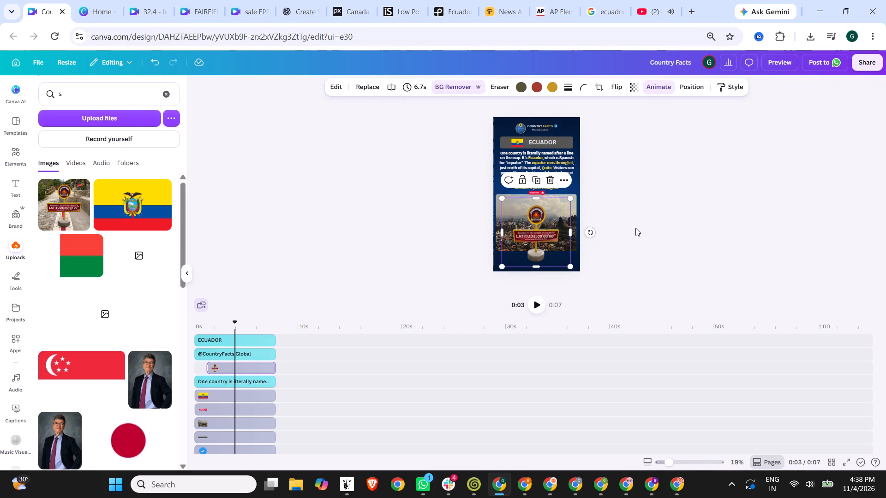
pyautogui.scroll(1, 635, 228)
pyautogui.keyDown('ctrl'); pyautogui.scroll(5, 524, 228); pyautogui.keyUp('ctrl')
pyautogui.scroll(-2, 711, 220)
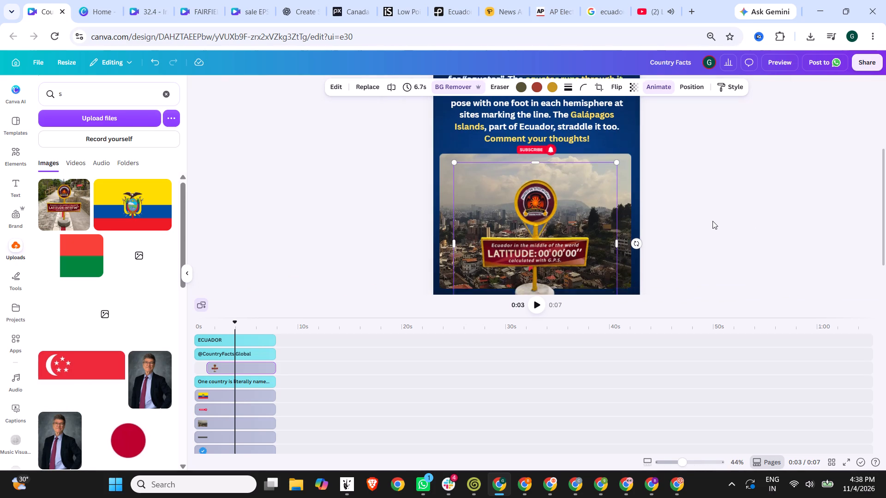
# Enlarge the equator sign to nearly the width of the Quito clip and center it horizontally on the page.
pyautogui.scroll(-2, 712, 221)
pyautogui.moveTo(454, 279); pyautogui.dragTo(447, 293)
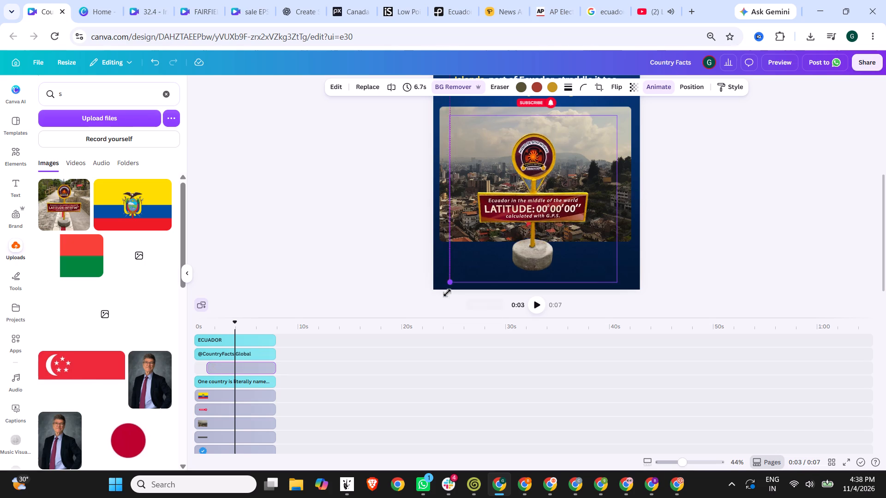
pyautogui.moveTo(447, 293); pyautogui.dragTo(435, 310)
pyautogui.moveTo(520, 269); pyautogui.dragTo(535, 270)
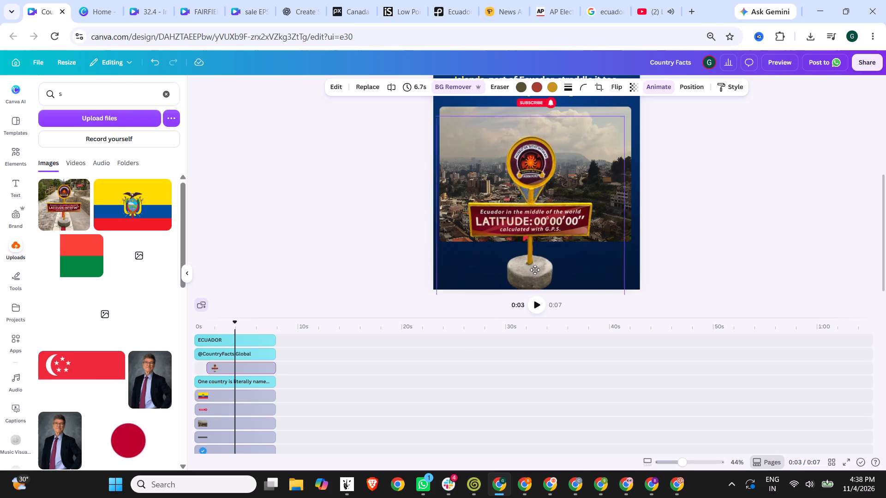
pyautogui.moveTo(535, 270); pyautogui.dragTo(533, 270)
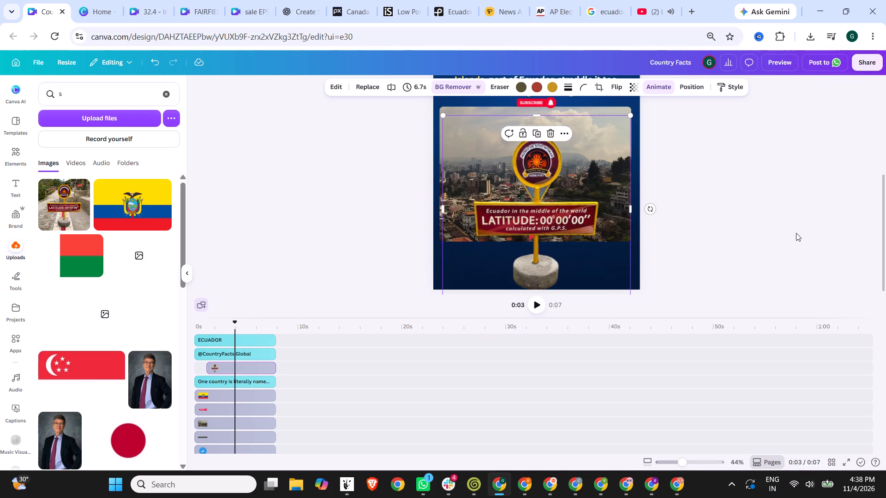
pyautogui.click(796, 233)
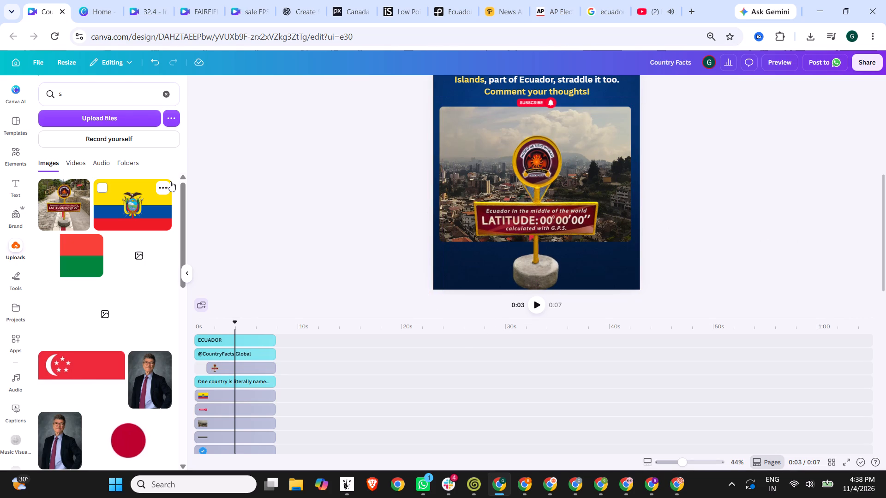
# Apply the Photo Flow animation to the equator sign image over the Quito clip.
pyautogui.scroll(4, 627, 182)
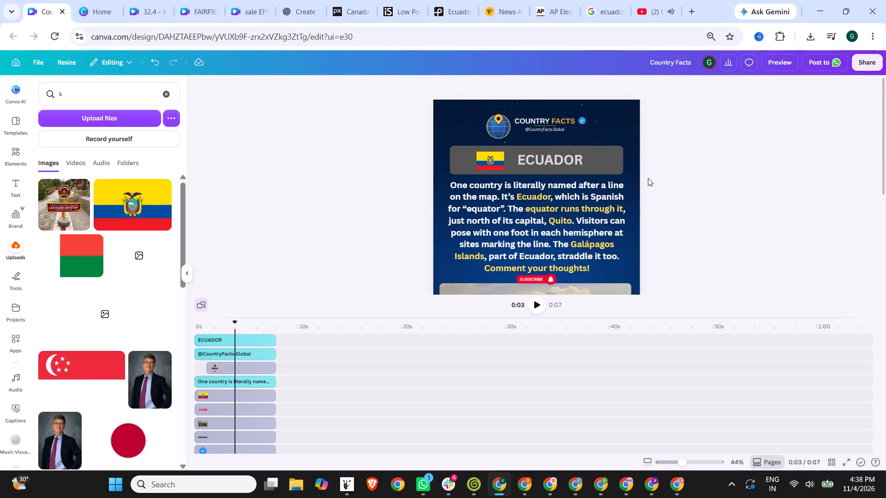
pyautogui.scroll(-2, 665, 176)
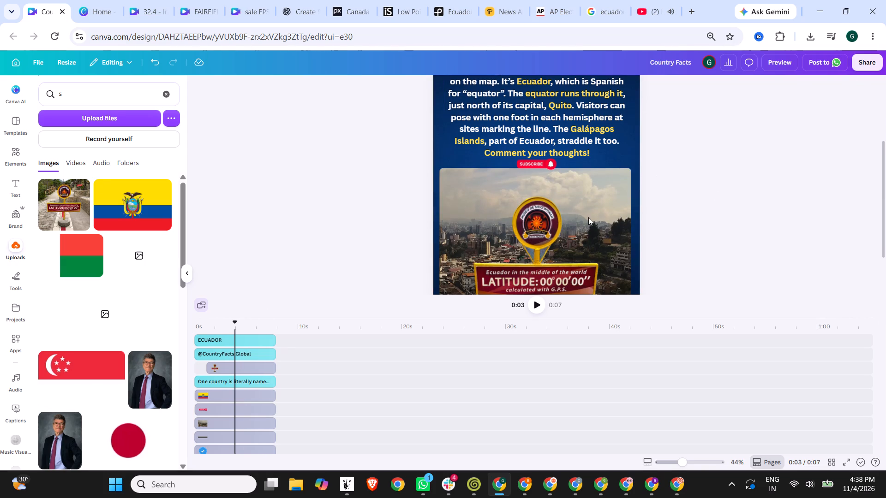
pyautogui.click(514, 215)
pyautogui.click(662, 88)
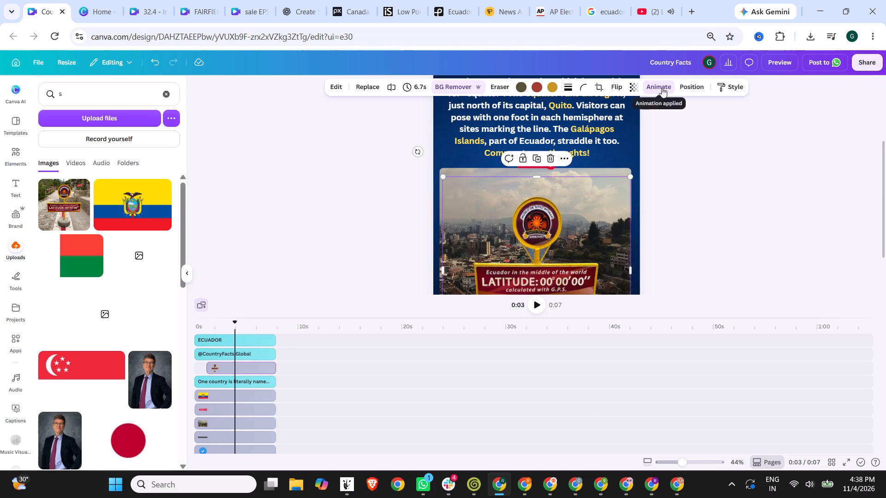
pyautogui.scroll(-4, 103, 282)
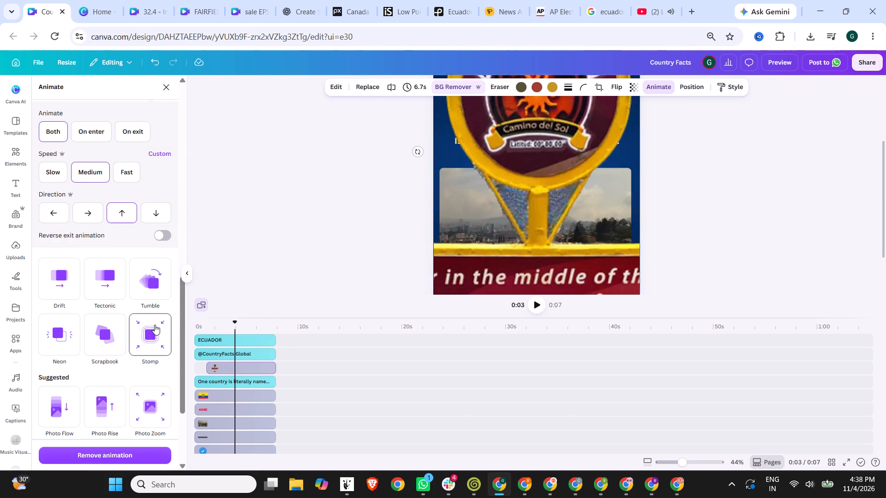
pyautogui.scroll(-2, 155, 296)
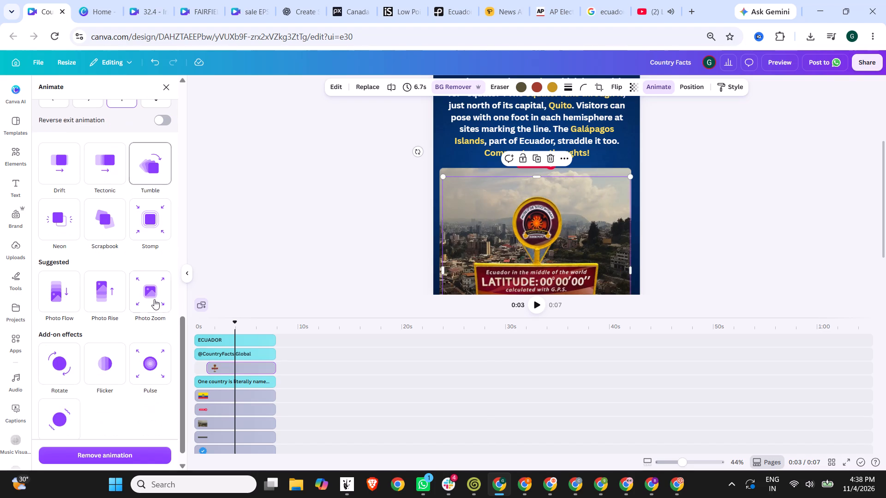
pyautogui.click(55, 296)
pyautogui.click(669, 225)
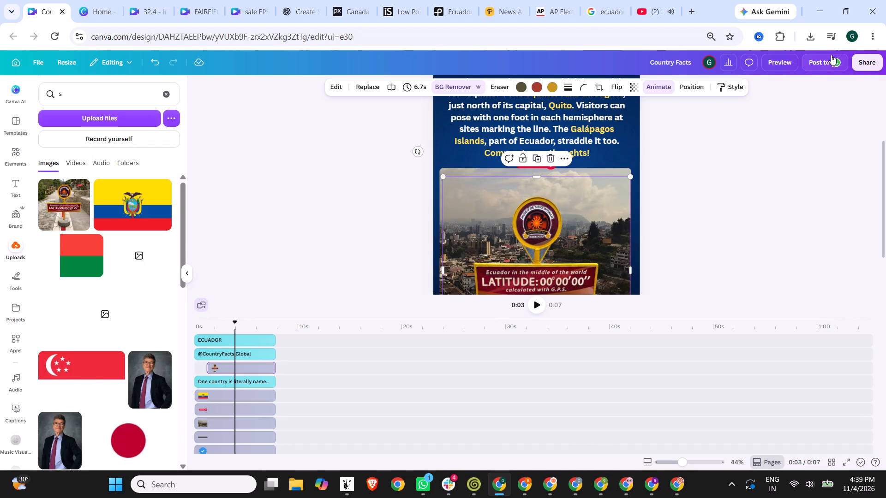
# Download the Ecuador design as an MP4 video at 1080p quality.
pyautogui.click(873, 58)
pyautogui.click(738, 264)
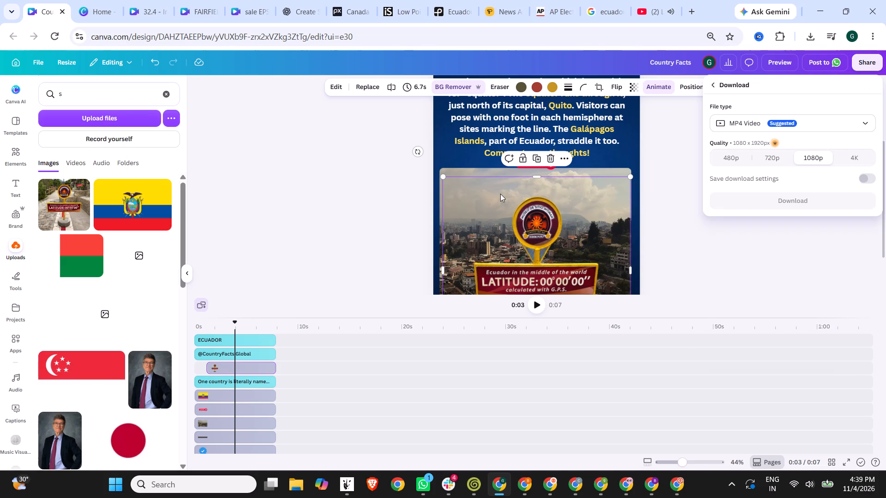
pyautogui.click(763, 200)
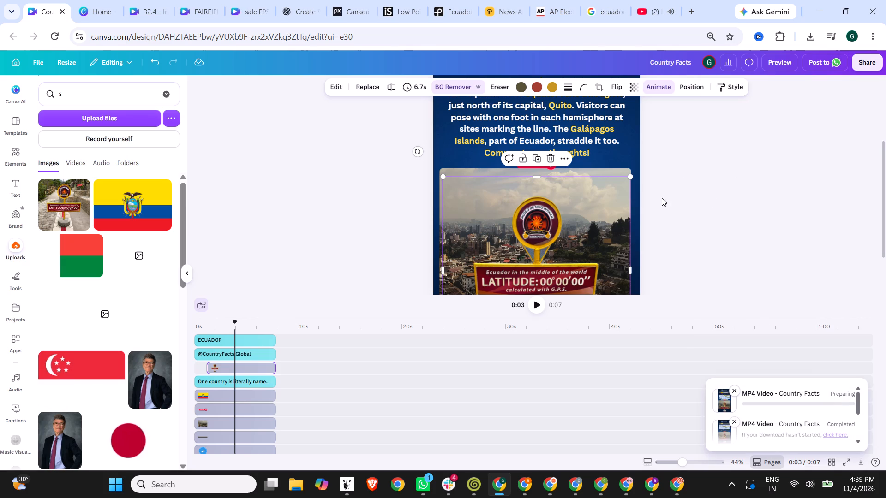
pyautogui.scroll(3, 623, 197)
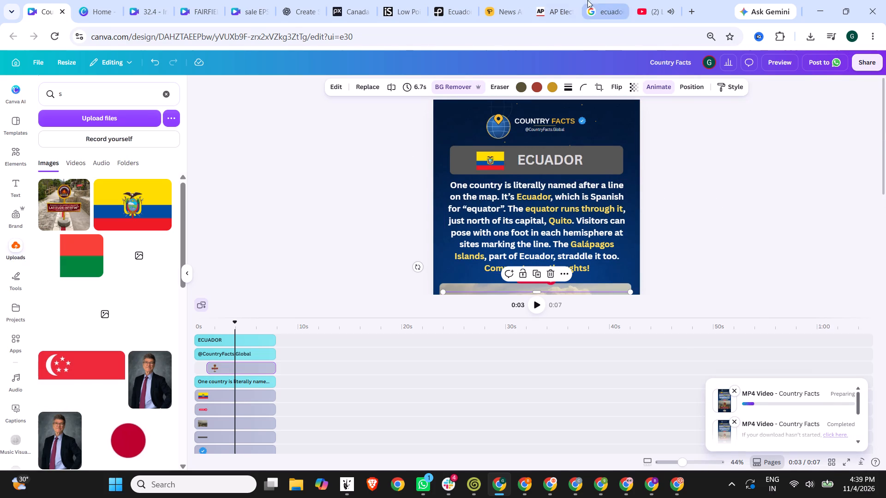
# Copy the Quito clip creator's name from its Pexels page and keep it in the YouTube Short tab's address bar.
pyautogui.click(613, 0)
pyautogui.click(445, 0)
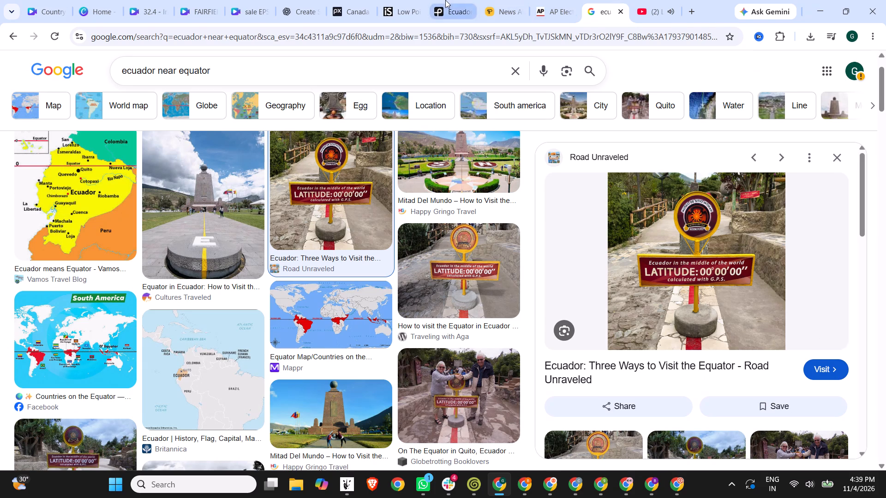
pyautogui.moveTo(217, 90); pyautogui.dragTo(155, 92)
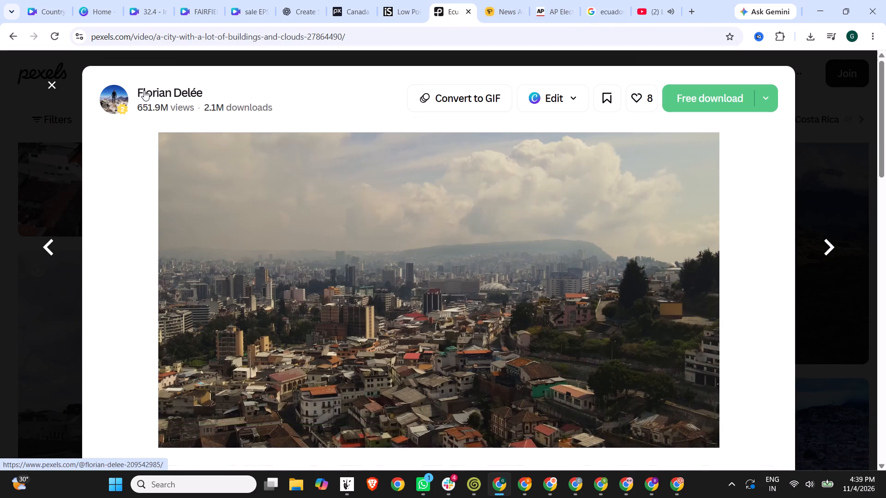
pyautogui.moveTo(138, 90); pyautogui.dragTo(191, 93)
pyautogui.moveTo(202, 94); pyautogui.dragTo(155, 94)
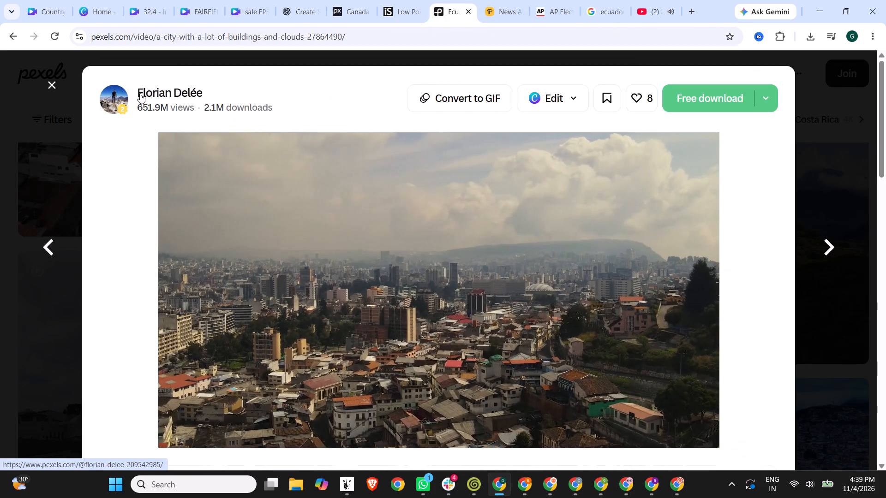
pyautogui.moveTo(136, 93); pyautogui.dragTo(208, 95)
pyautogui.hotkey('ctrl', 'c')
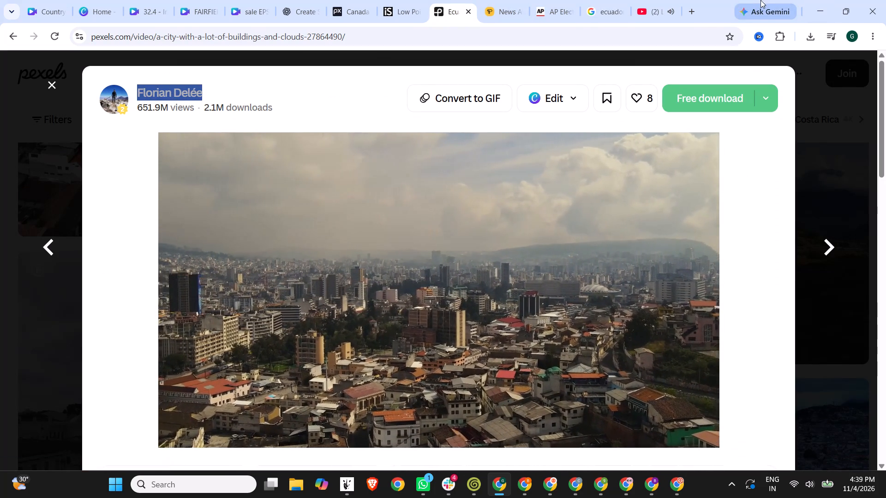
pyautogui.click(670, 0)
pyautogui.click(372, 35)
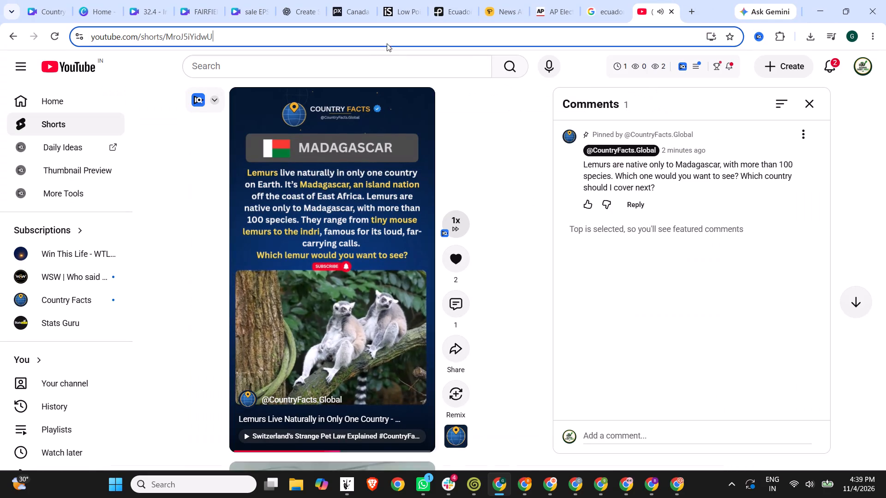
pyautogui.hotkey('ctrl', 'v')
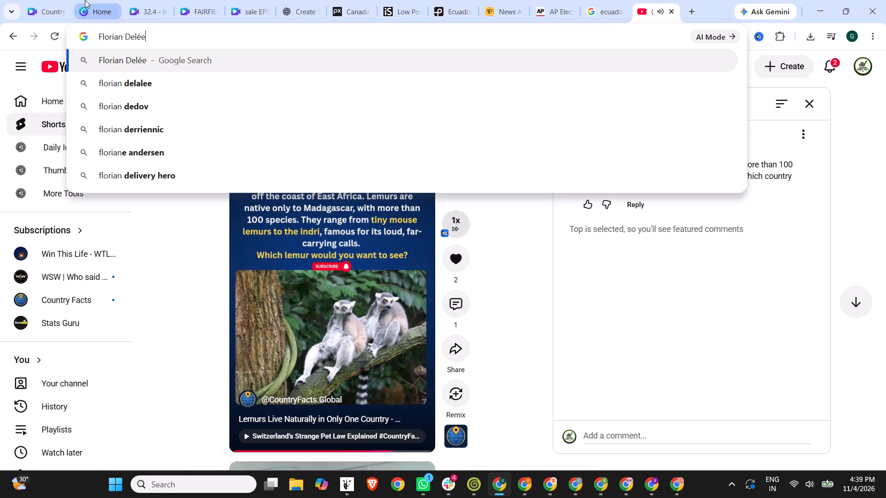
# Copy the kept creator name into the address bar of a new tab in the Chrome window holding YouTube Studio.
pyautogui.click(44, 0)
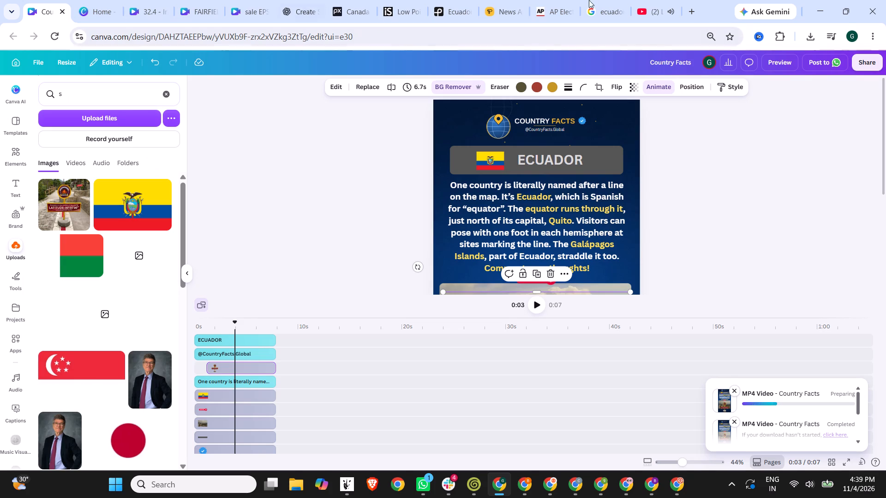
pyautogui.click(608, 0)
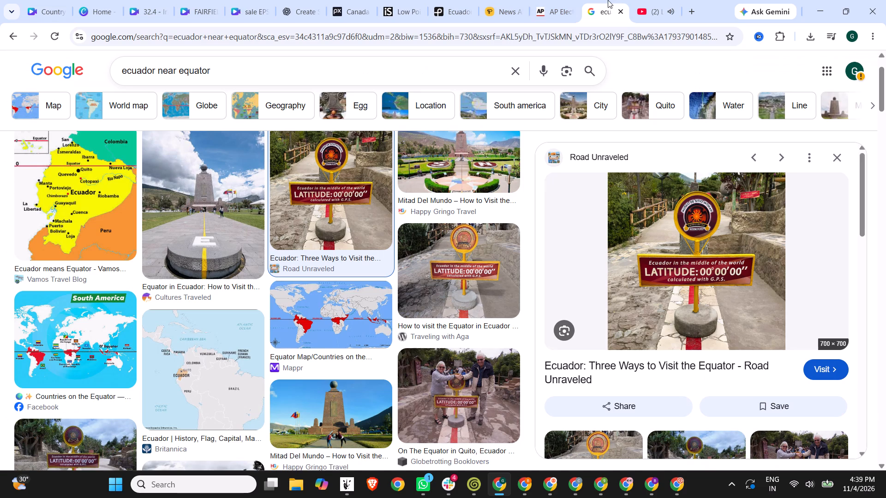
pyautogui.click(664, 0)
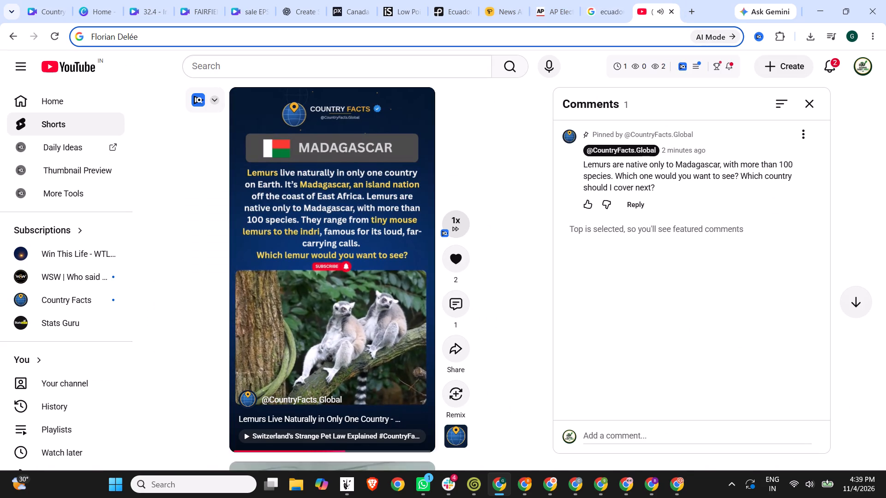
pyautogui.hotkey('ctrl', 'a')
pyautogui.hotkey('ctrl', 'c')
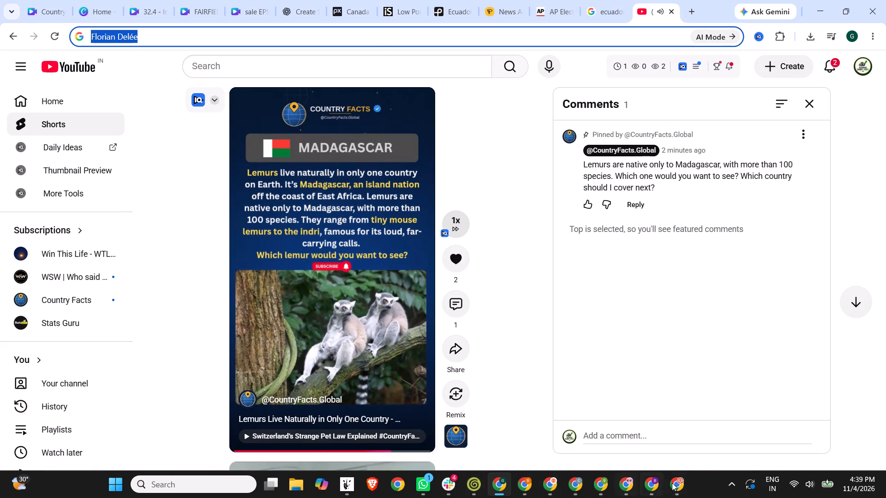
pyautogui.click(571, 483)
pyautogui.click(696, 12)
pyautogui.hotkey('ctrl', 'v')
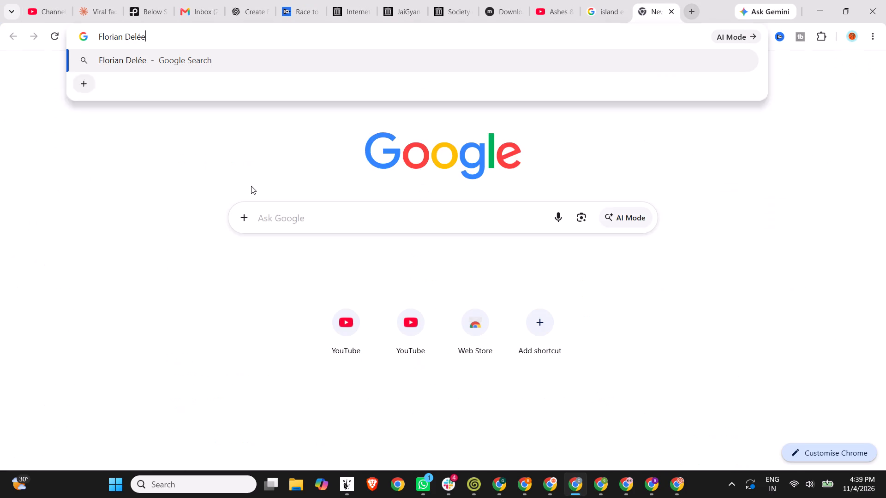
pyautogui.click(56, 0)
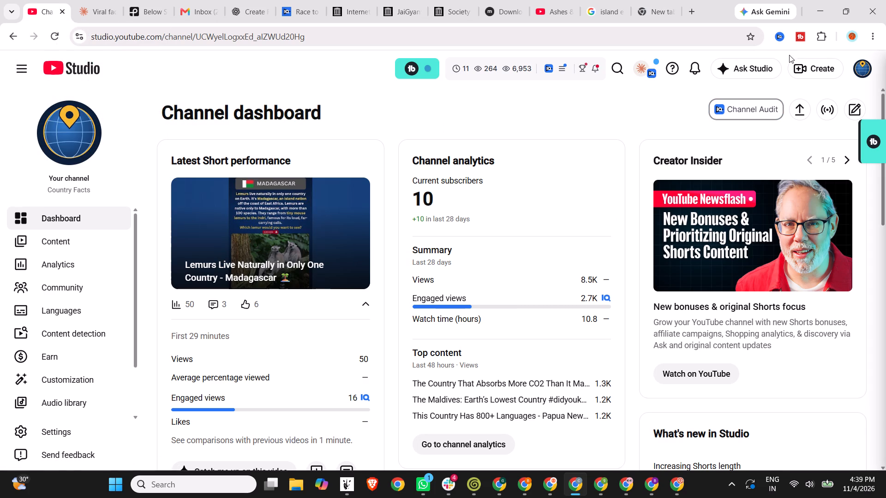
pyautogui.click(811, 61)
pyautogui.click(797, 92)
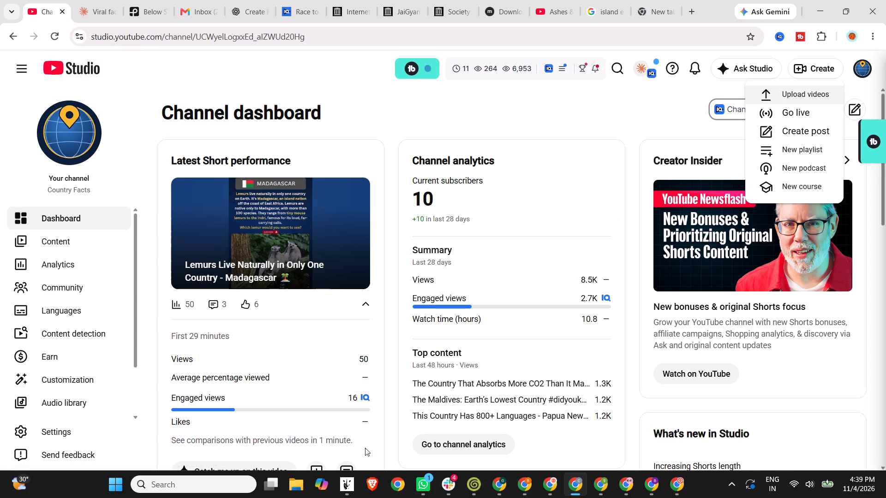
pyautogui.click(495, 482)
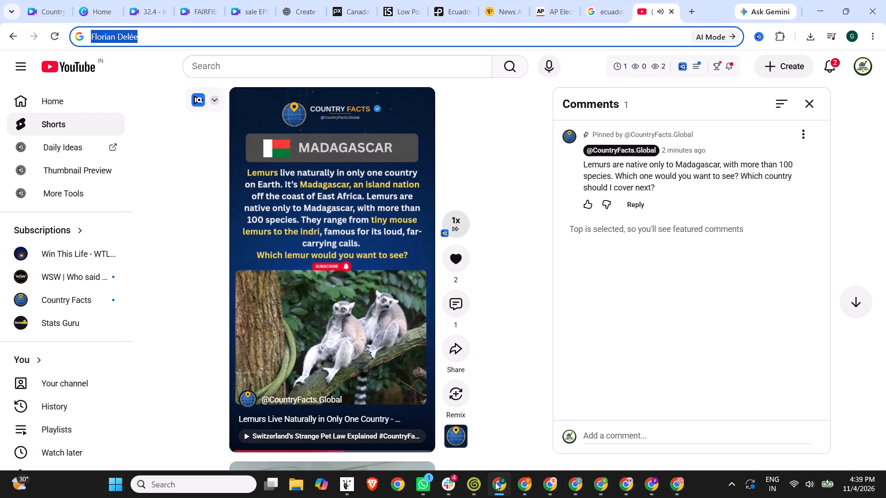
pyautogui.click(39, 0)
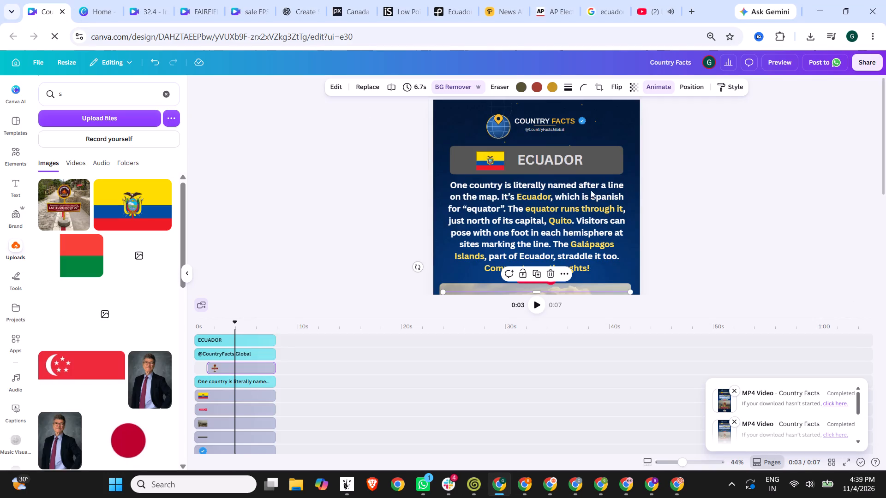
pyautogui.click(500, 482)
pyautogui.click(432, 318)
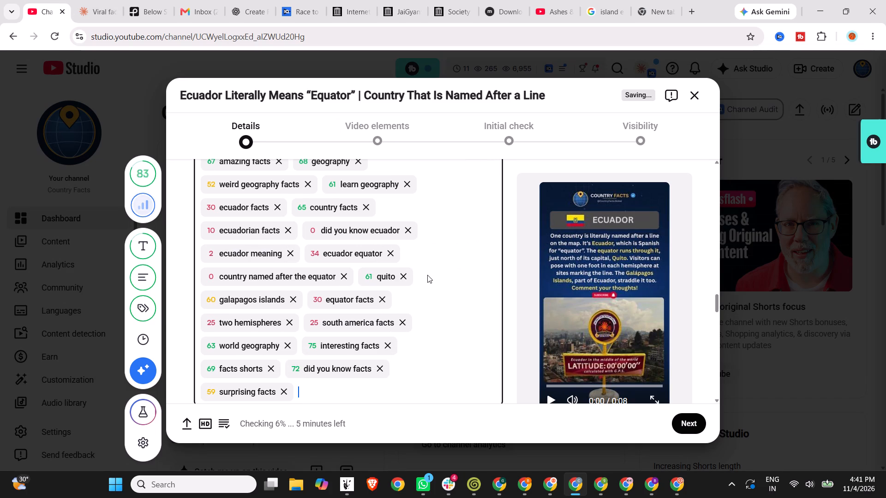
pyautogui.click(346, 276)
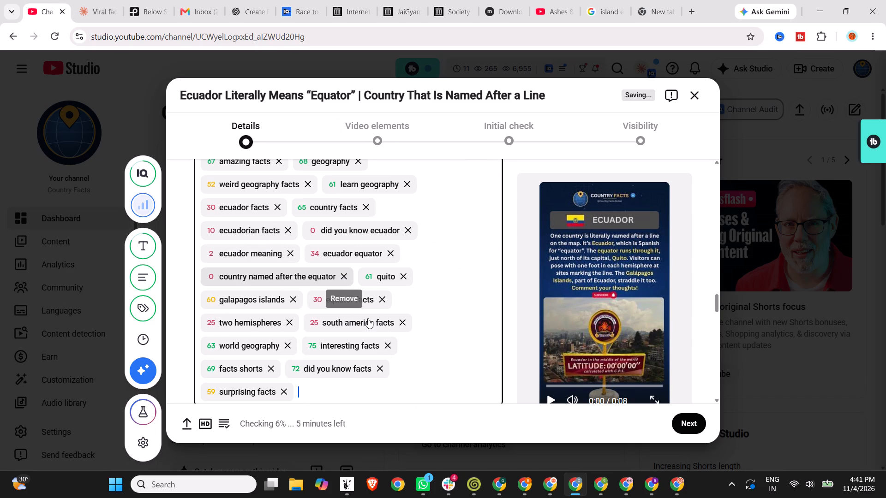
pyautogui.click(409, 228)
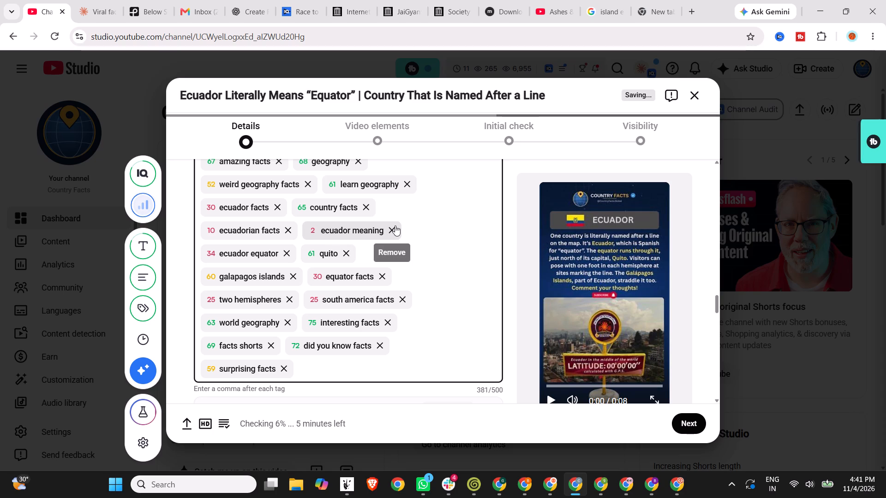
pyautogui.click(395, 225)
# Add the tags quito city, quito travel vlog and quito travel guide to the video.
pyautogui.click(428, 347)
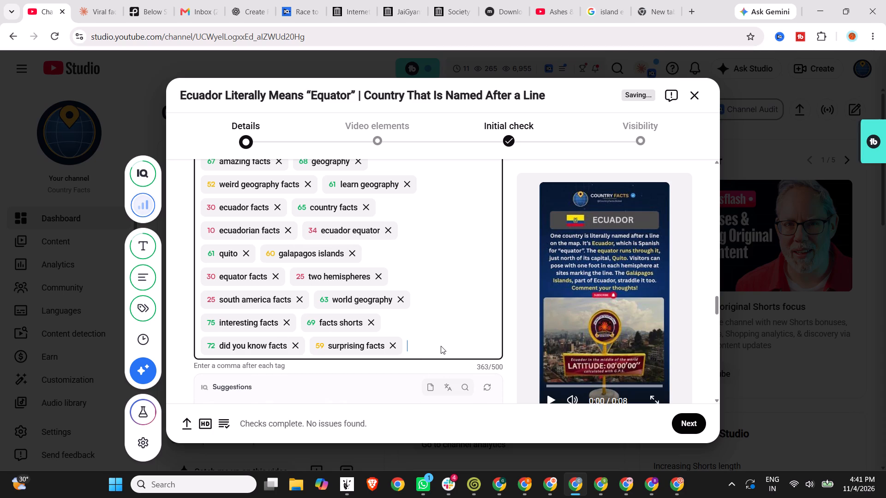
pyautogui.write('quito')
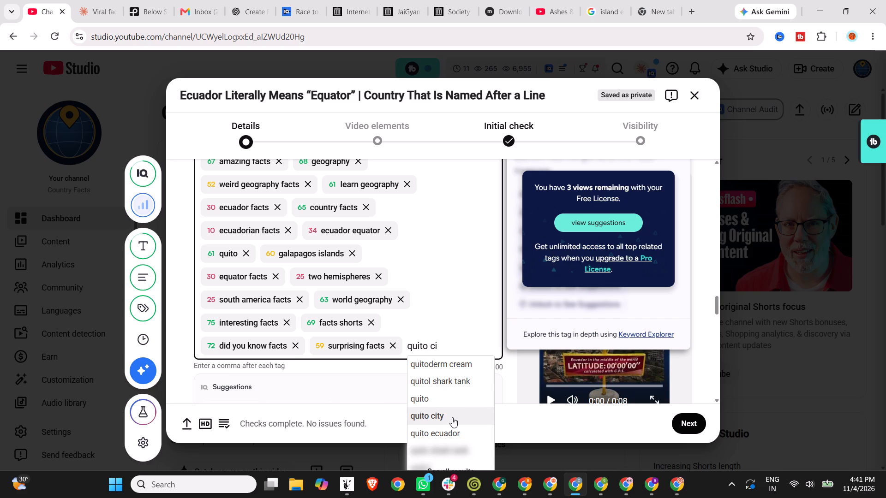
pyautogui.click(451, 419)
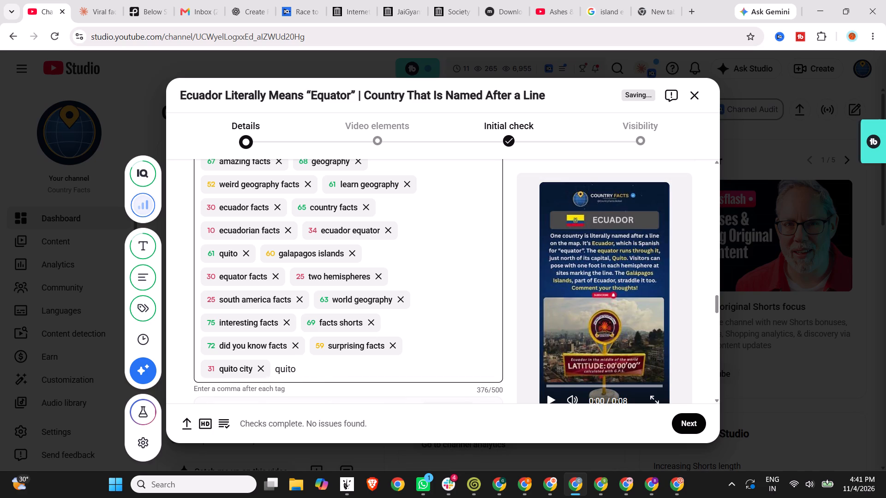
pyautogui.moveTo(308, 369); pyautogui.dragTo(298, 369)
pyautogui.press('space')
pyautogui.write('trave')
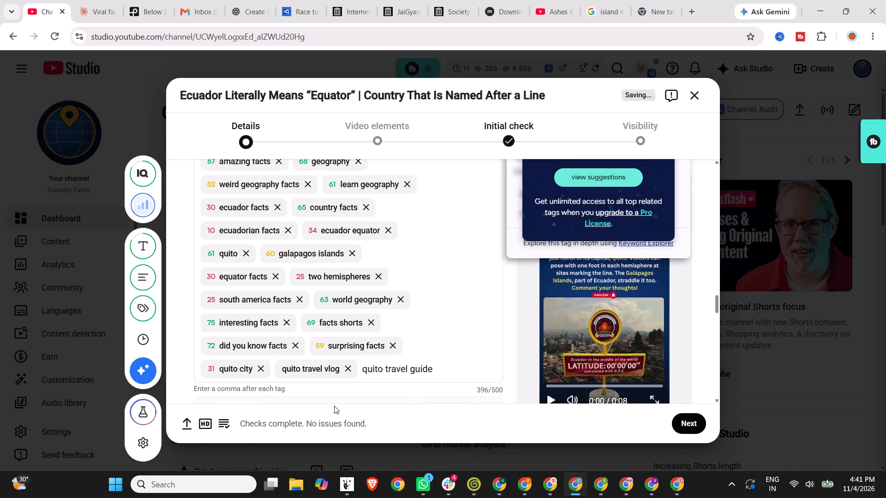
pyautogui.moveTo(421, 368); pyautogui.dragTo(436, 367)
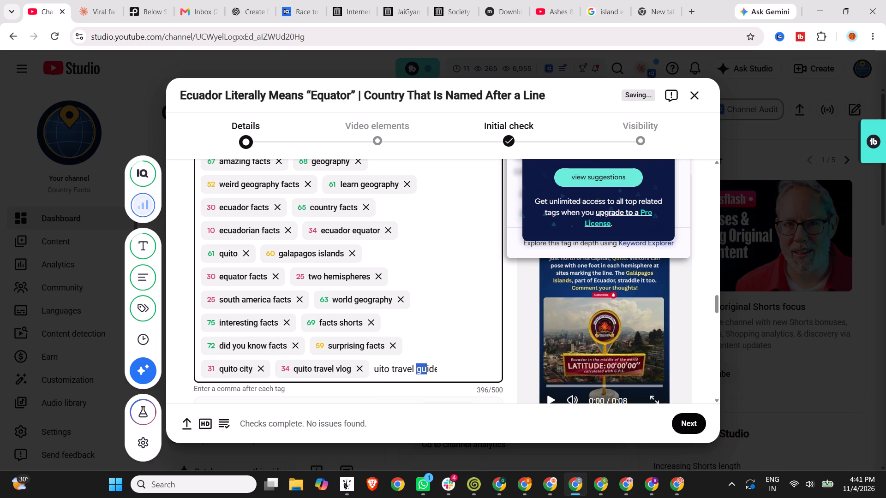
pyautogui.moveTo(436, 367); pyautogui.dragTo(441, 367)
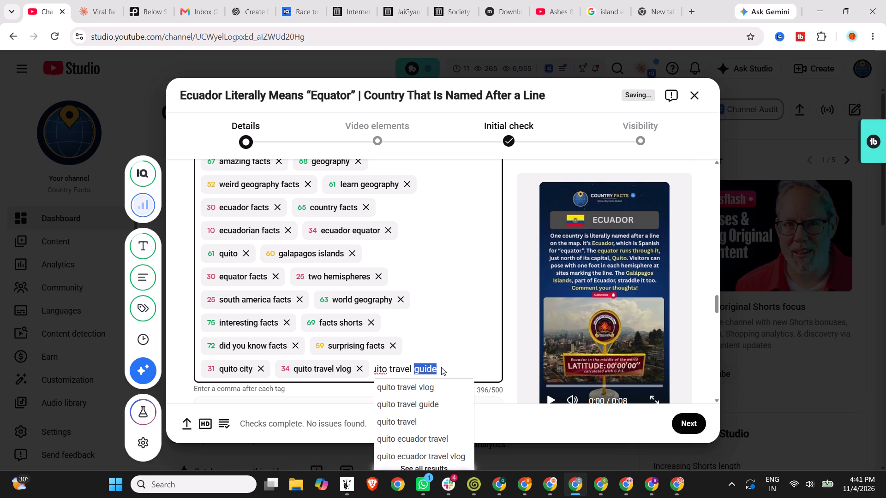
pyautogui.click(441, 367)
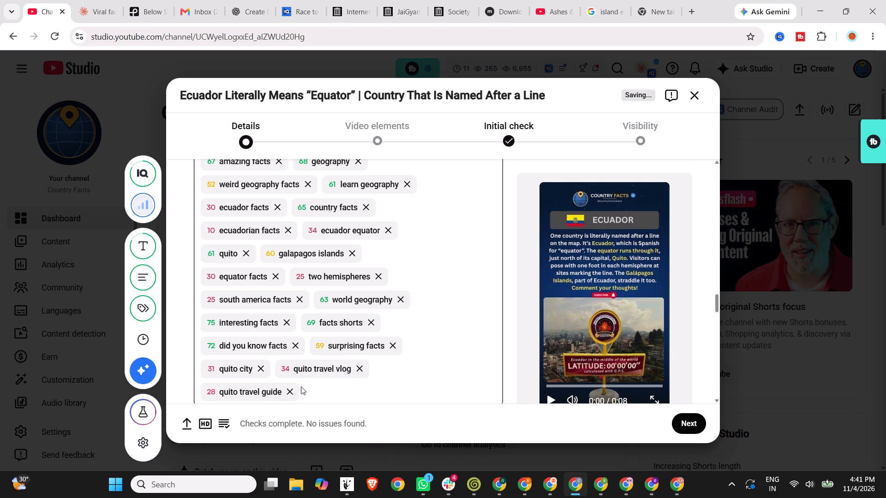
# Check YouTube's search suggestions for ecuador in the open YouTube channel tab, then return to the video upload.
pyautogui.scroll(-2, 337, 360)
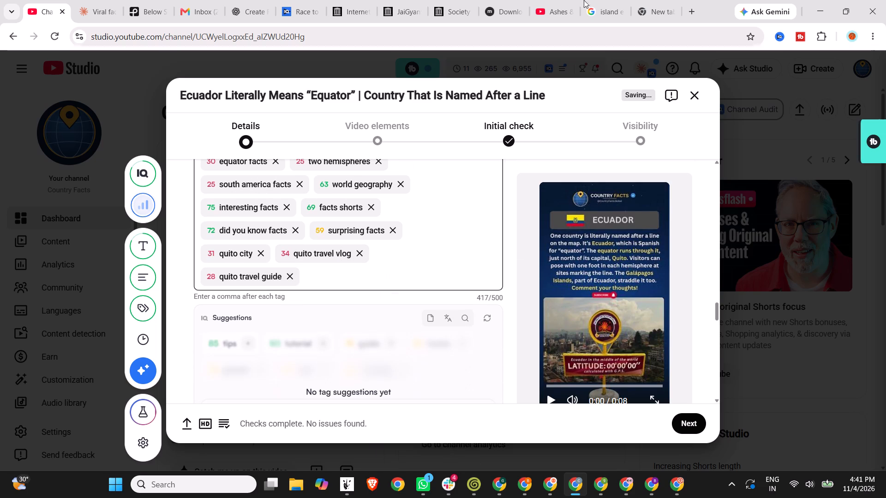
pyautogui.click(563, 0)
pyautogui.moveTo(251, 64); pyautogui.dragTo(166, 69)
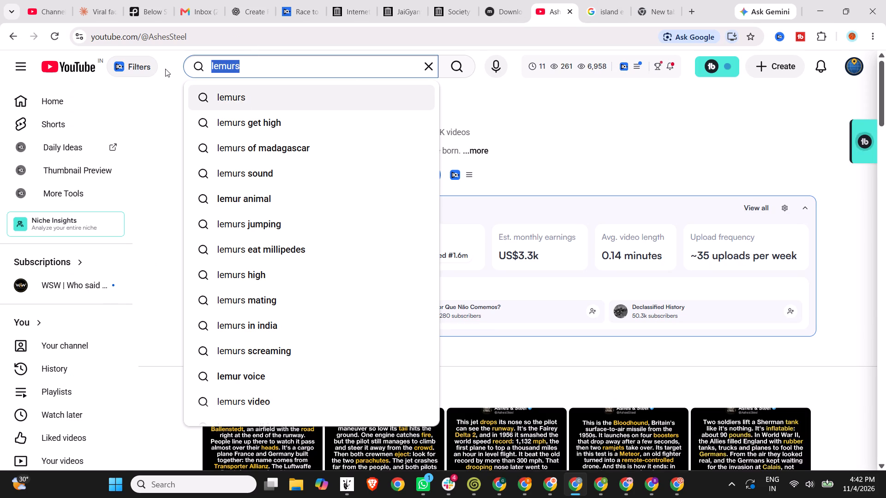
pyautogui.write('ecuador')
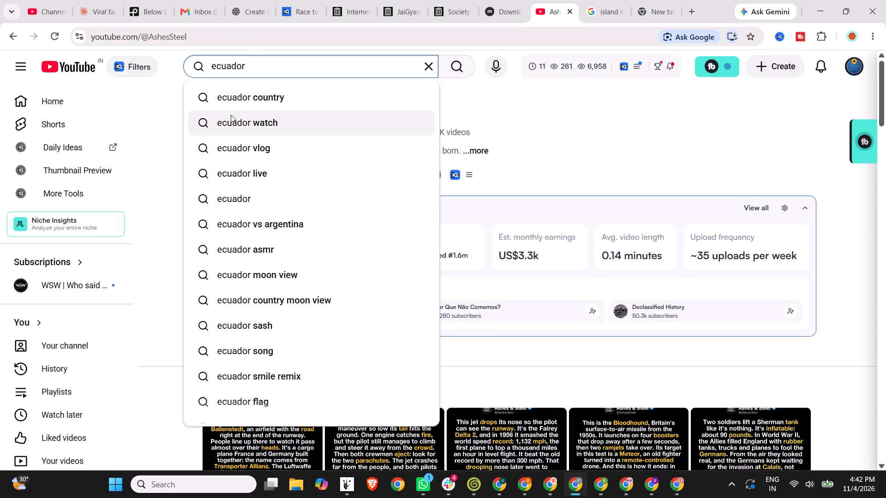
pyautogui.click(51, 0)
# Review the video's tag list and add the tags did you know and amazing geography.
pyautogui.scroll(3, 401, 245)
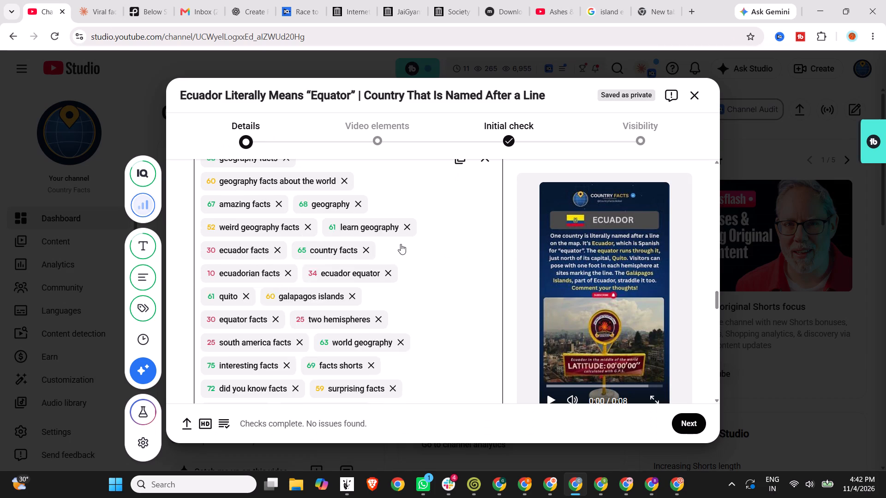
pyautogui.scroll(2, 401, 244)
pyautogui.scroll(-5, 401, 244)
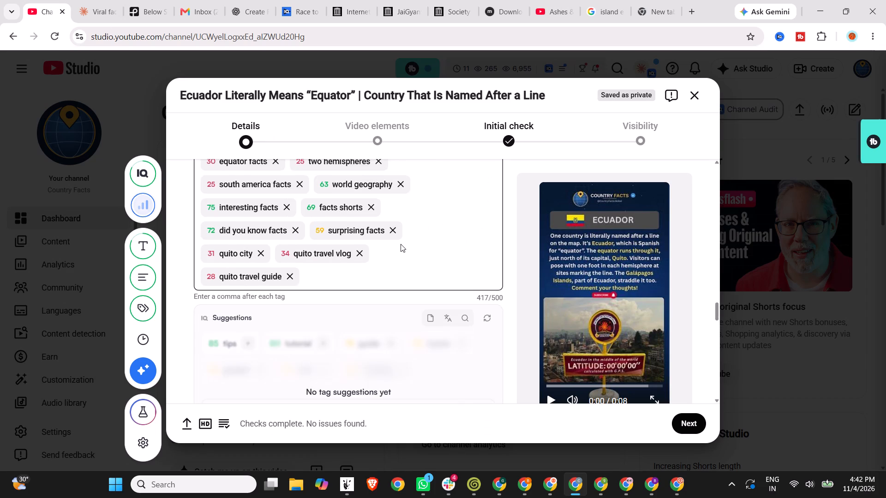
pyautogui.scroll(5, 401, 244)
pyautogui.scroll(-5, 401, 244)
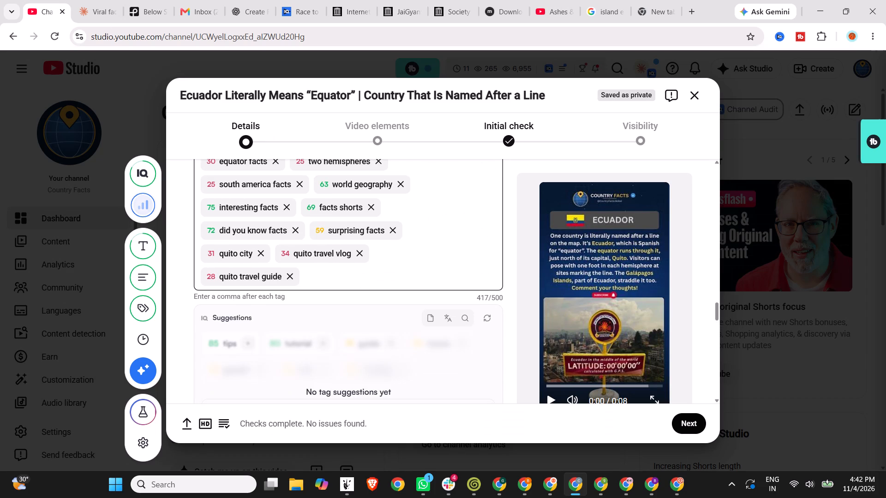
pyautogui.click(358, 278)
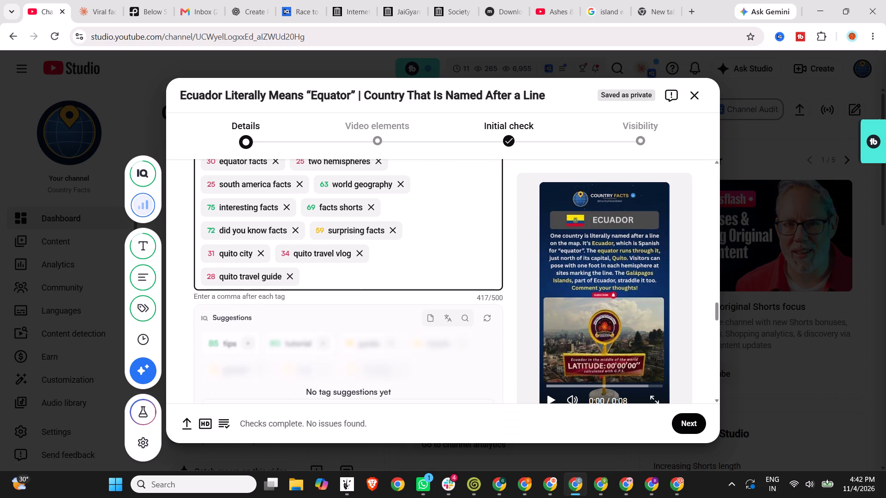
pyautogui.write('did you know')
pyautogui.press('Return')
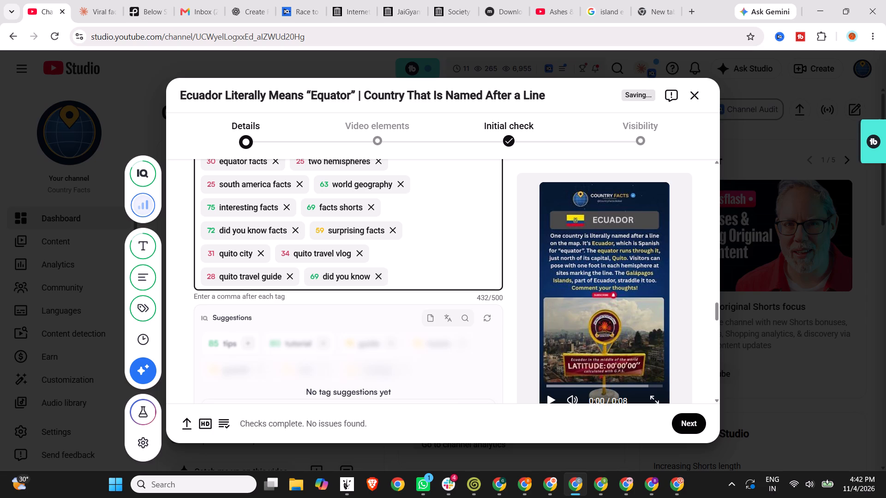
pyautogui.write('amazing geor')
pyautogui.press('BackSpace')
pyautogui.write('grpah')
pyautogui.press('BackSpace')
pyautogui.press('BackSpace')
pyautogui.press('BackSpace')
pyautogui.write('aphy')
pyautogui.press('Return')
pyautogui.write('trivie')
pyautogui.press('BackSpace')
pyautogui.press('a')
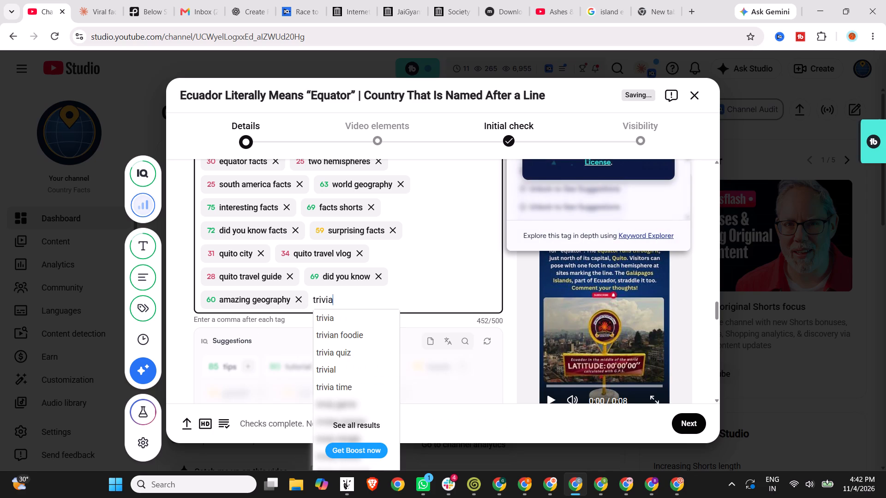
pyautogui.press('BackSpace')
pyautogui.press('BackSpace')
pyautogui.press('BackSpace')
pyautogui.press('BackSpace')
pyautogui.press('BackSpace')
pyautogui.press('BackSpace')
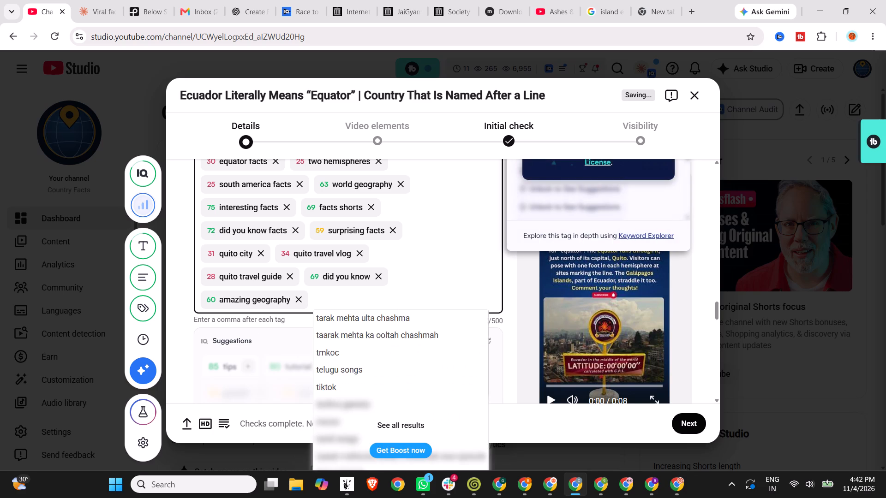
pyautogui.write('grog')
pyautogui.press('BackSpace')
pyautogui.press('BackSpace')
pyautogui.press('BackSpace')
pyautogui.write('eography trivia')
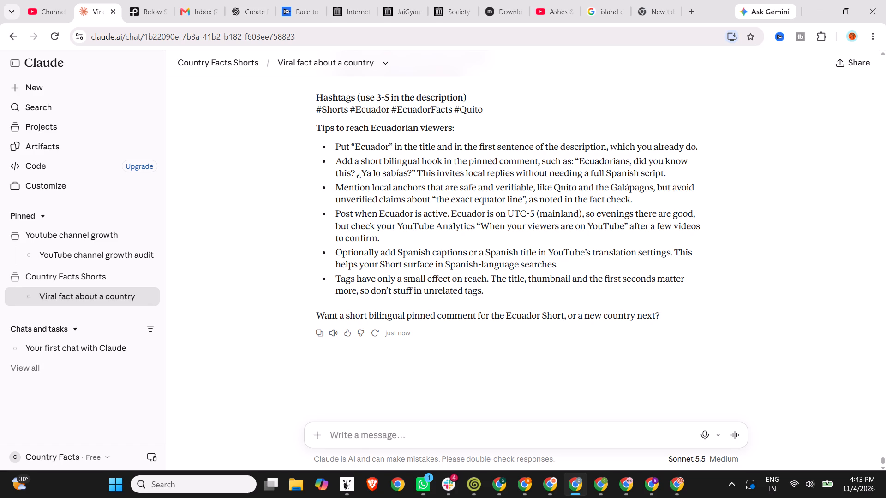
pyautogui.click(43, 0)
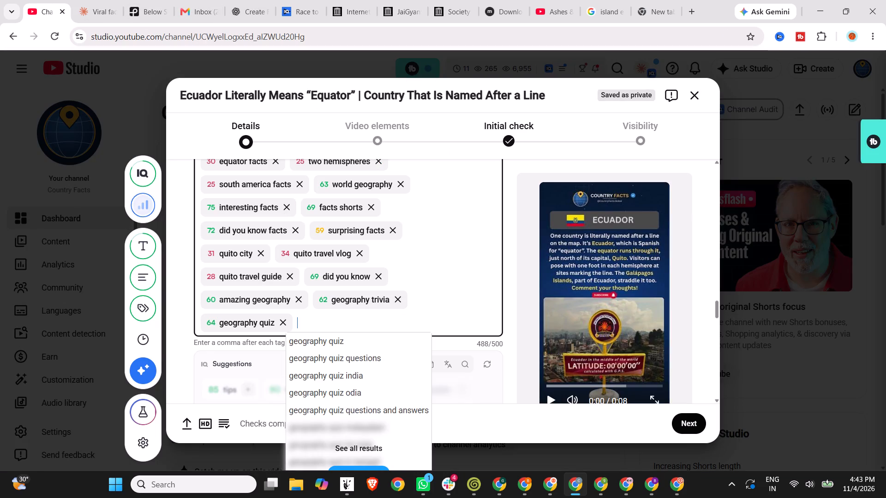
# Set the video language to English in the language and captions certification section.
pyautogui.click(400, 322)
pyautogui.scroll(-9, 465, 292)
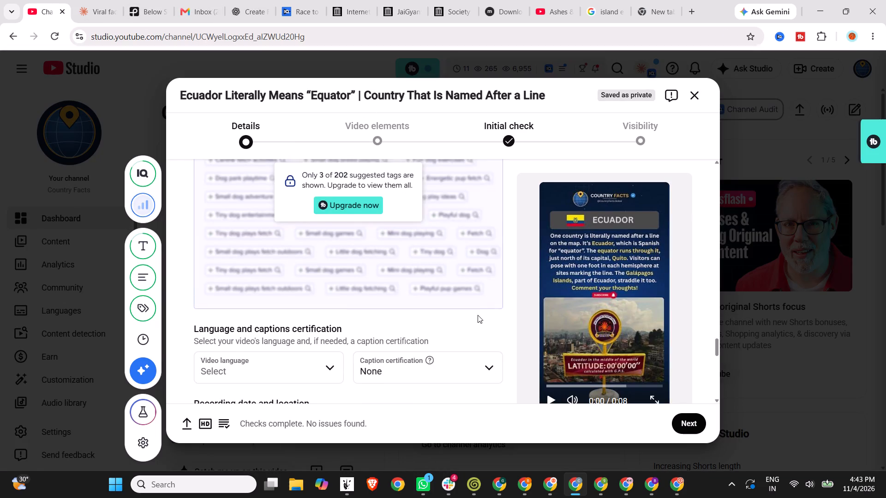
pyautogui.scroll(-2, 478, 315)
pyautogui.click(454, 207)
pyautogui.click(241, 251)
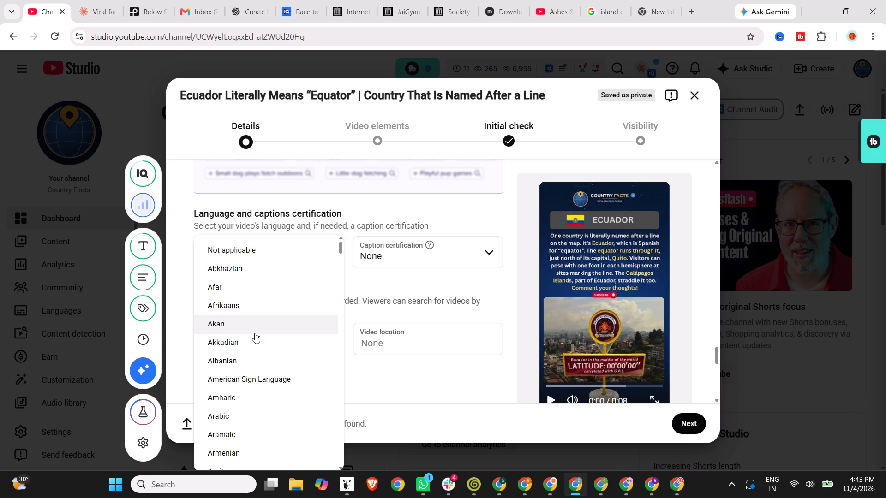
pyautogui.press('e')
pyautogui.press('e')
pyautogui.scroll(-6, 271, 352)
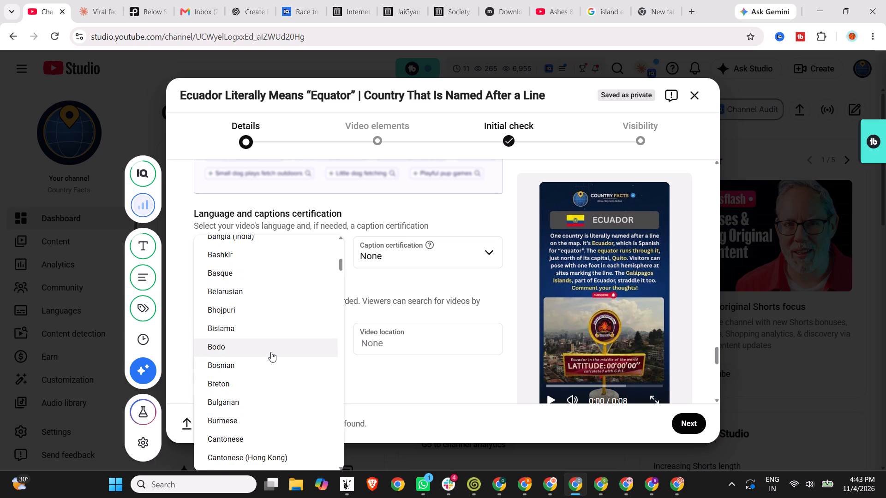
pyautogui.scroll(-9, 271, 352)
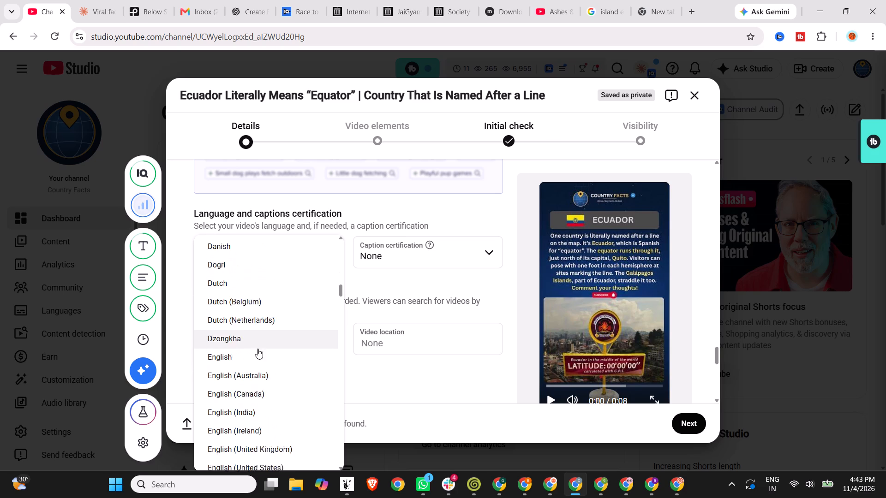
pyautogui.click(253, 348)
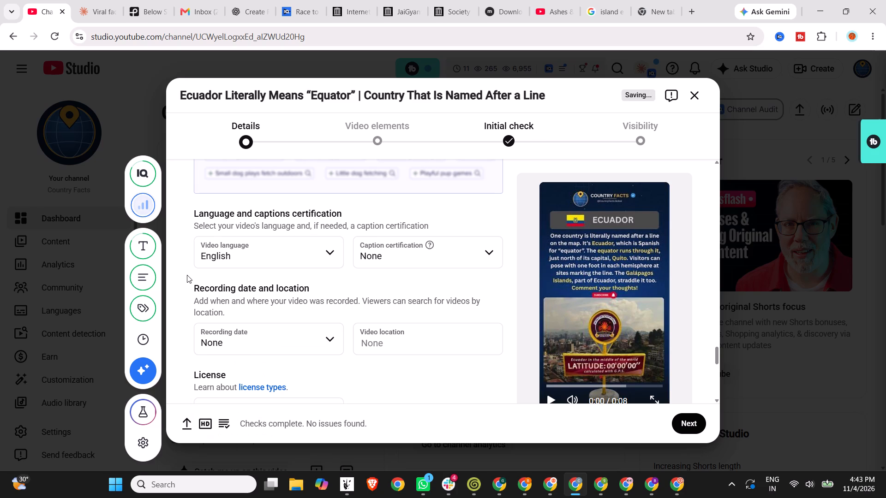
# Allow only audio remixing for the Short and turn off publishing to the subscriptions feed and notifying subscribers.
pyautogui.scroll(-2, 229, 292)
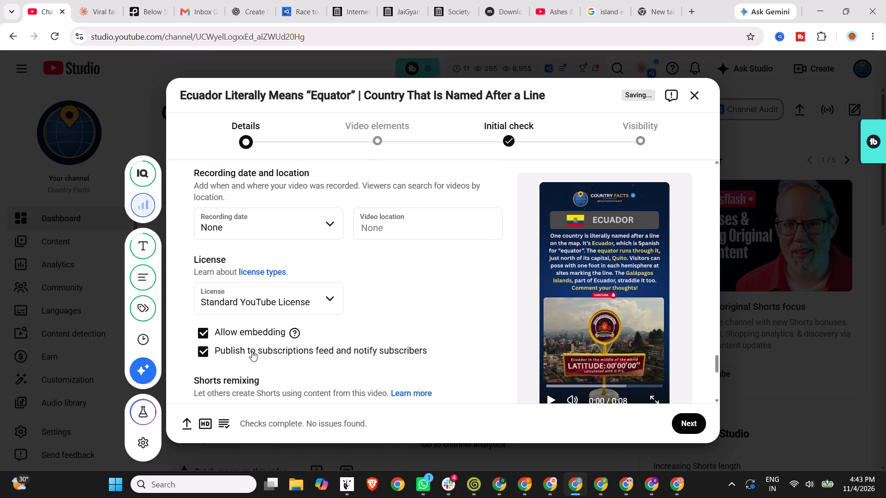
pyautogui.scroll(-2, 252, 351)
pyautogui.click(250, 315)
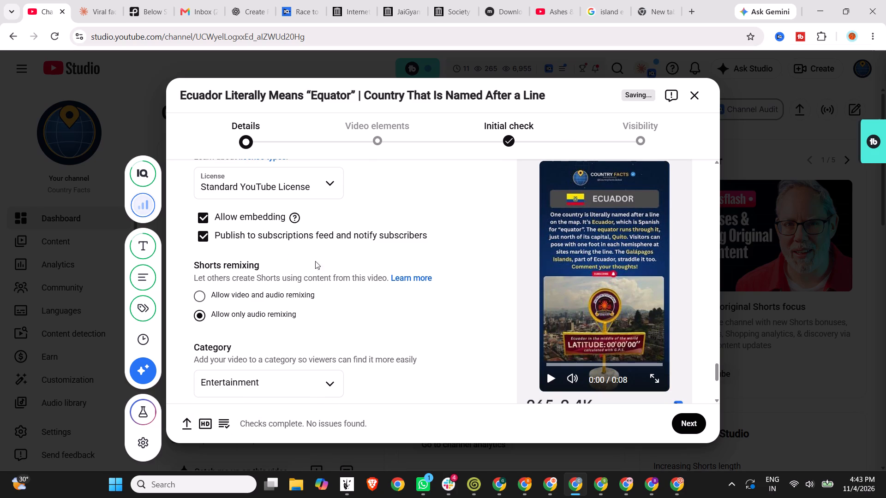
pyautogui.click(288, 232)
# Review the video's details from the comment settings up to the title and back down through the tags.
pyautogui.scroll(-3, 311, 308)
pyautogui.scroll(-4, 269, 265)
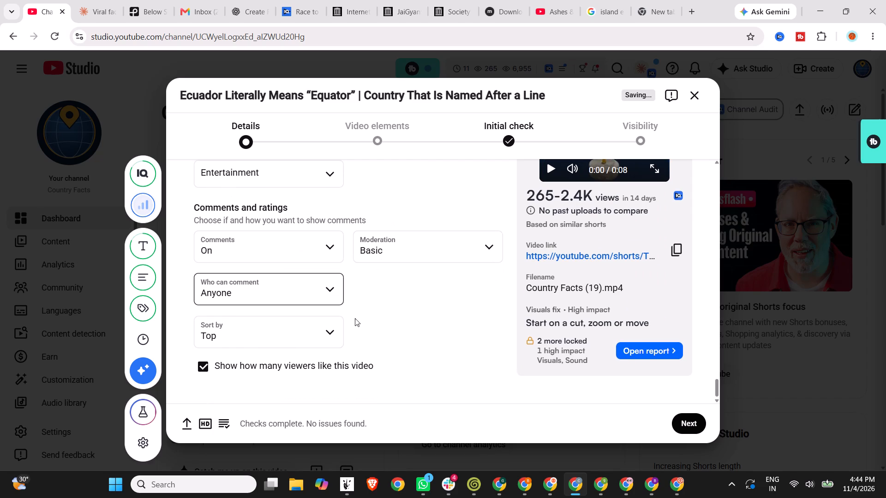
pyautogui.scroll(5, 395, 363)
pyautogui.scroll(-5, 395, 363)
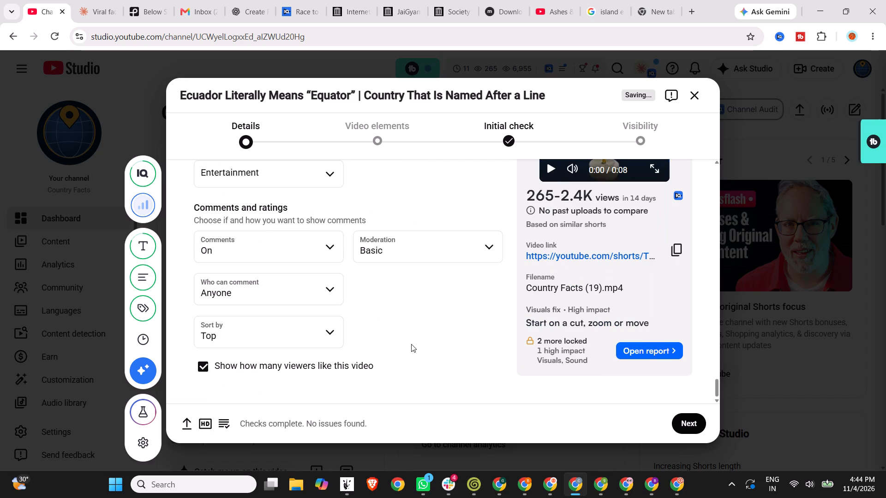
pyautogui.scroll(11, 411, 344)
pyautogui.scroll(-1, 411, 344)
pyautogui.scroll(3, 411, 344)
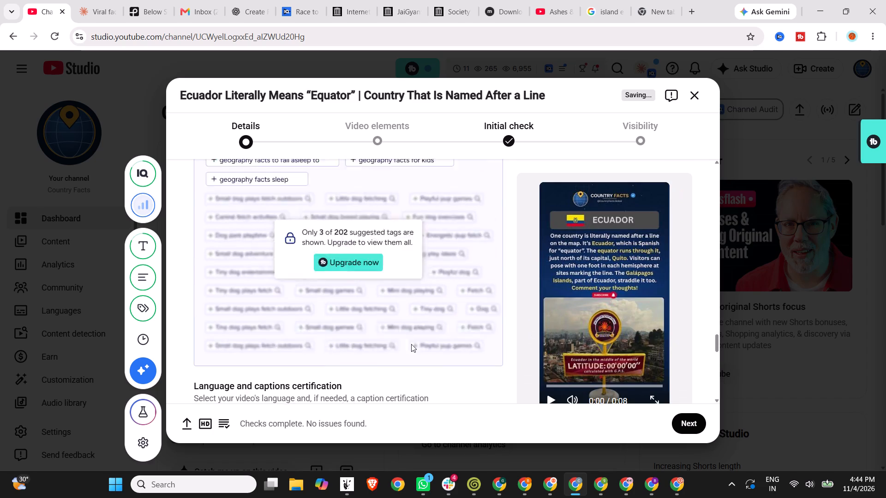
pyautogui.scroll(4, 411, 344)
pyautogui.scroll(20, 411, 344)
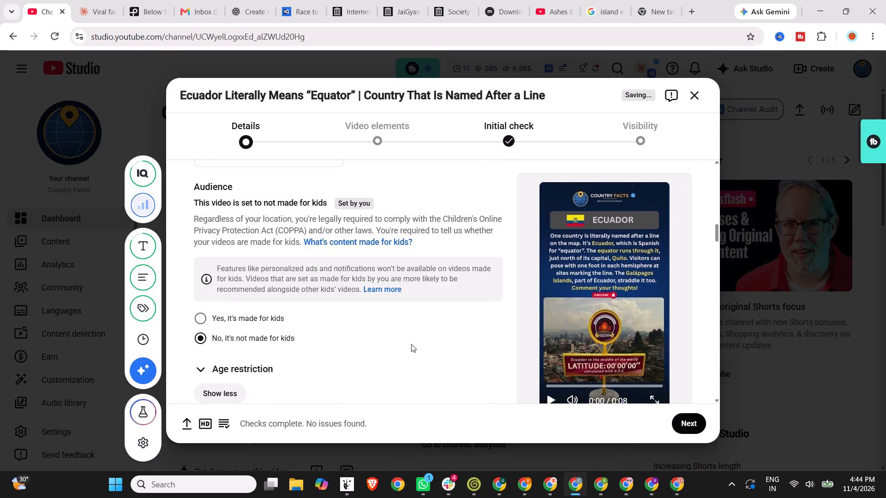
pyautogui.scroll(15, 411, 344)
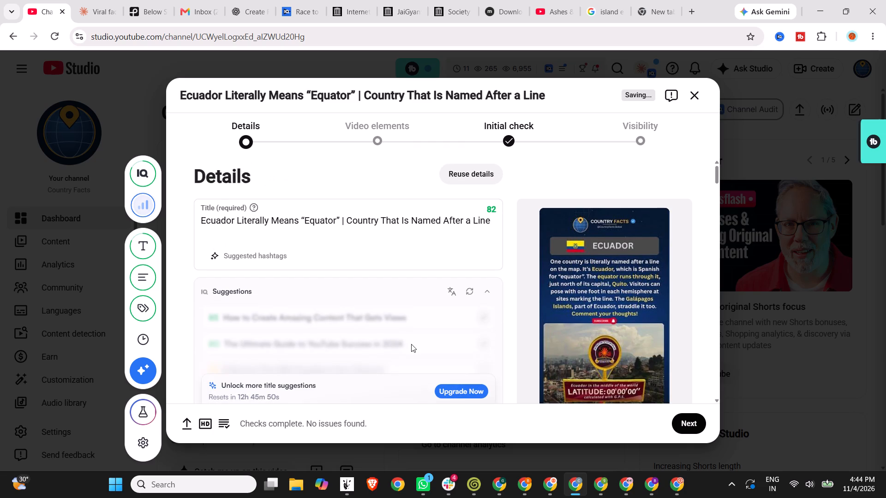
pyautogui.scroll(-17, 411, 344)
pyautogui.scroll(-8, 401, 280)
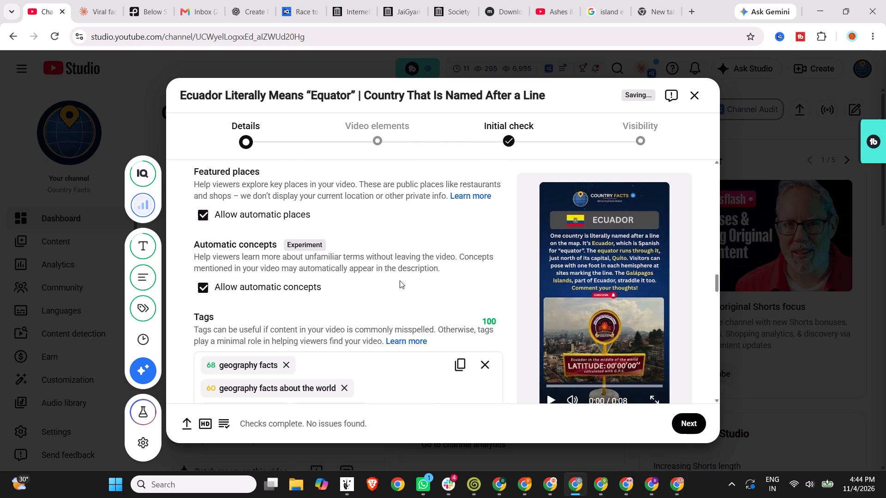
pyautogui.scroll(-18, 400, 280)
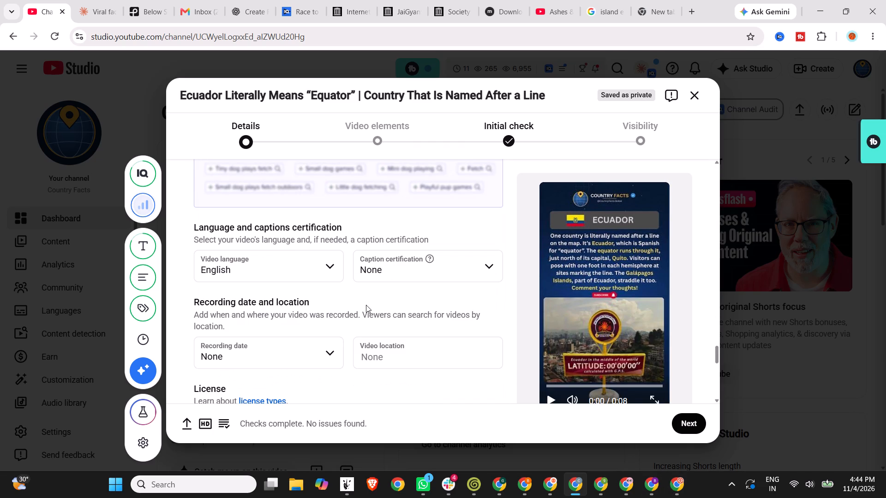
# Examine the available caption certification options without choosing a new one.
pyautogui.click(376, 270)
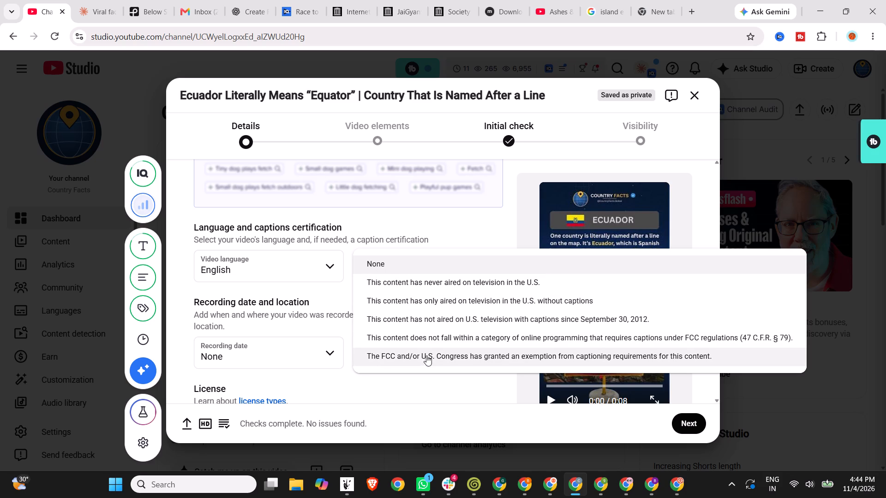
pyautogui.click(321, 310)
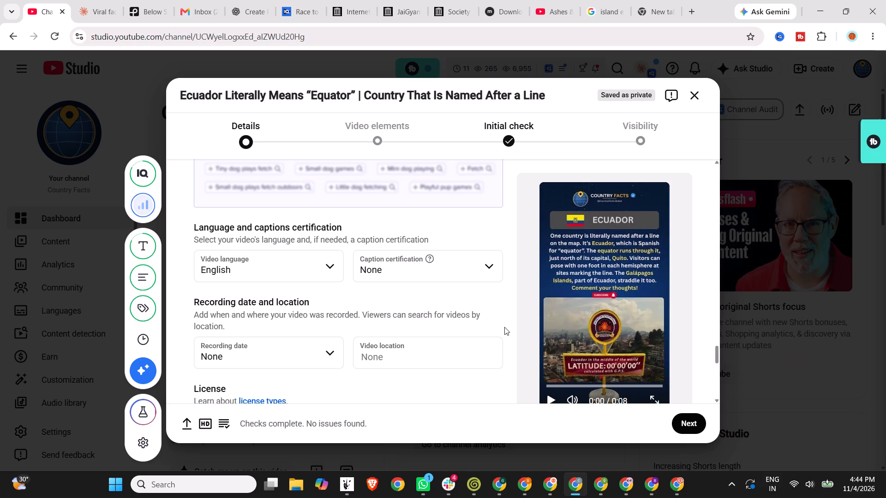
pyautogui.click(481, 268)
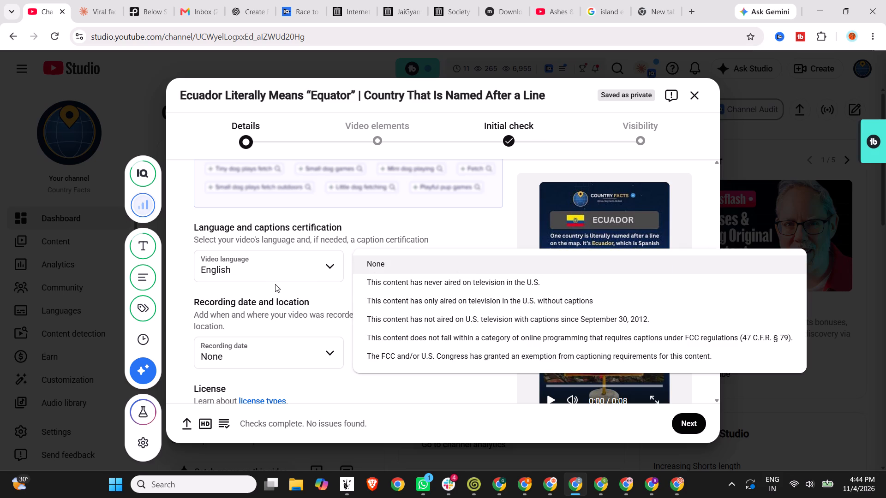
pyautogui.click(280, 290)
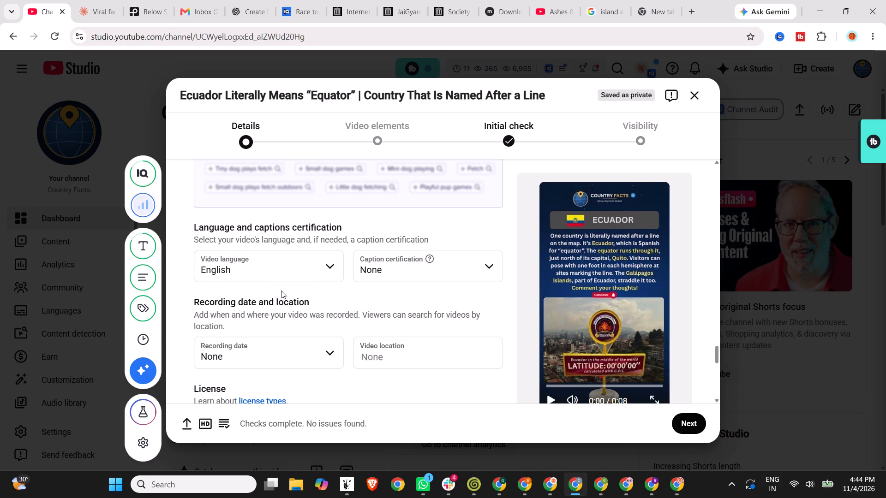
# Proceed to the video elements and link the Short about Canada having the longest coastline as the related video.
pyautogui.scroll(-7, 392, 331)
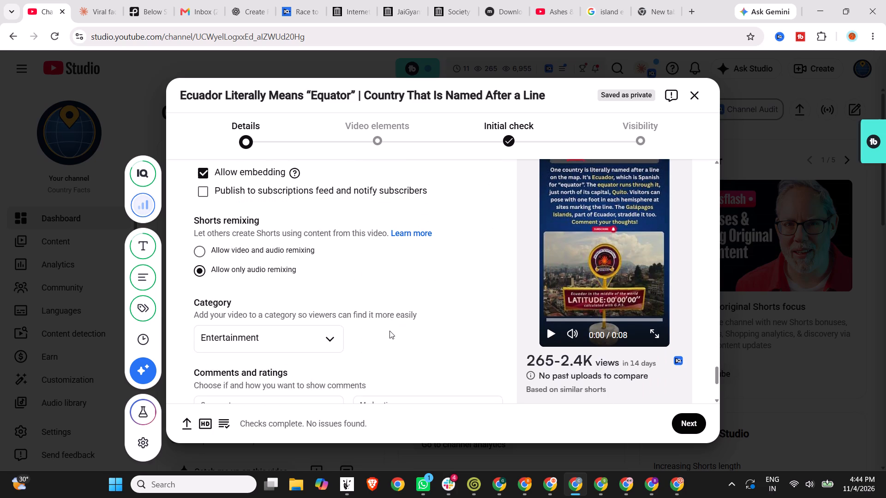
pyautogui.scroll(-9, 389, 331)
pyautogui.click(682, 419)
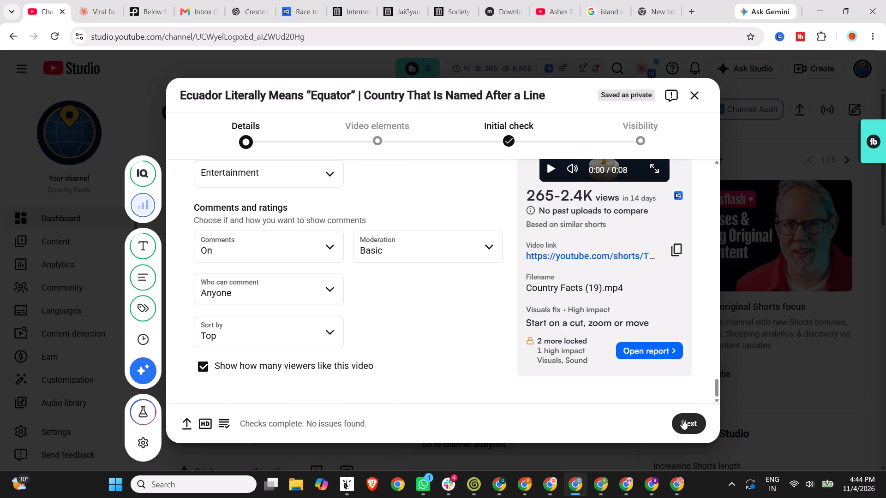
pyautogui.click(653, 237)
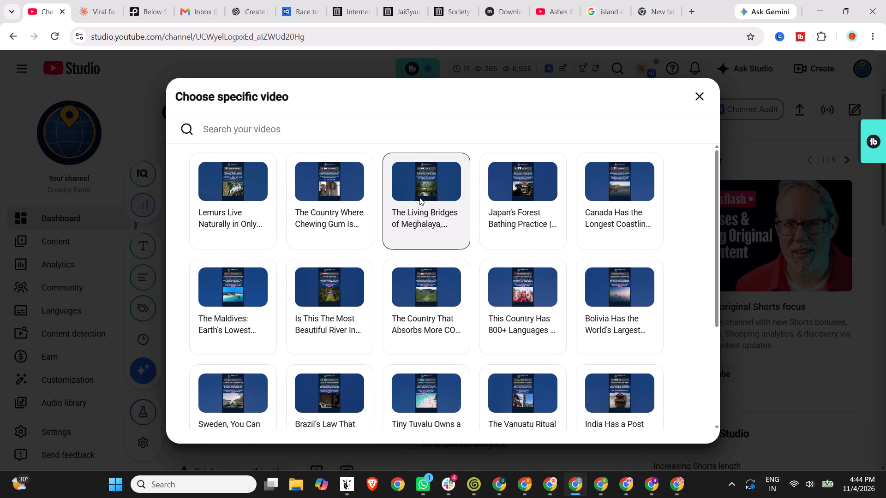
pyautogui.click(601, 196)
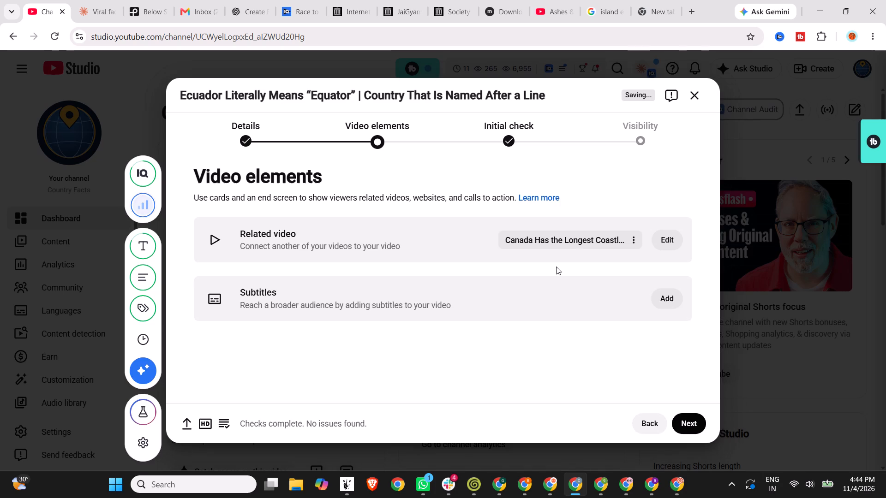
# Continue past the initial check to visibility and set the Short to go public on Nov 5, 2026 at 8:30 PM.
pyautogui.click(691, 418)
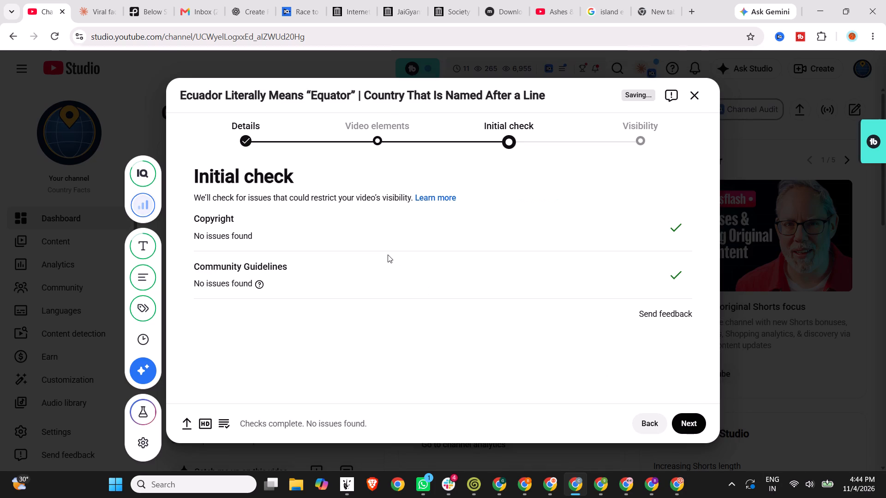
pyautogui.click(687, 422)
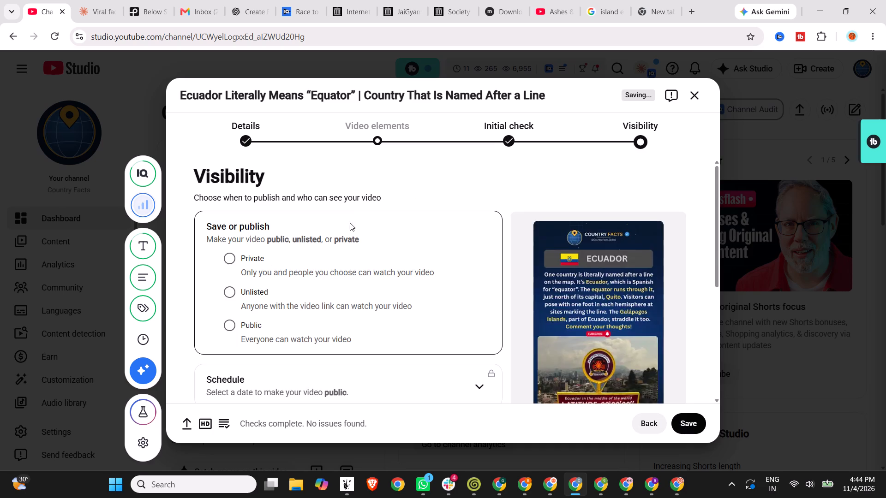
pyautogui.scroll(-4, 273, 285)
pyautogui.click(435, 181)
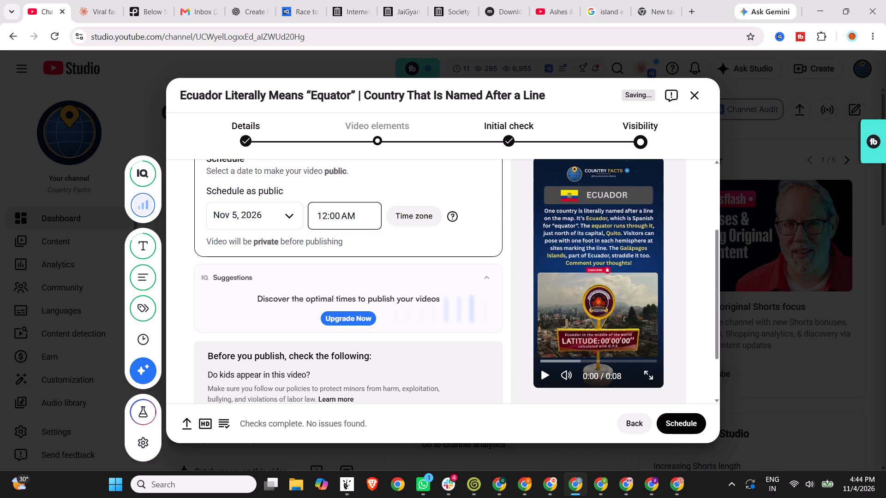
pyautogui.click(348, 212)
pyautogui.scroll(-3, 347, 285)
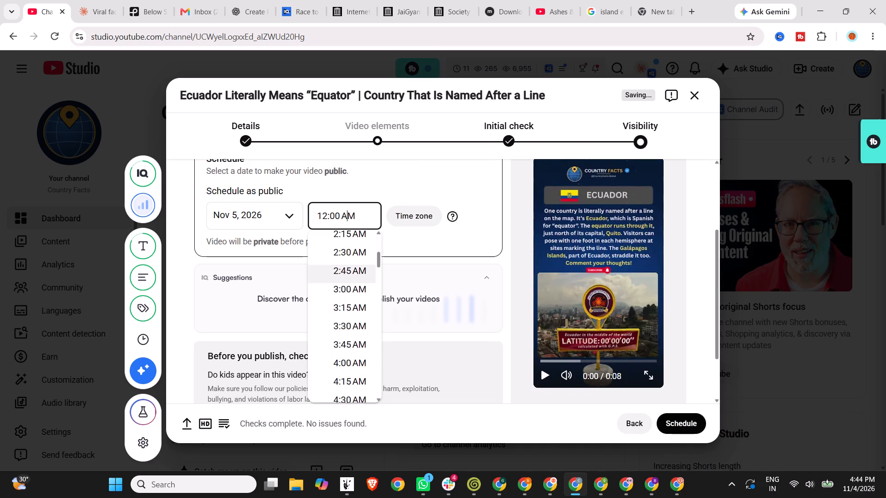
pyautogui.scroll(-7, 349, 285)
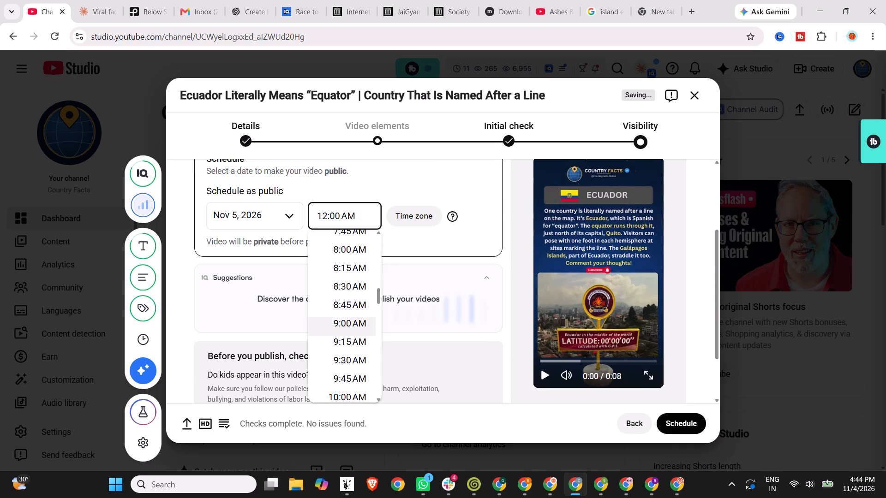
pyautogui.scroll(-11, 351, 294)
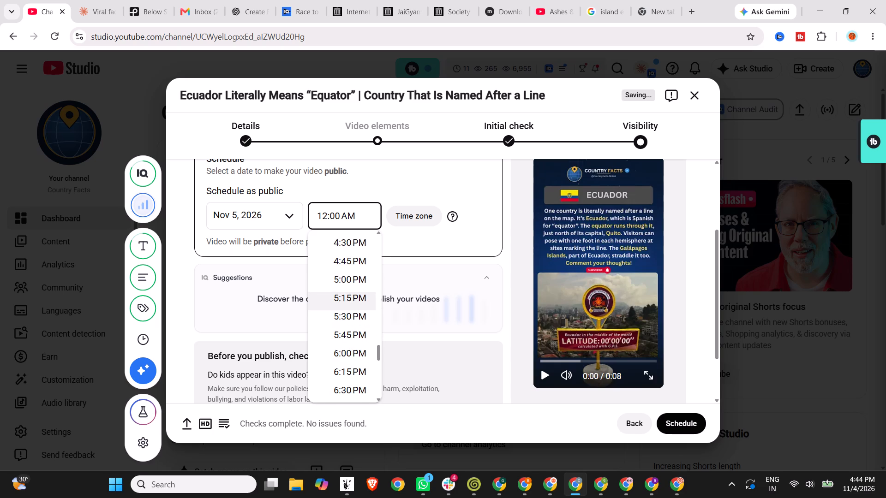
pyautogui.scroll(-4, 352, 313)
pyautogui.click(352, 311)
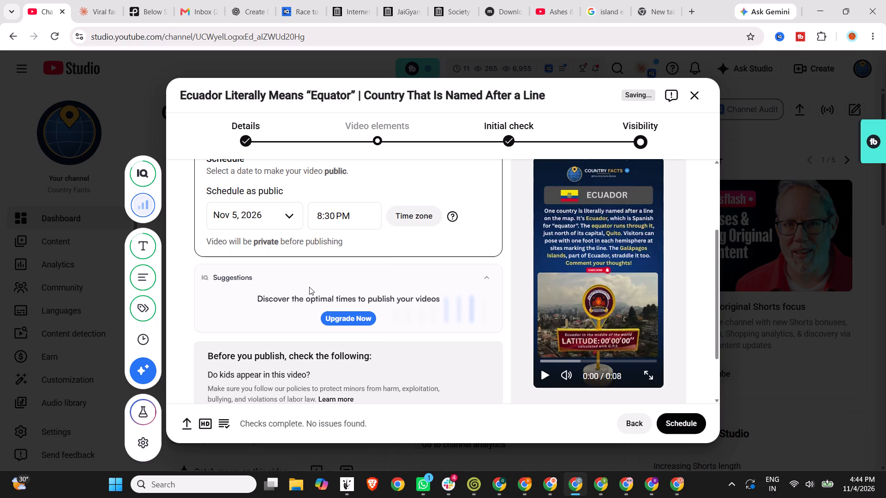
pyautogui.click(346, 214)
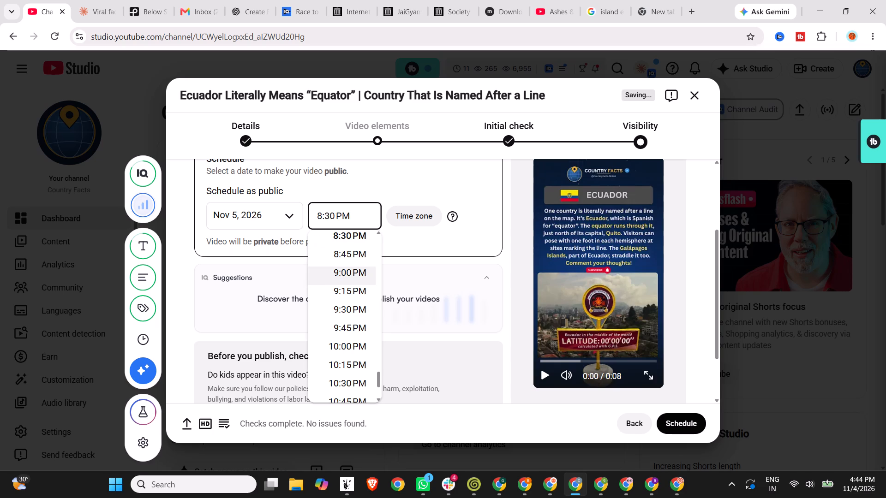
pyautogui.scroll(-5, 349, 283)
pyautogui.scroll(2, 361, 302)
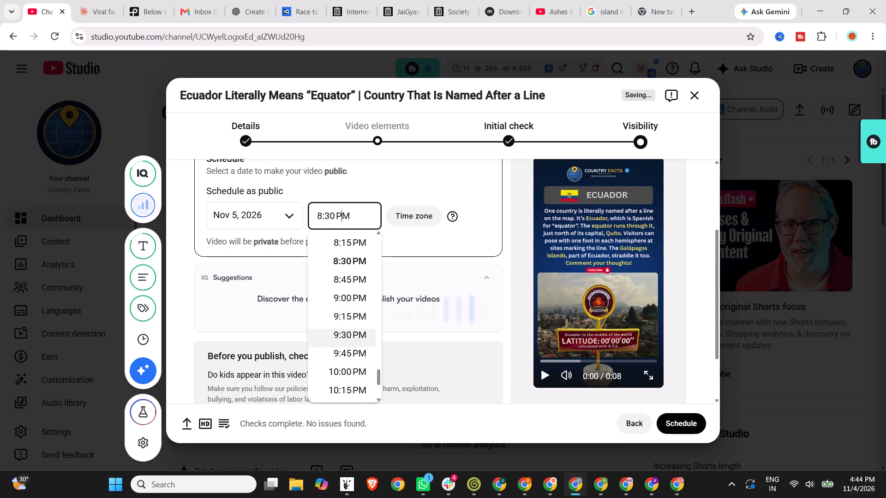
pyautogui.click(356, 333)
pyautogui.click(401, 240)
pyautogui.scroll(-4, 477, 270)
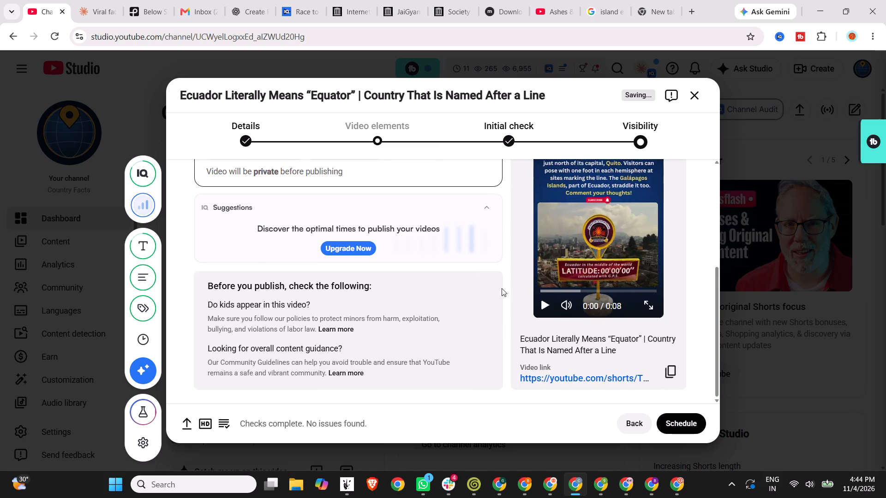
pyautogui.scroll(7, 502, 288)
pyautogui.scroll(-6, 493, 341)
pyautogui.click(685, 422)
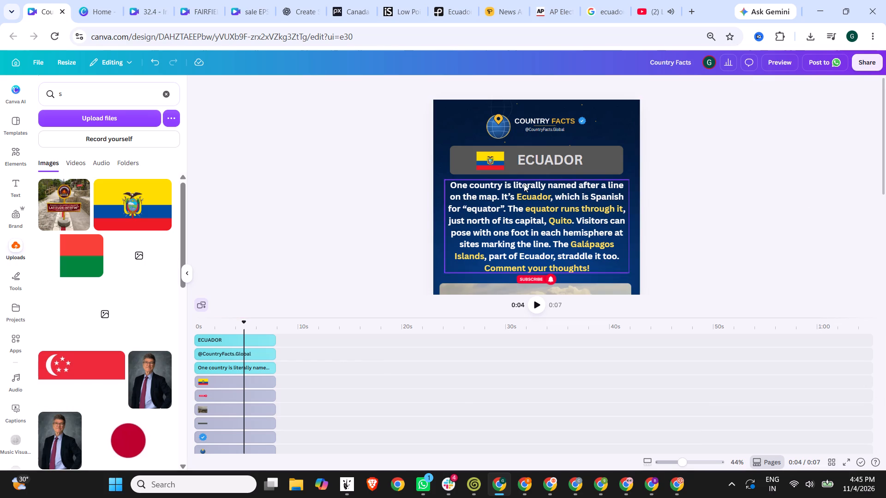
# Replace the Ecuador fact paragraph in the design with the copied Peru potato script.
pyautogui.click(515, 214)
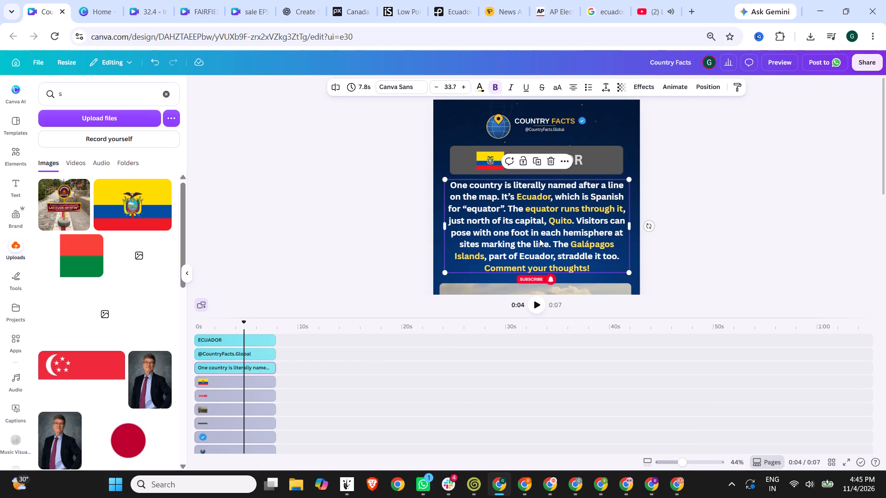
pyautogui.click(582, 259)
pyautogui.moveTo(601, 268); pyautogui.dragTo(450, 176)
pyautogui.hotkey('ctrl', 'v')
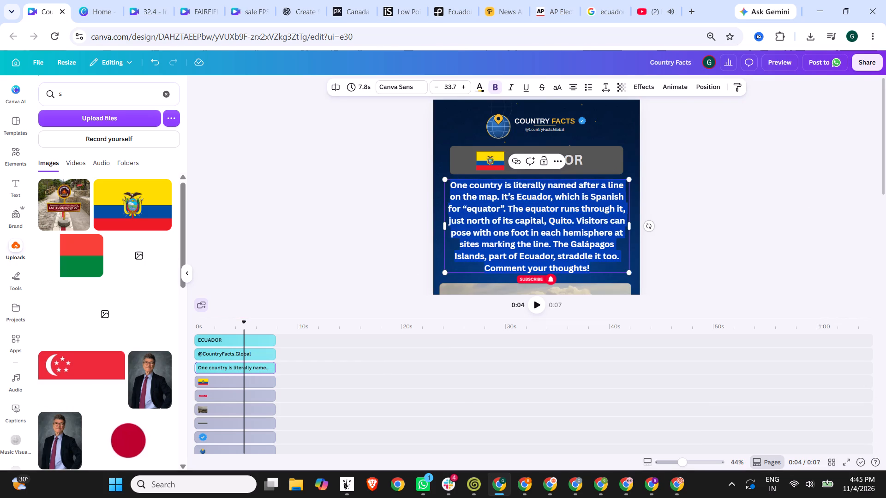
# Remove the [Screen 2] and [Screen 3] labels and their line breaks so the script's opening sentences run together.
pyautogui.moveTo(568, 212); pyautogui.dragTo(491, 213)
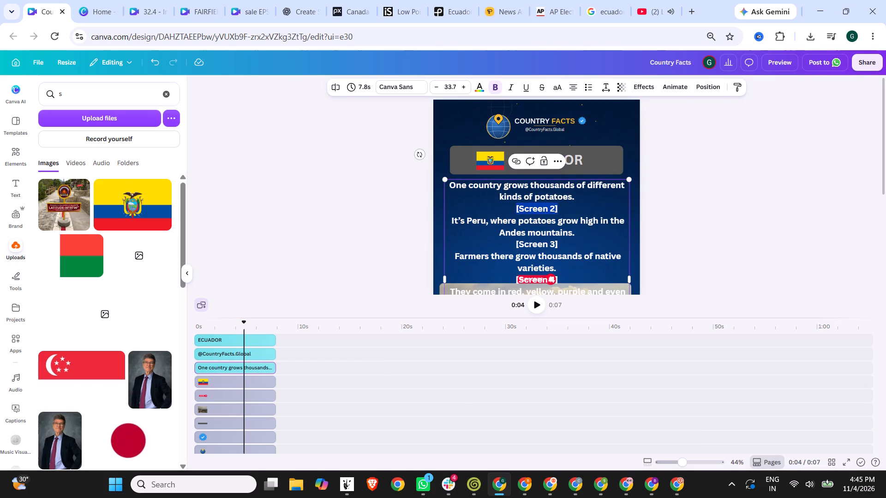
pyautogui.press('BackSpace')
pyautogui.press('BackSpace')
pyautogui.press('Delete')
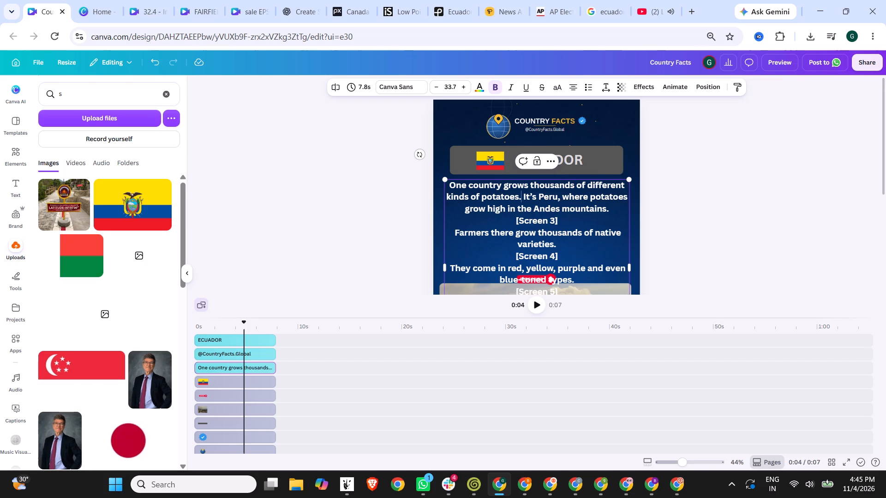
pyautogui.moveTo(577, 222); pyautogui.dragTo(466, 230)
pyautogui.click(573, 219)
pyautogui.moveTo(577, 221); pyautogui.dragTo(491, 223)
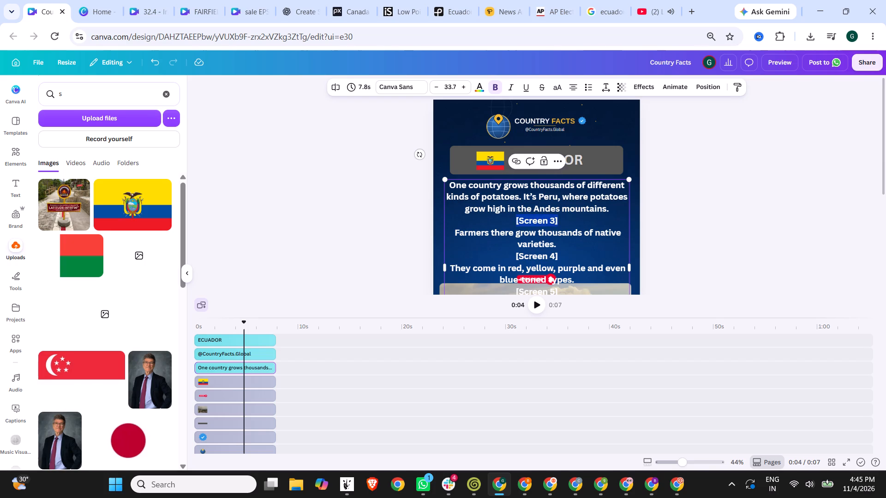
pyautogui.press('BackSpace')
pyautogui.press('BackSpace')
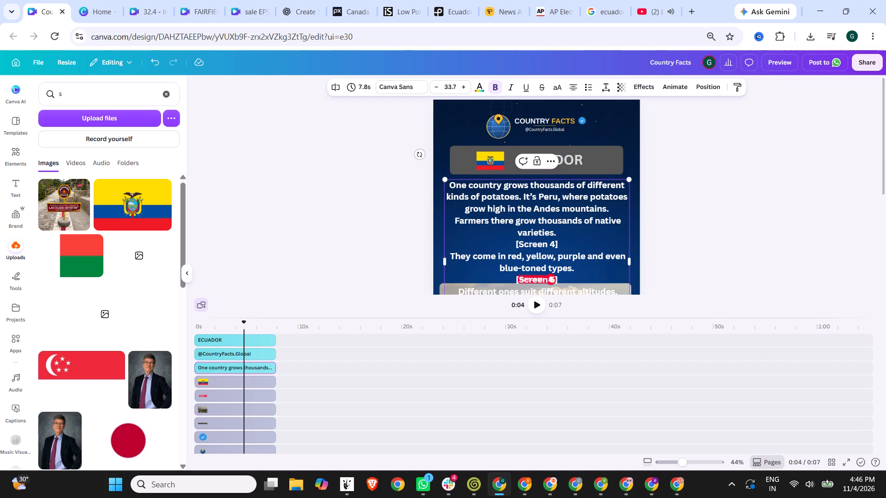
# Remove the [Screen 4], [Screen 5] and [Screen 6] labels with their extra line breaks from the rest of the script.
pyautogui.moveTo(571, 240); pyautogui.dragTo(479, 243)
pyautogui.press('BackSpace')
pyautogui.press('BackSpace')
pyautogui.press('Delete')
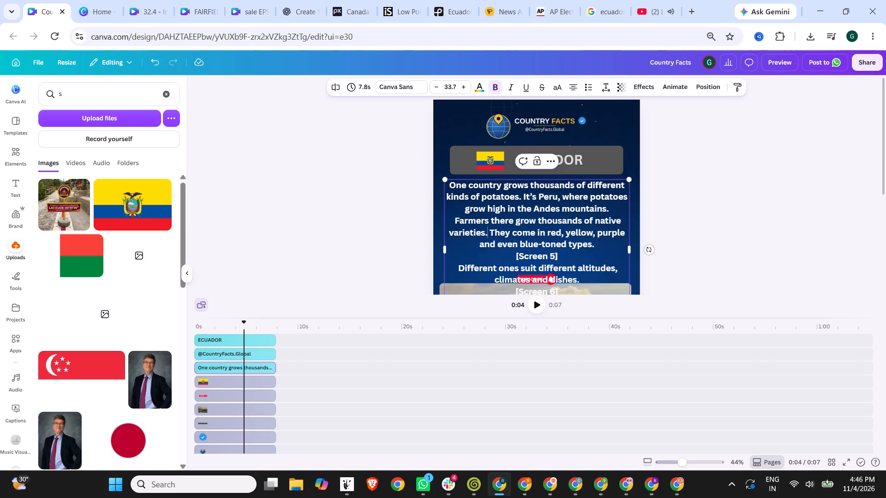
pyautogui.moveTo(579, 254); pyautogui.dragTo(485, 255)
pyautogui.press('BackSpace')
pyautogui.press('Delete')
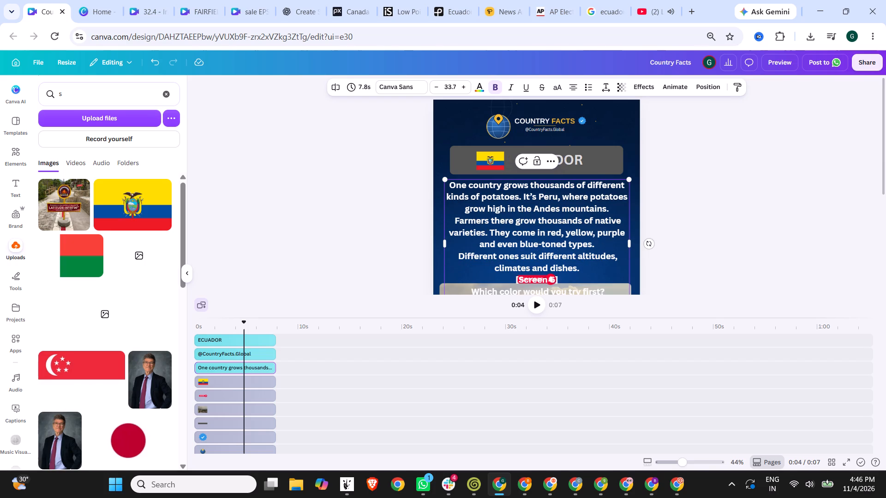
pyautogui.press('Delete')
pyautogui.press('BackSpace')
pyautogui.press('space')
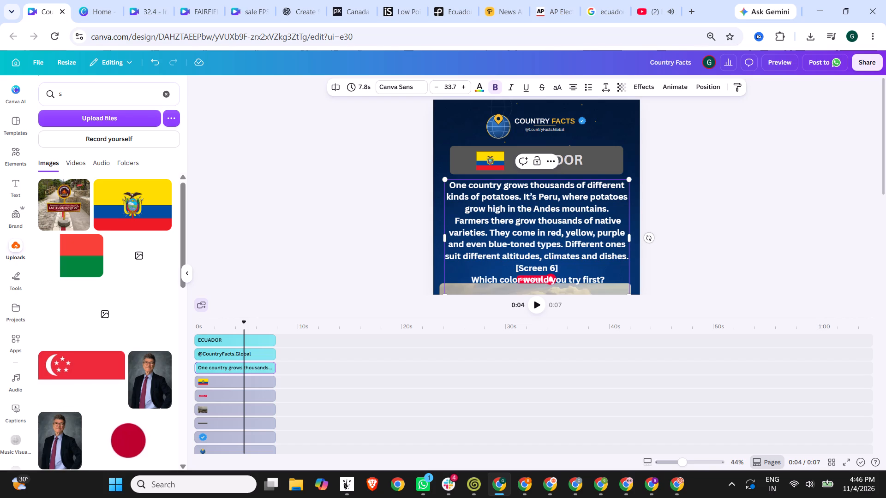
pyautogui.moveTo(559, 265); pyautogui.dragTo(492, 261)
pyautogui.press('BackSpace')
pyautogui.press('BackSpace')
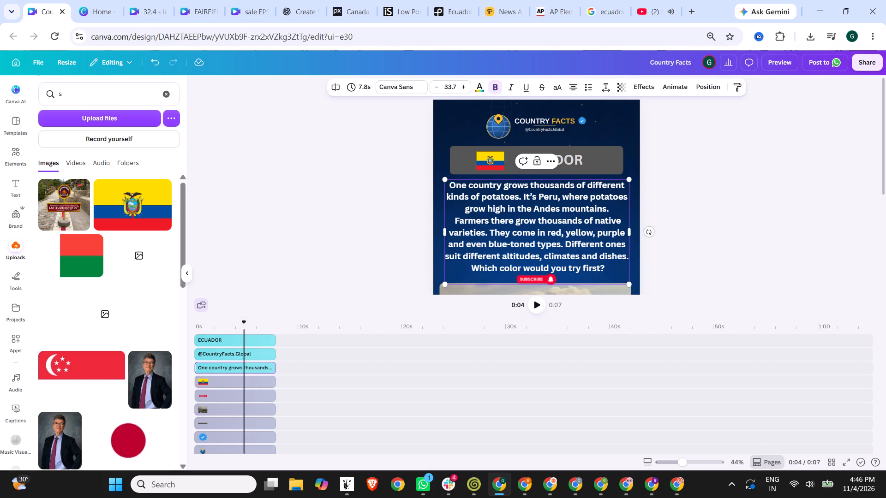
# Colour "Which color would you try first?" and "thousands of different kinds of potatoes" yellow.
pyautogui.moveTo(609, 267); pyautogui.dragTo(466, 269)
pyautogui.click(476, 88)
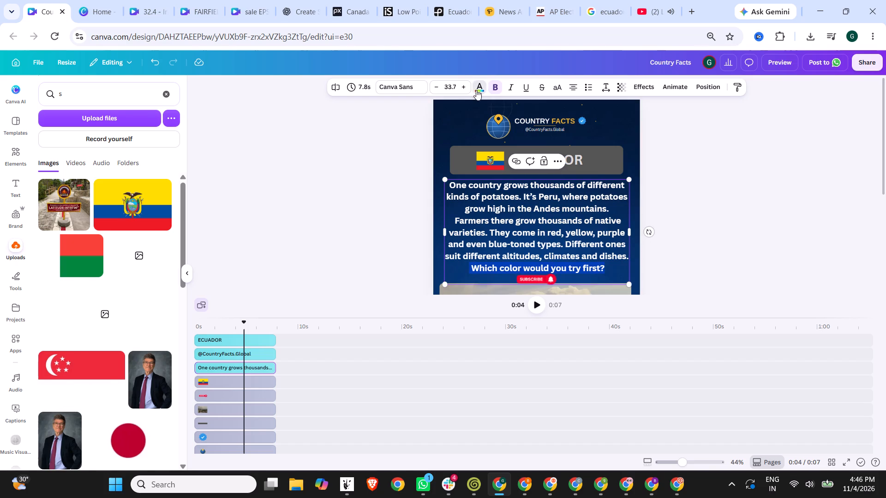
pyautogui.click(106, 419)
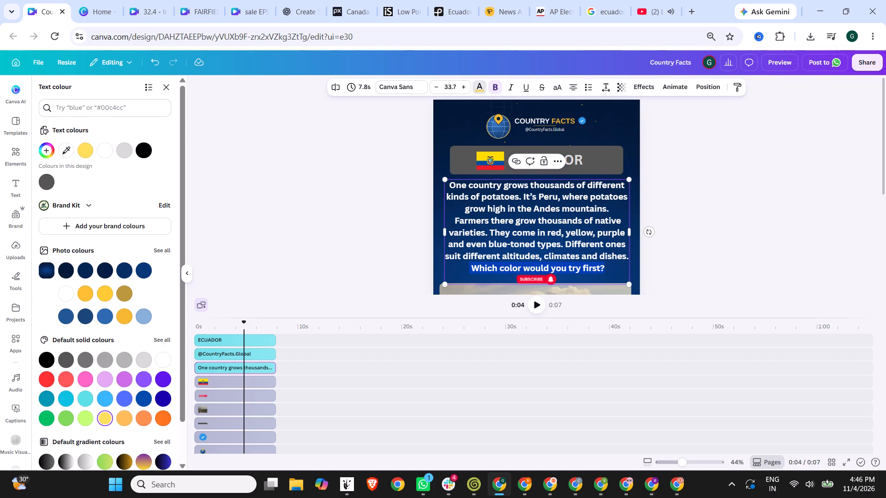
pyautogui.moveTo(530, 184); pyautogui.dragTo(518, 194)
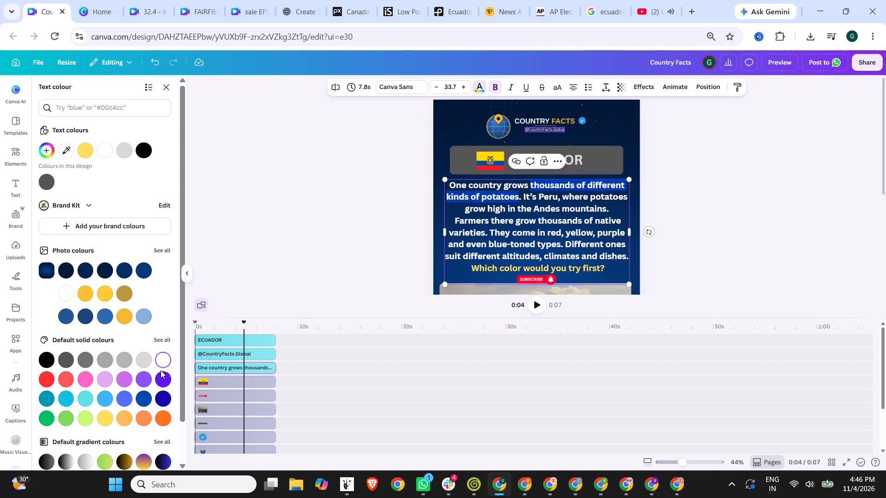
pyautogui.click(106, 420)
pyautogui.click(518, 185)
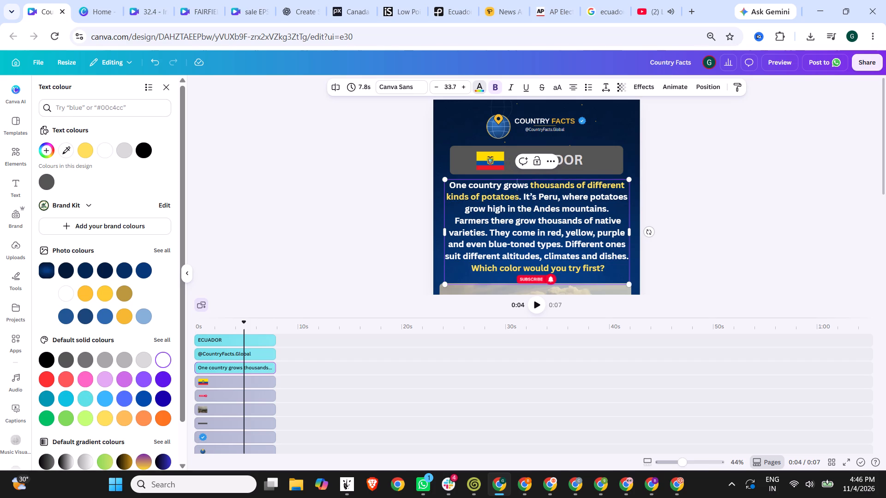
# Colour "red, yellow, purple and even blue-toned types" and "altitudes, climates and dishes" yellow.
pyautogui.moveTo(453, 221); pyautogui.dragTo(523, 219)
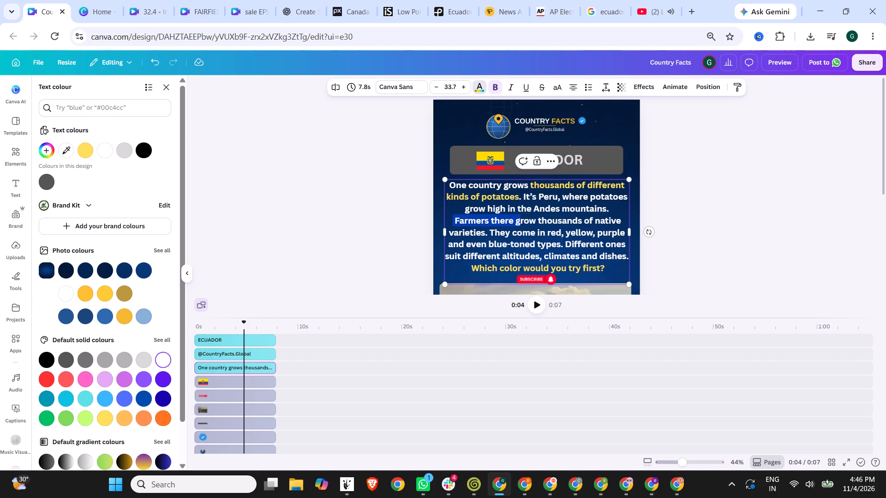
pyautogui.moveTo(523, 219); pyautogui.dragTo(545, 219)
pyautogui.moveTo(545, 232); pyautogui.dragTo(600, 232)
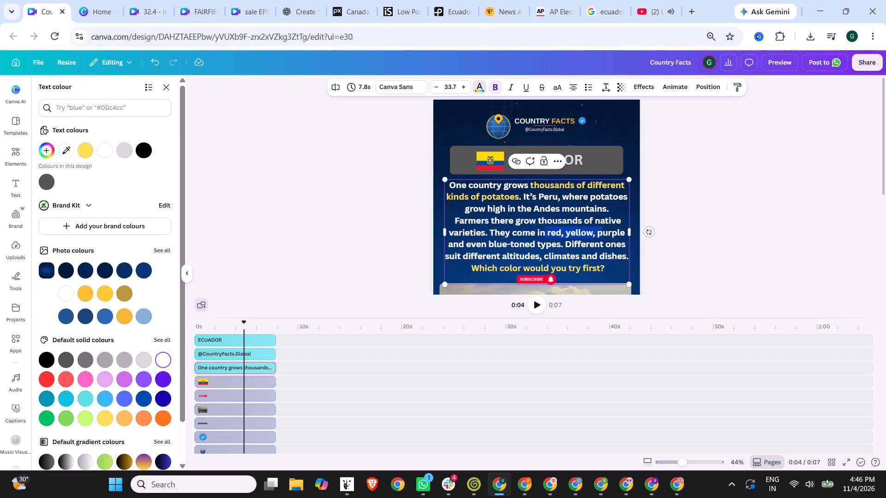
pyautogui.moveTo(600, 232); pyautogui.dragTo(560, 243)
pyautogui.click(108, 420)
pyautogui.click(541, 244)
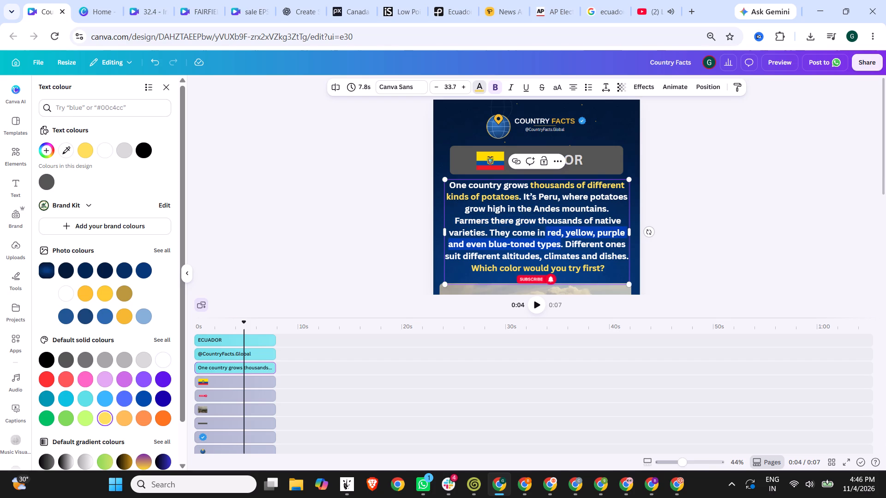
pyautogui.moveTo(502, 256); pyautogui.dragTo(625, 253)
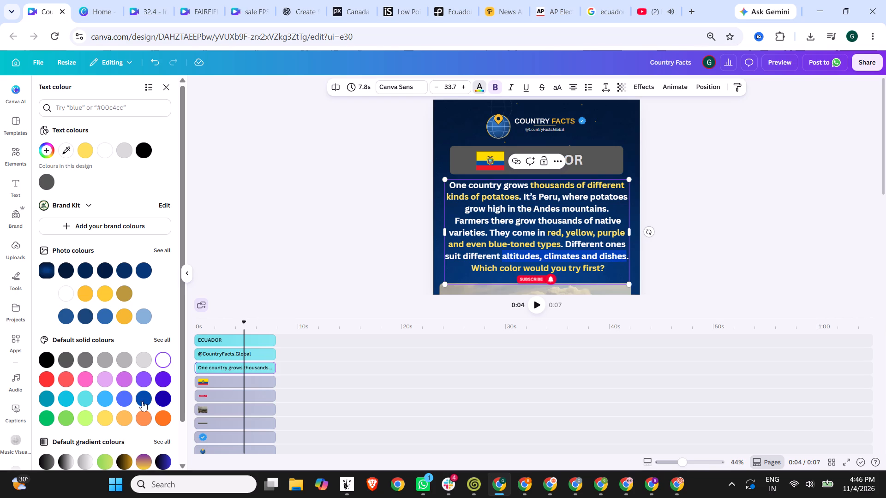
pyautogui.click(103, 413)
pyautogui.click(497, 211)
# Change the country heading beside the flag to PERU.
pyautogui.doubleClick(576, 159)
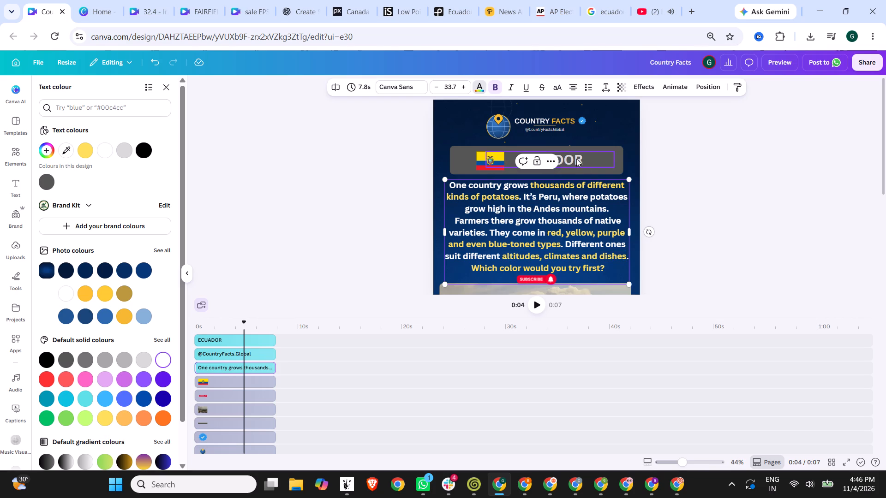
pyautogui.hotkey('ctrl', 'a')
pyautogui.write('PERU')
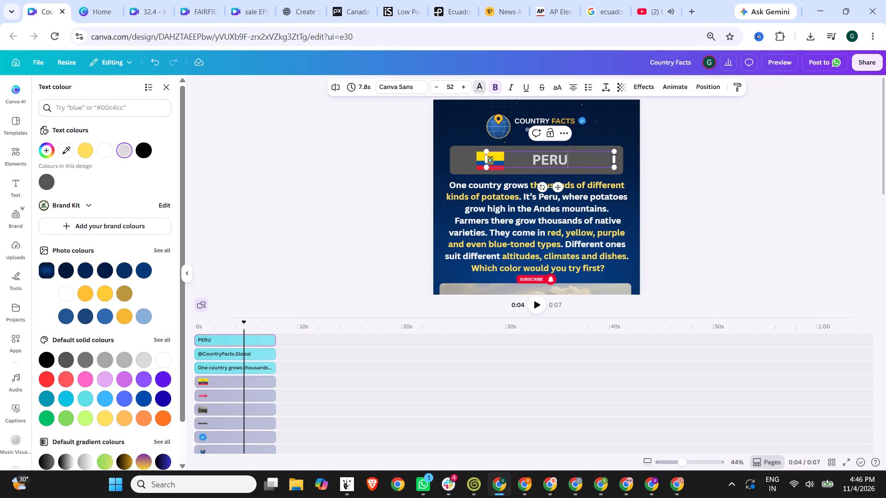
pyautogui.click(839, 148)
# Search Google Images for "peru flag" and copy the Britannica flag image with the coat of arms.
pyautogui.click(610, 0)
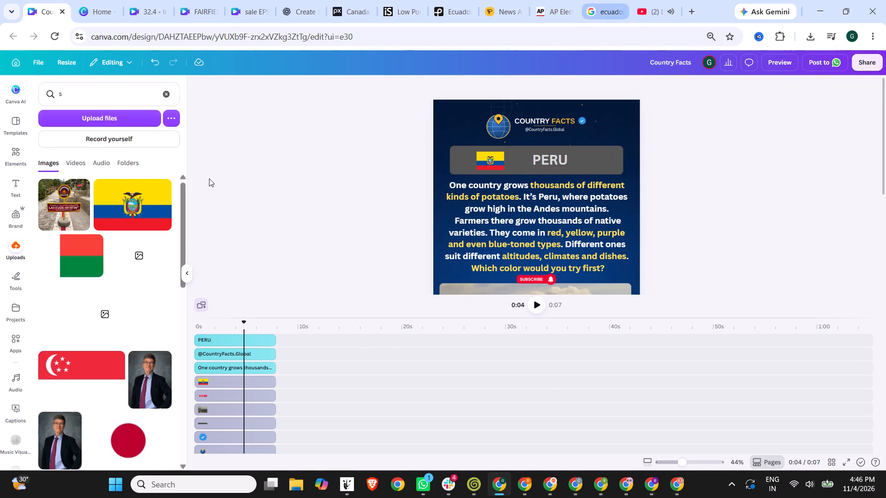
pyautogui.moveTo(174, 68); pyautogui.dragTo(0, 99)
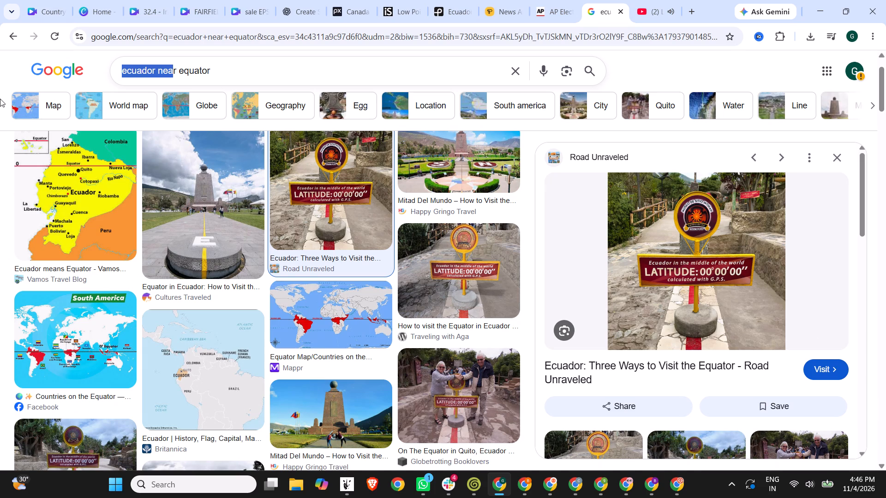
pyautogui.hotkey('ctrl', 'a')
pyautogui.write('peru flag')
pyautogui.press('Return')
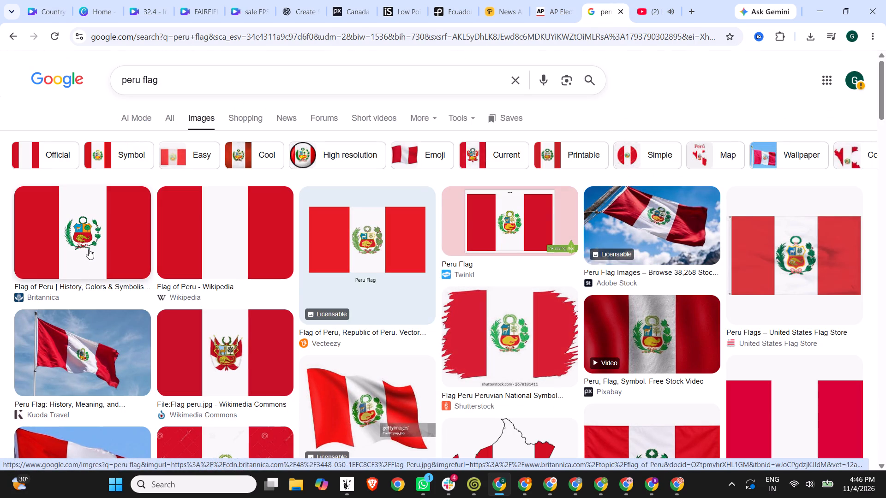
pyautogui.click(89, 249)
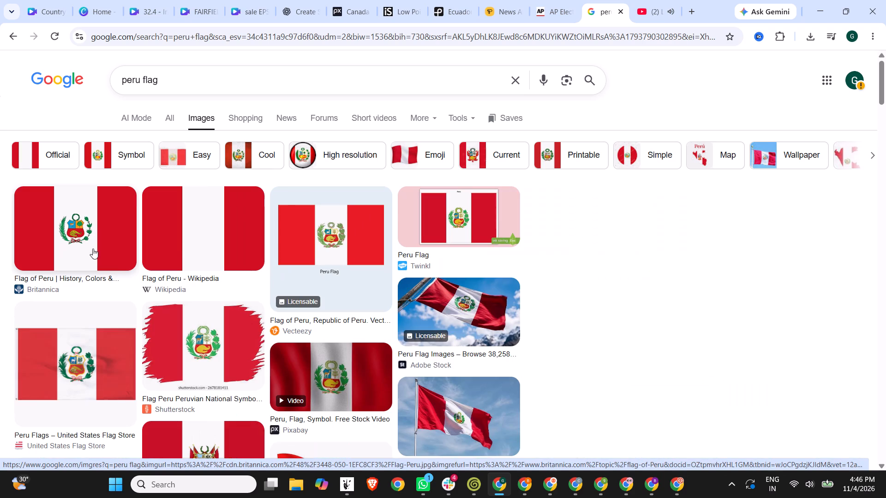
pyautogui.rightClick(689, 274)
pyautogui.click(746, 205)
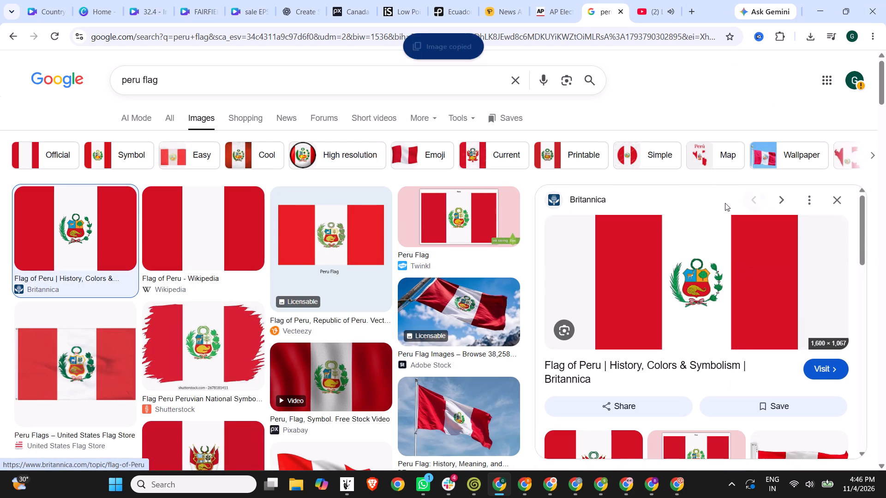
# Back in the Canva design, delete the Ecuador flag beside the PERU heading and paste in the copied Peru flag.
pyautogui.click(92, 0)
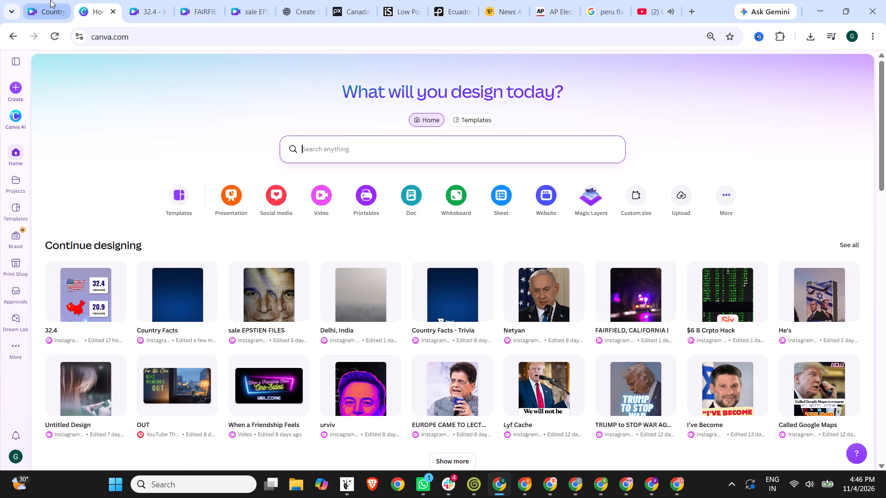
pyautogui.click(49, 0)
pyautogui.click(483, 166)
pyautogui.press('Delete')
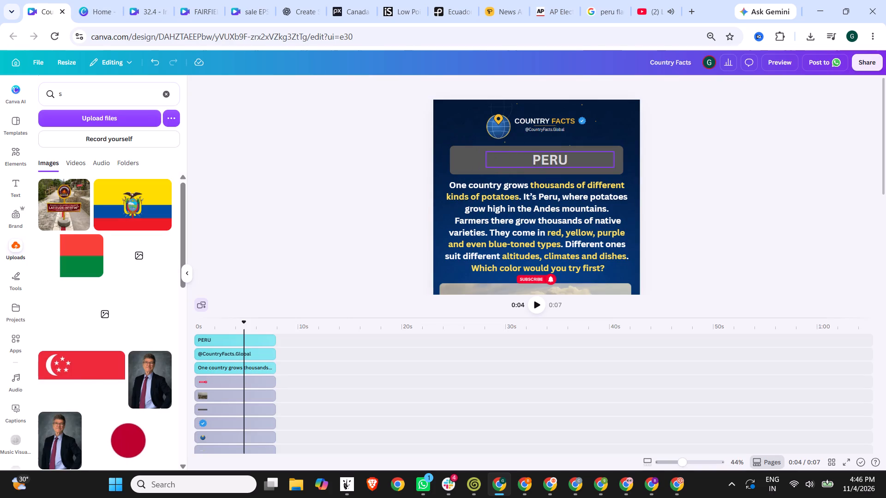
pyautogui.hotkey('ctrl', 'v')
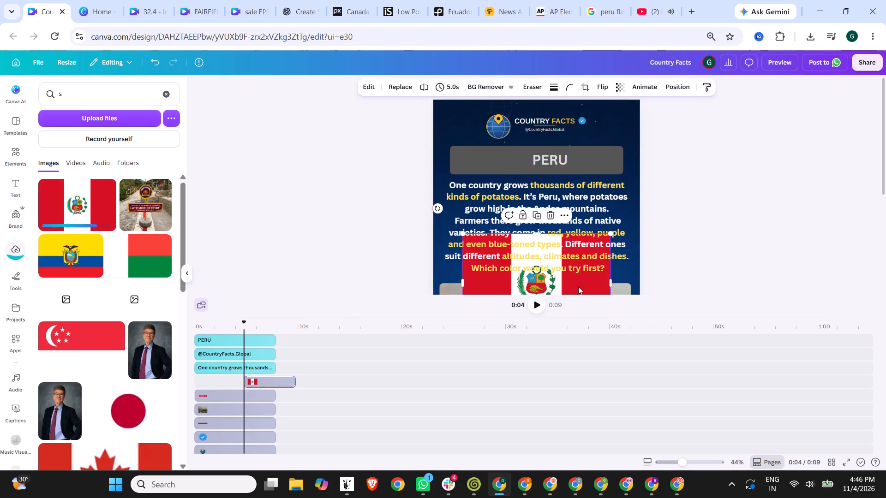
# Shrink the Peru flag and place it inside the grey bar, just before the PERU heading.
pyautogui.moveTo(578, 286); pyautogui.dragTo(583, 202)
pyautogui.moveTo(614, 249); pyautogui.dragTo(508, 172)
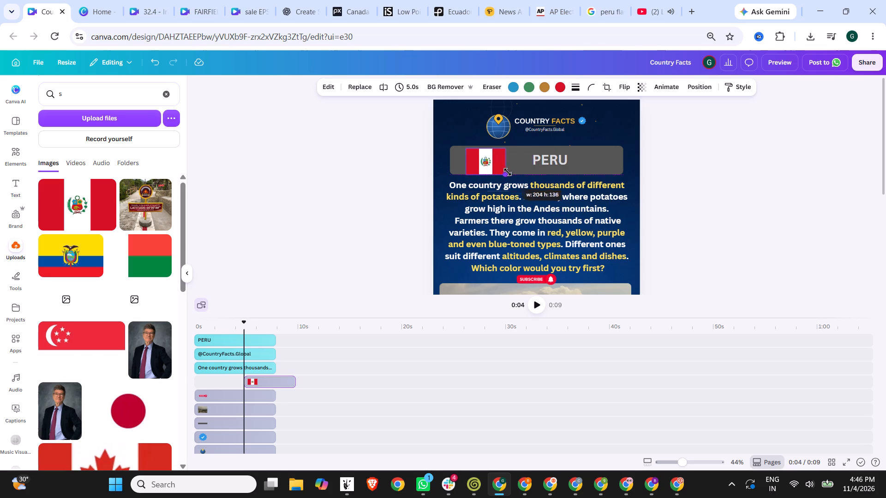
pyautogui.moveTo(508, 172); pyautogui.dragTo(499, 167)
pyautogui.moveTo(479, 160); pyautogui.dragTo(489, 160)
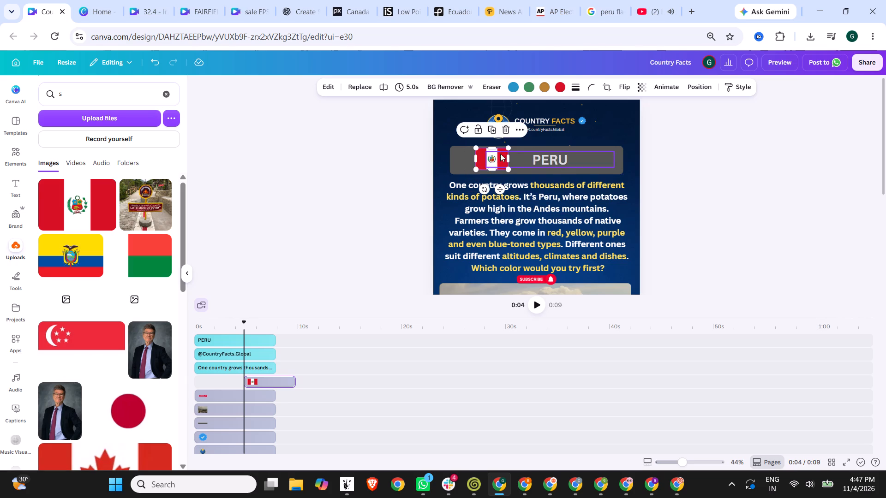
pyautogui.moveTo(509, 147); pyautogui.dragTo(503, 151)
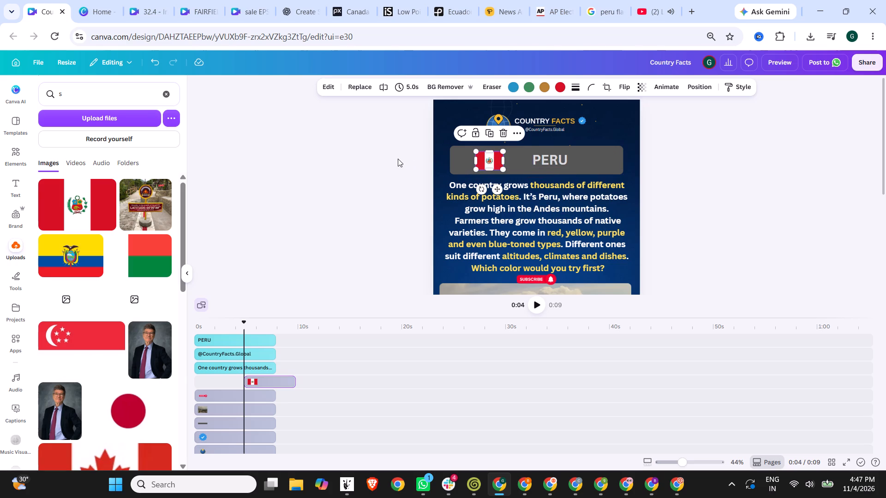
pyautogui.click(398, 159)
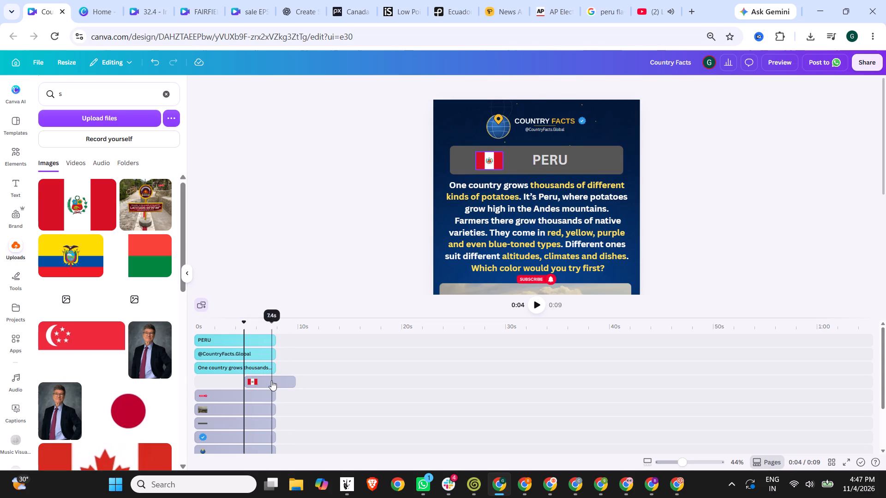
# Move the Peru flag's clip to the start of the timeline and extend its duration to 7.8 s.
pyautogui.moveTo(270, 382); pyautogui.dragTo(222, 381)
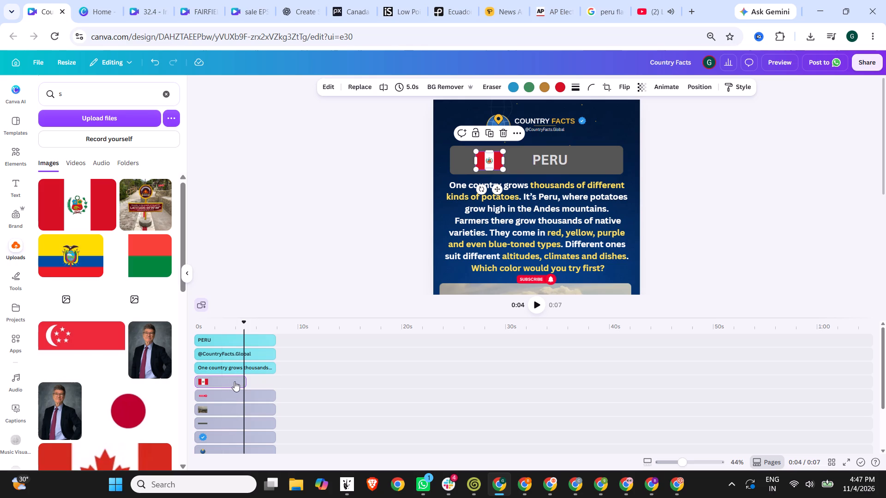
pyautogui.moveTo(245, 381); pyautogui.dragTo(272, 379)
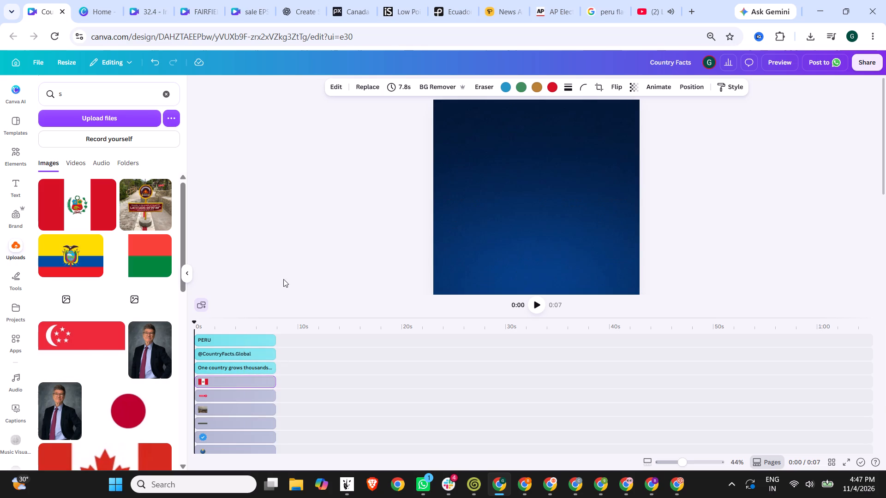
pyautogui.click(226, 328)
# Switch to Pexels, search its videos for "peru potatoes" and look through the results for replacement background footage.
pyautogui.scroll(-1, 581, 195)
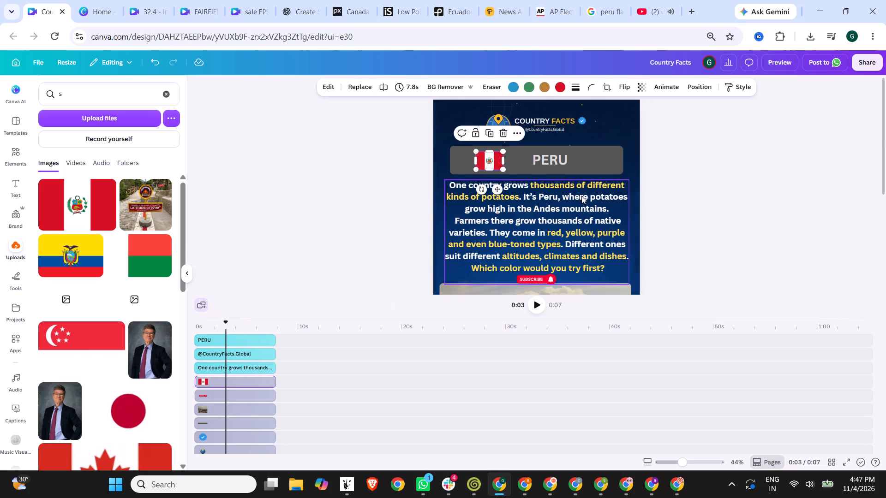
pyautogui.scroll(-1, 581, 196)
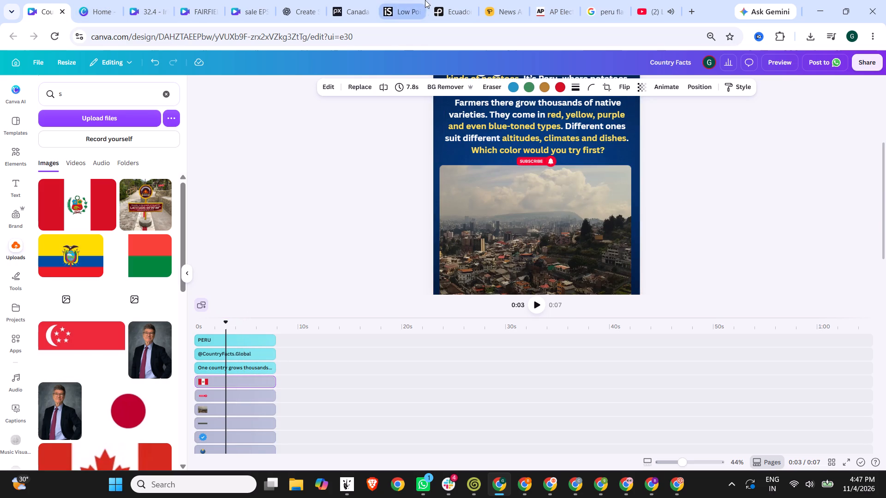
pyautogui.click(341, 0)
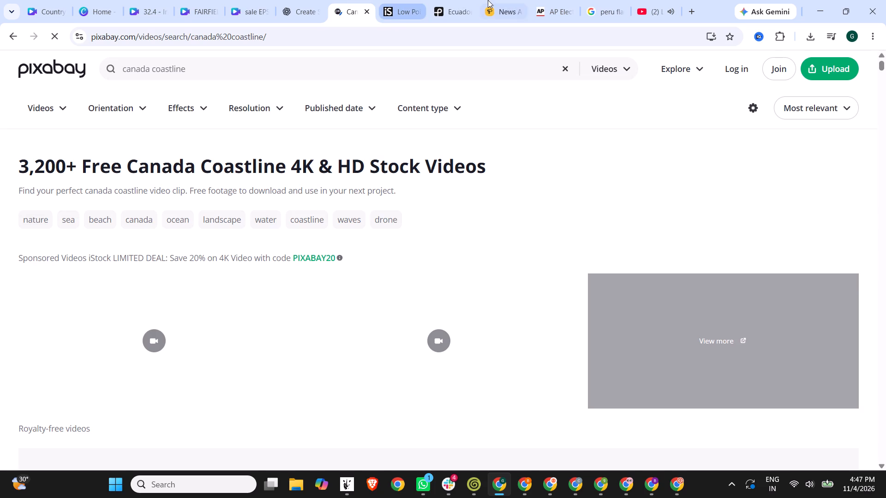
pyautogui.click(475, 0)
pyautogui.click(56, 83)
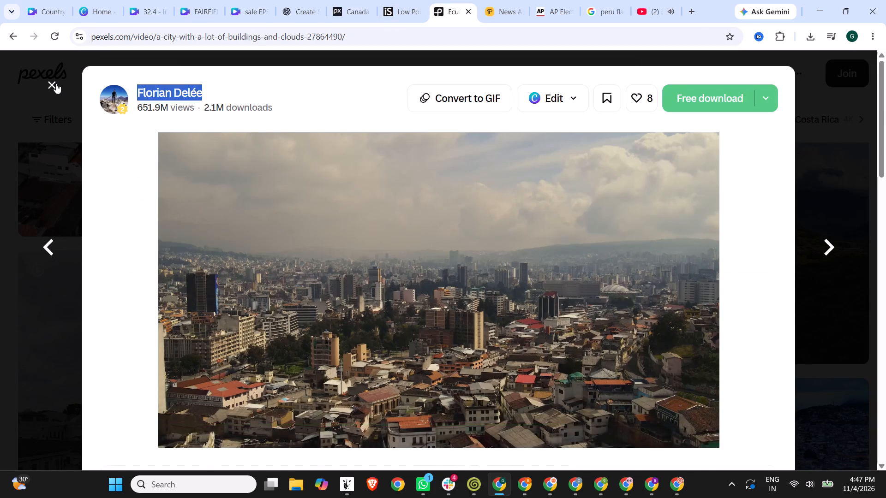
pyautogui.moveTo(337, 67); pyautogui.dragTo(104, 71)
pyautogui.write('peru potatoes')
pyautogui.press('Return')
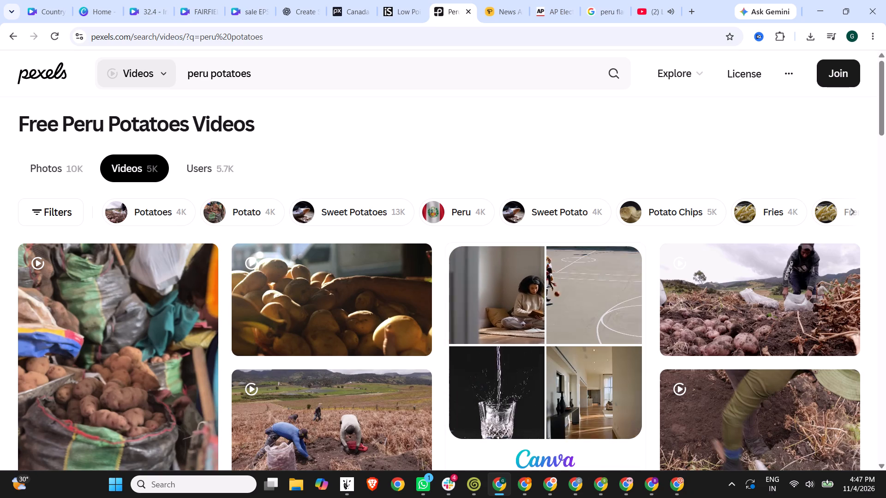
pyautogui.scroll(-7, 286, 117)
pyautogui.scroll(-4, 174, 130)
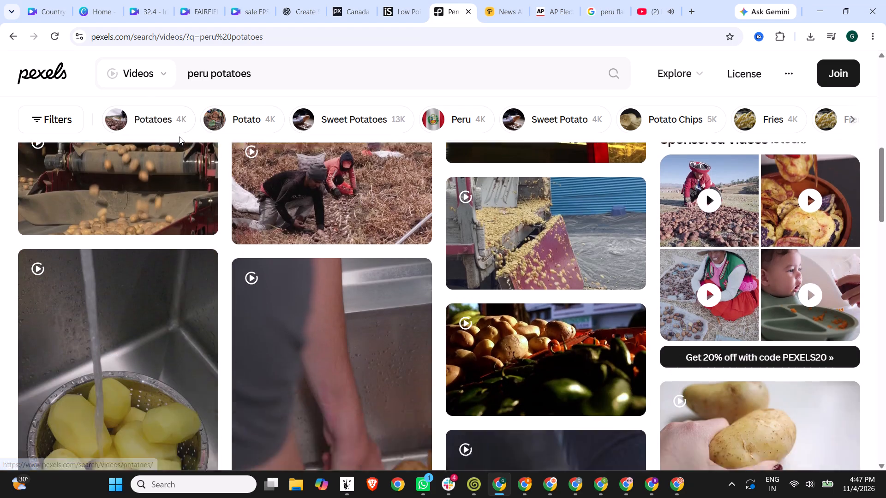
pyautogui.scroll(-6, 179, 136)
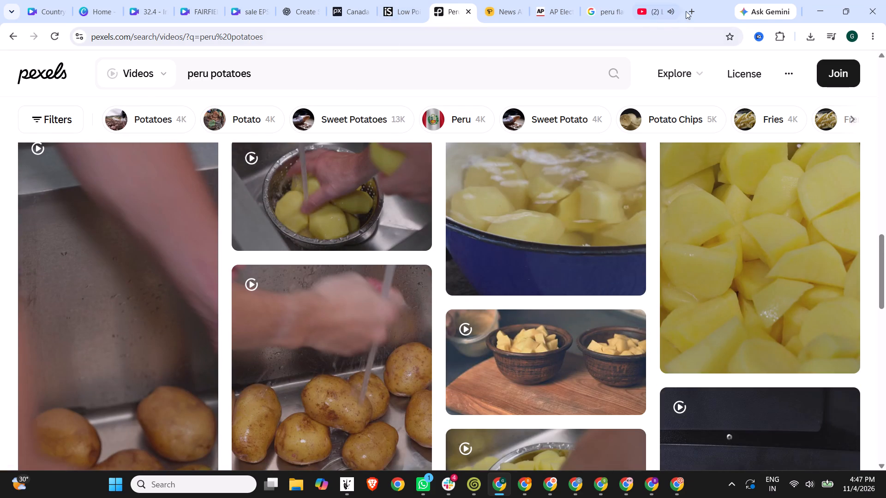
# Search Google for "different colors of peru potatoes" in a new tab and look through the video results.
pyautogui.click(690, 10)
pyautogui.write('different colors of peru potator')
pyautogui.press('BackSpace')
pyautogui.write('es')
pyautogui.press('Return')
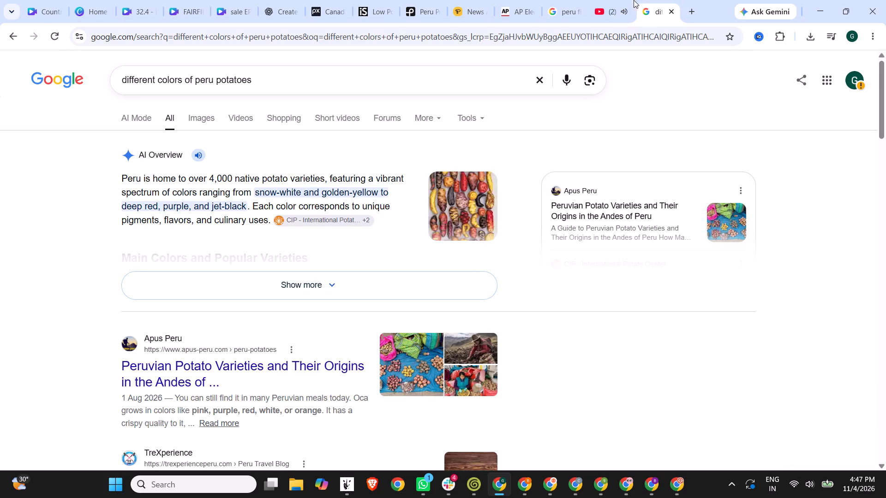
pyautogui.click(237, 113)
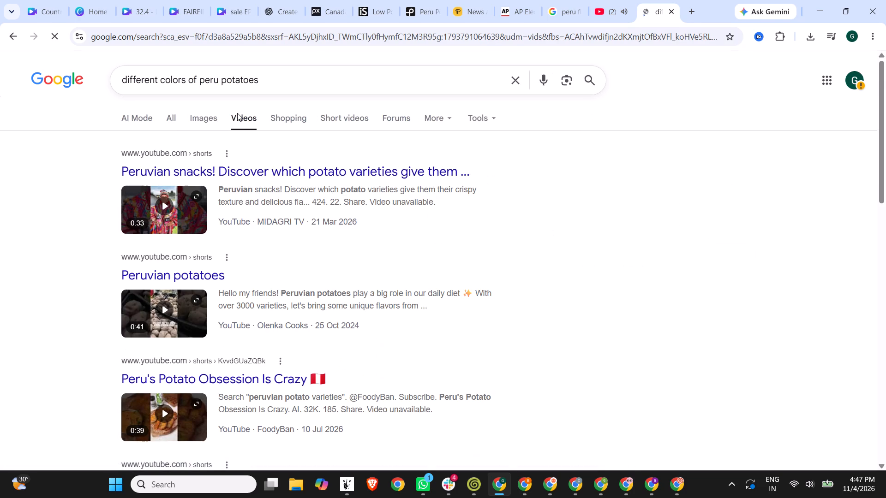
pyautogui.scroll(-2, 283, 206)
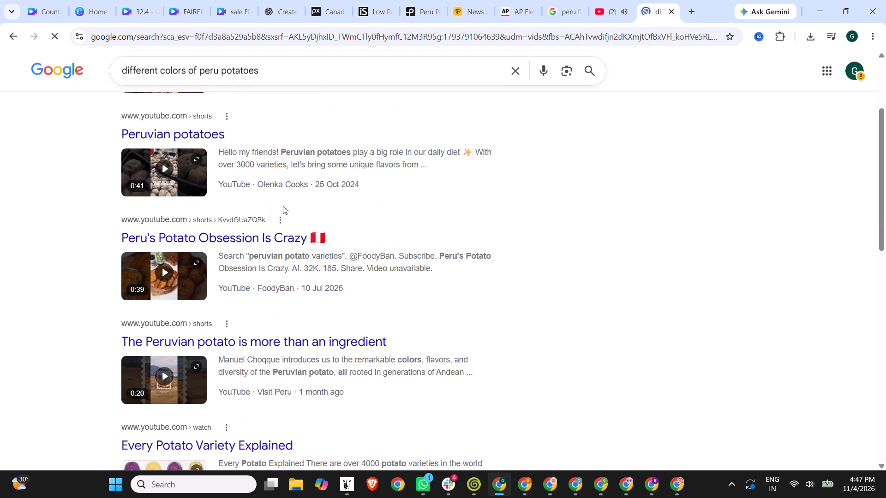
pyautogui.scroll(-3, 283, 206)
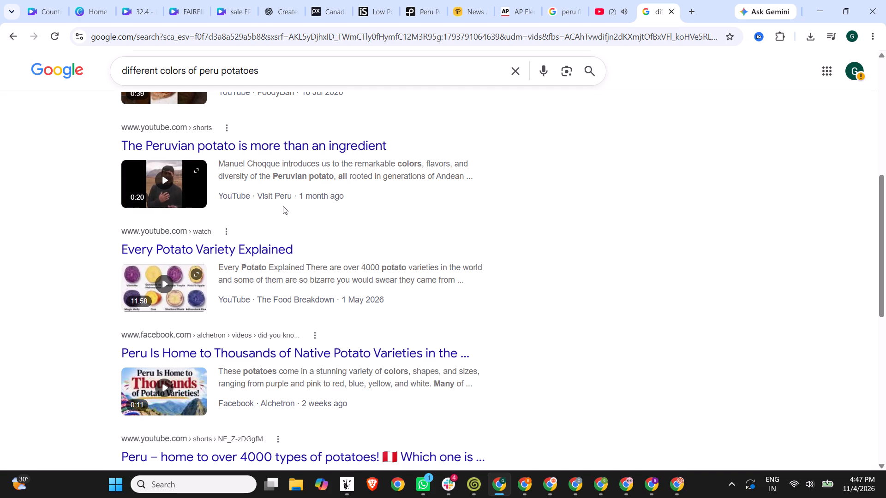
pyautogui.scroll(-1, 278, 242)
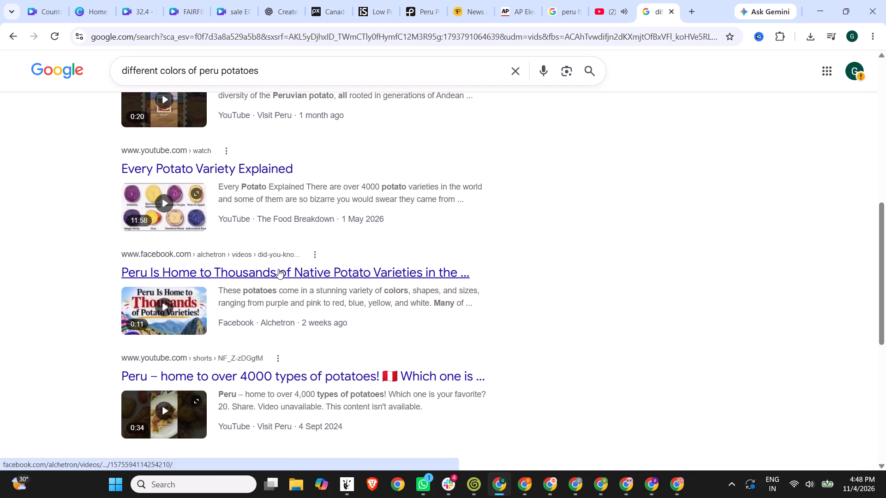
pyautogui.scroll(-6, 278, 269)
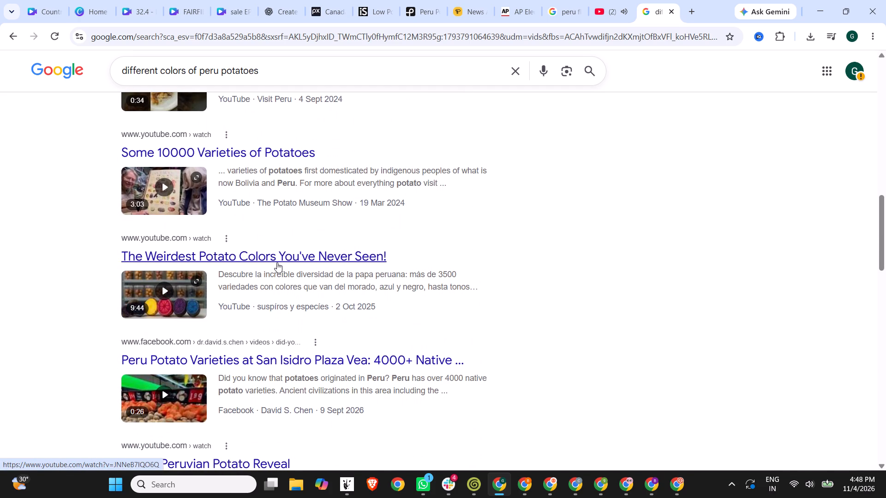
pyautogui.scroll(-1, 277, 262)
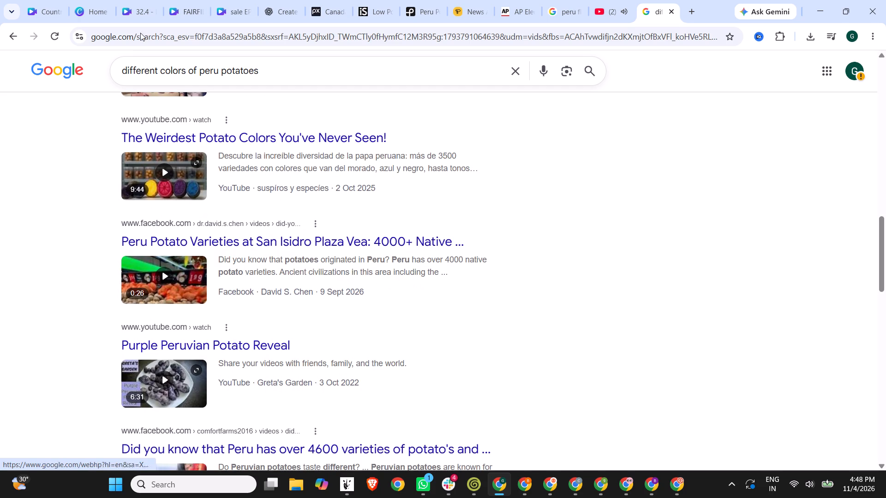
# Return to the Pexels "peru potatoes" results and examine the remaining clips for suitable footage.
pyautogui.click(545, 0)
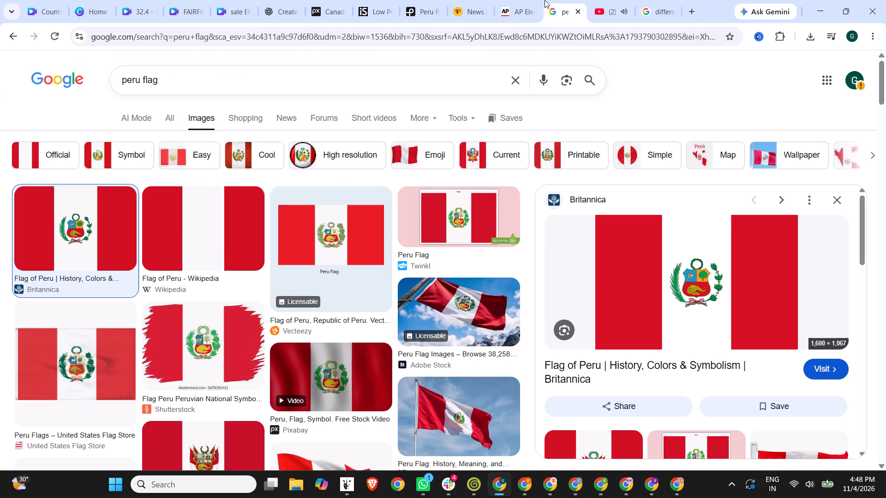
pyautogui.click(531, 2)
pyautogui.click(438, 2)
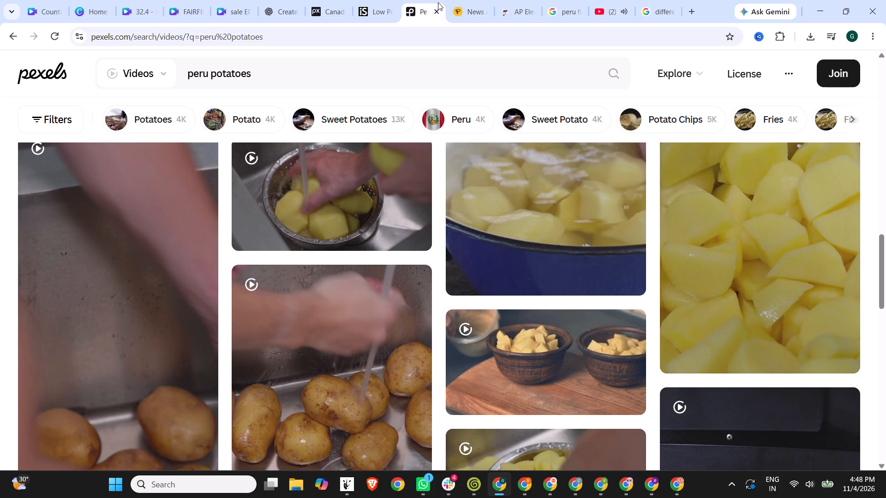
pyautogui.scroll(-3, 510, 125)
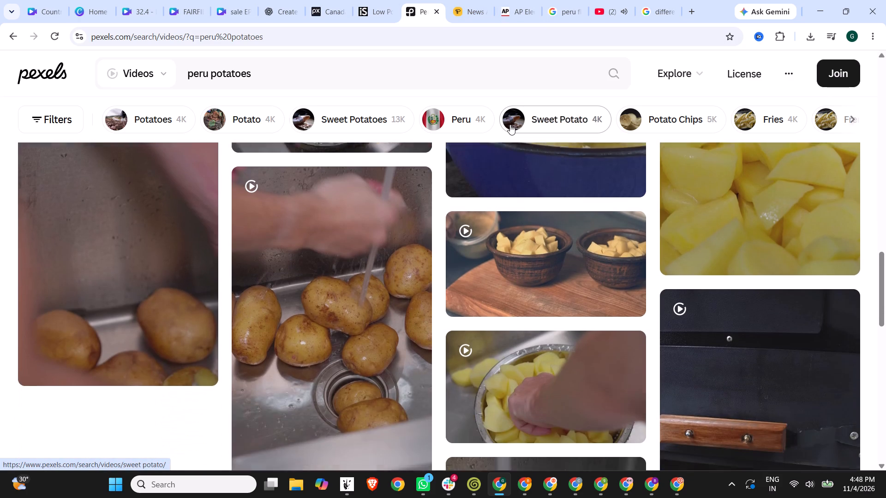
pyautogui.scroll(-7, 510, 125)
pyautogui.scroll(1, 510, 125)
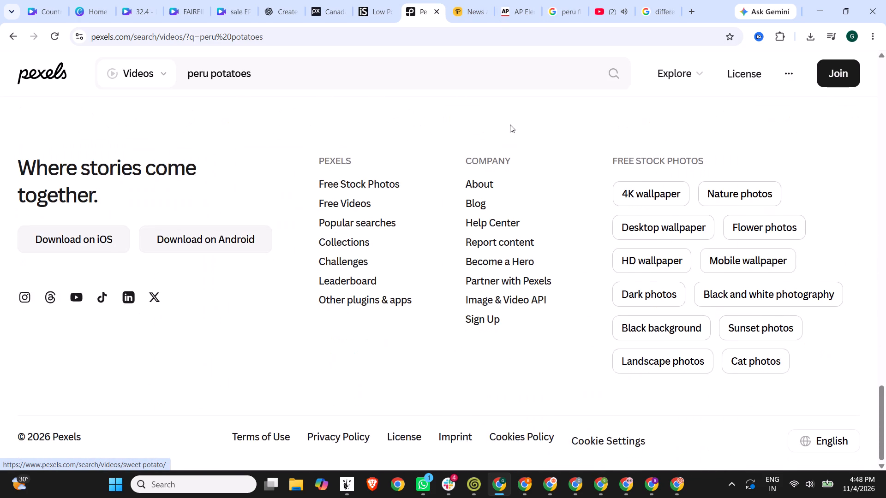
pyautogui.scroll(3, 510, 125)
pyautogui.scroll(-1, 510, 125)
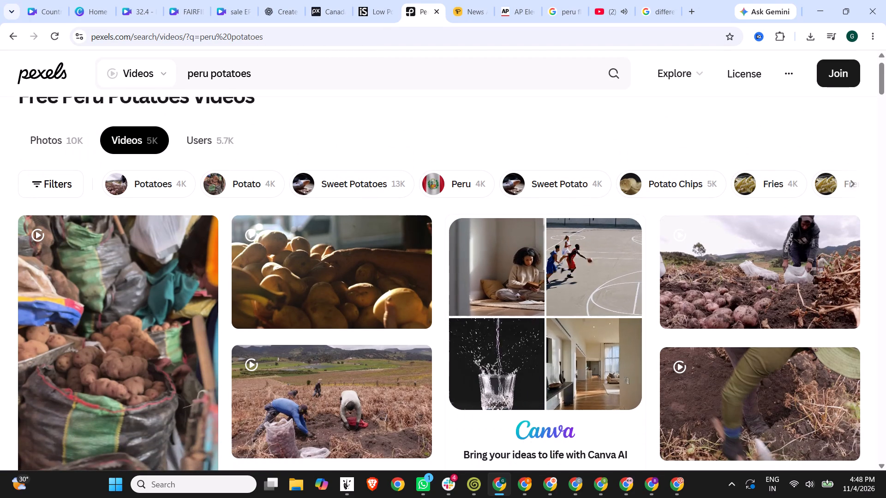
# Search Pexels videos for "colors of potatoes" and look through the results for footage of differently coloured potatoes.
pyautogui.moveTo(206, 77); pyautogui.dragTo(159, 79)
pyautogui.write('colors of')
pyautogui.press('Return')
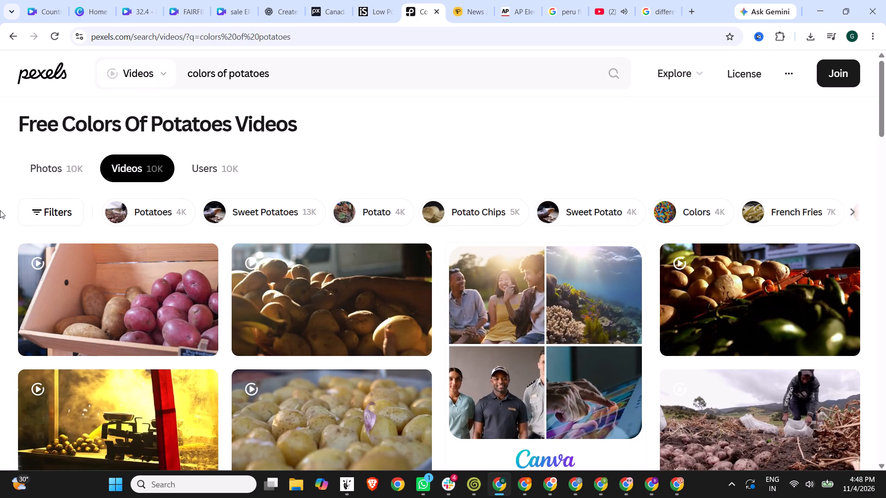
pyautogui.scroll(-3, 216, 241)
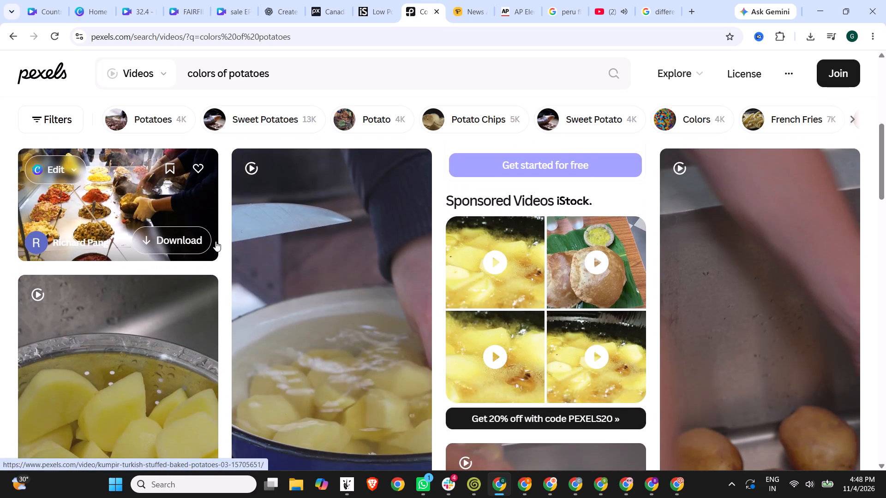
pyautogui.scroll(-8, 216, 241)
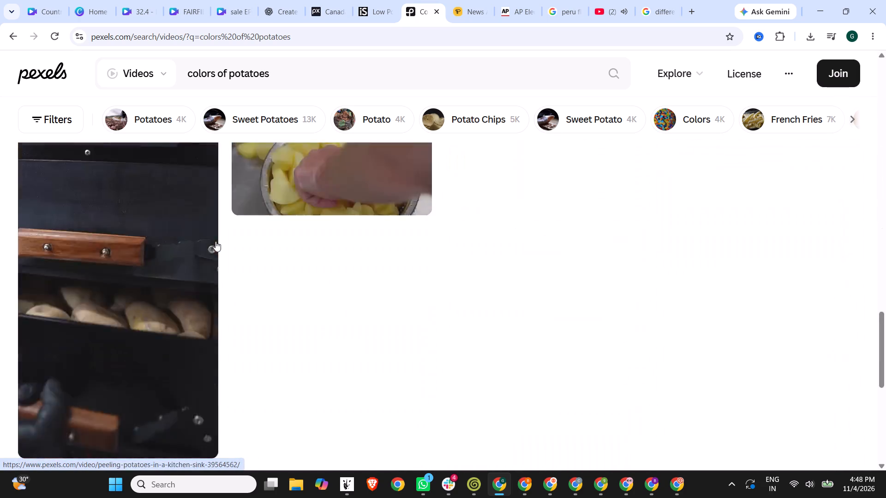
pyautogui.scroll(-2, 216, 241)
pyautogui.scroll(2, 216, 241)
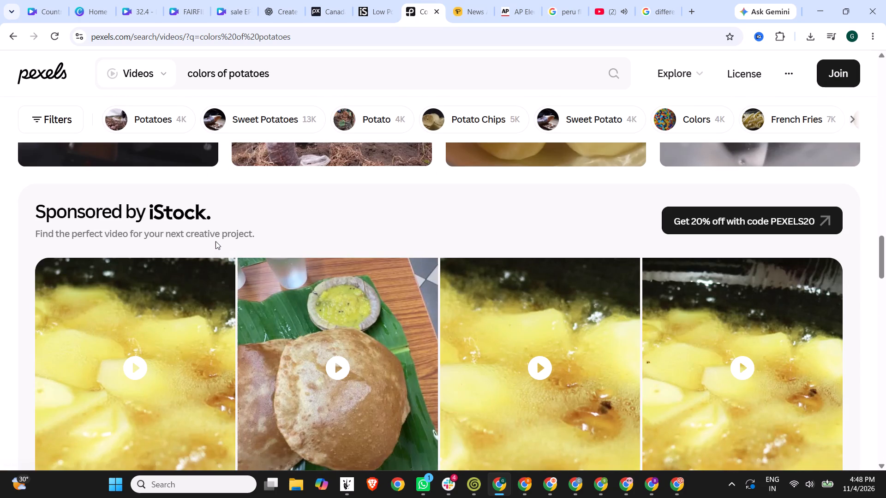
pyautogui.scroll(-5, 216, 241)
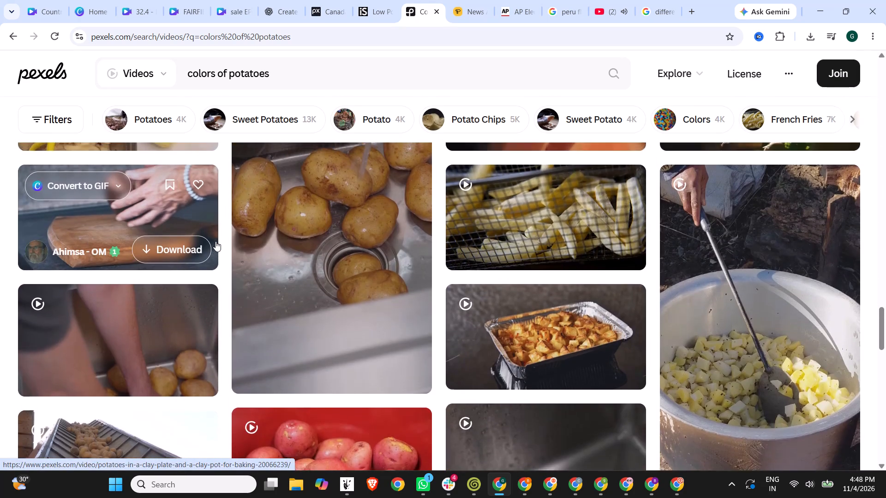
pyautogui.scroll(-4, 216, 241)
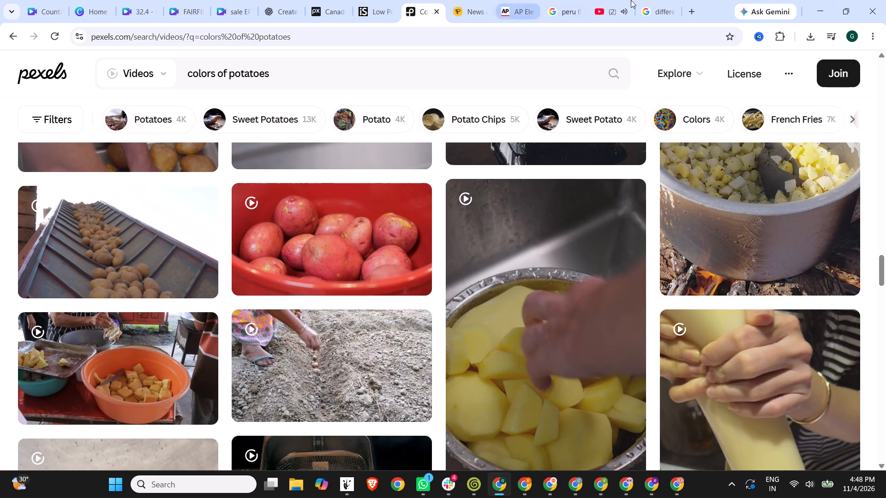
# From the Google video results, open "The Weirdest Potato Colors You've Never Seen!" and the Instagram reel on Peru's thousands of potato varieties in new tabs.
pyautogui.click(670, 0)
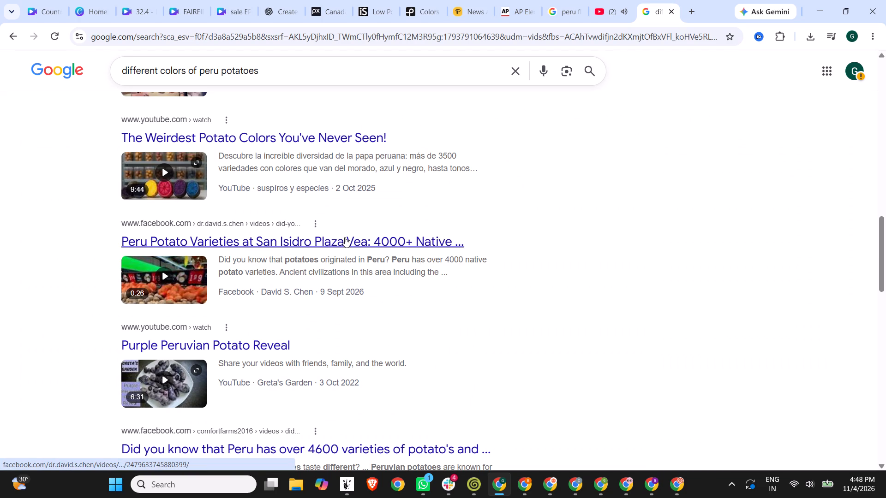
pyautogui.rightClick(287, 142)
pyautogui.click(306, 153)
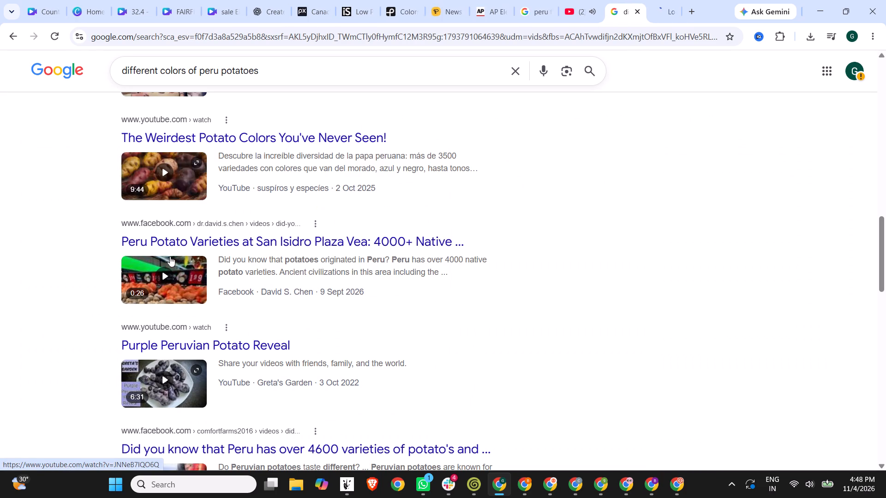
pyautogui.scroll(-2, 114, 252)
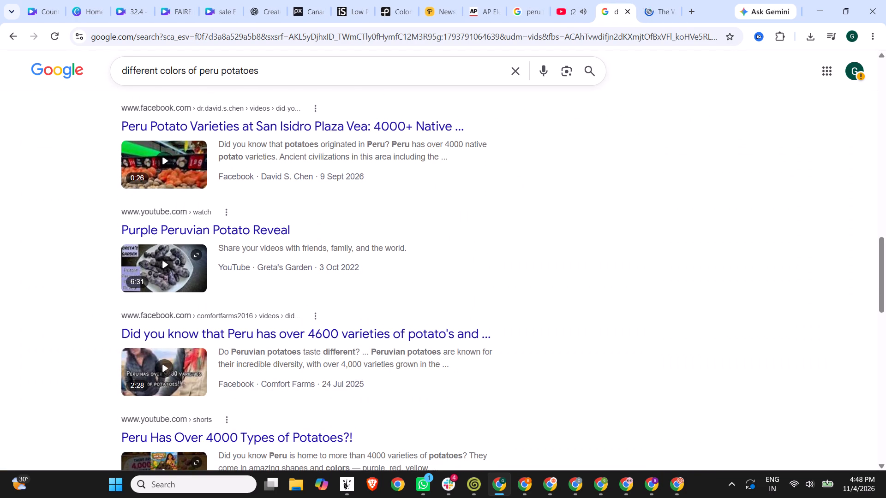
pyautogui.scroll(-4, 270, 234)
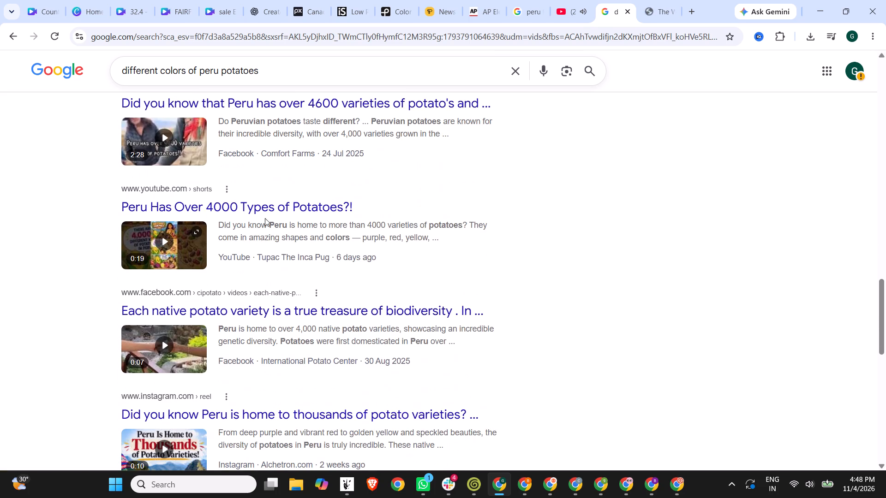
pyautogui.scroll(-3, 265, 207)
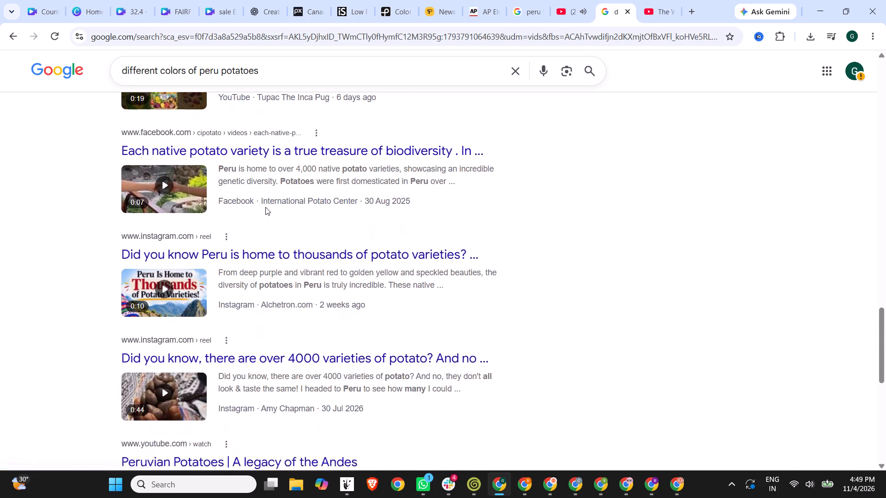
pyautogui.click(265, 242)
# Skim the YouTube video "The Weirdest Potato Colors You've Never Seen!" past its ad and pause it on the multicoloured potatoes at about 1:20.
pyautogui.click(654, 0)
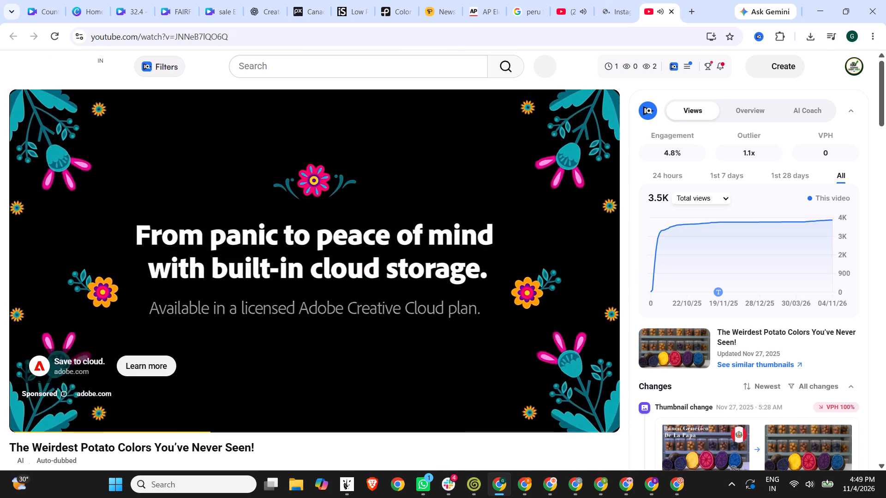
pyautogui.scroll(-2, 510, 259)
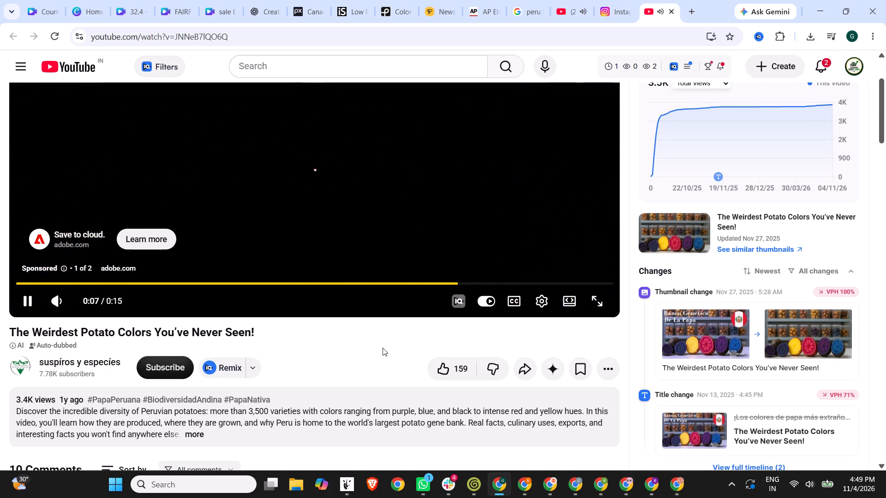
pyautogui.scroll(-2, 387, 358)
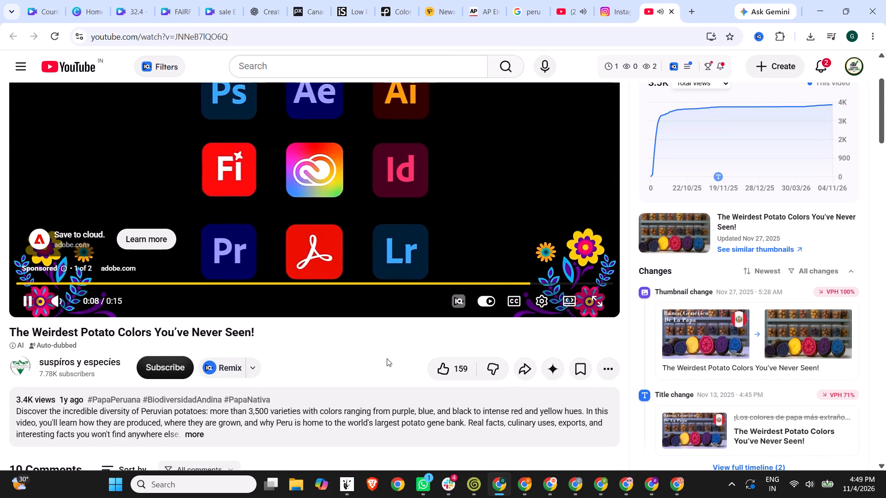
pyautogui.scroll(-2, 387, 358)
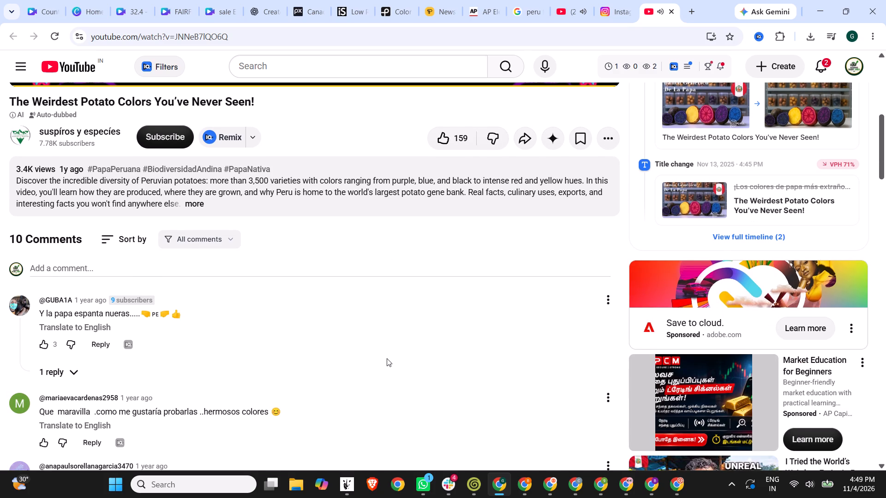
pyautogui.scroll(3, 385, 356)
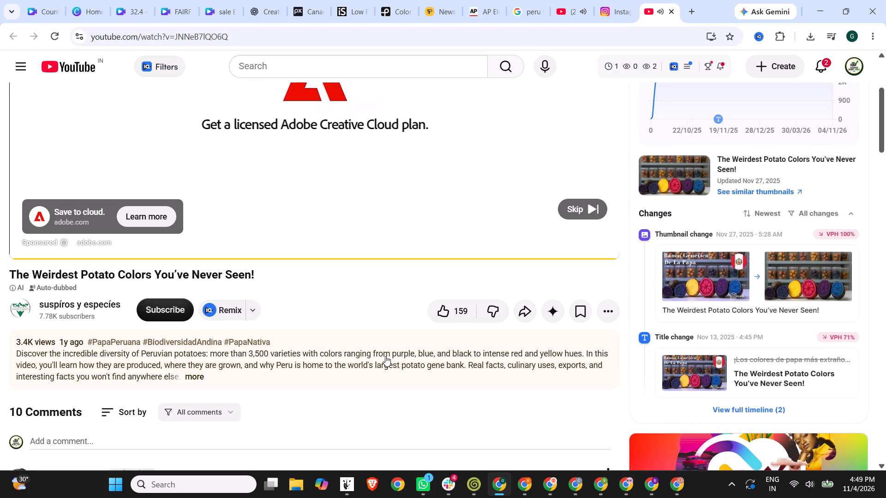
pyautogui.scroll(5, 385, 355)
pyautogui.click(587, 377)
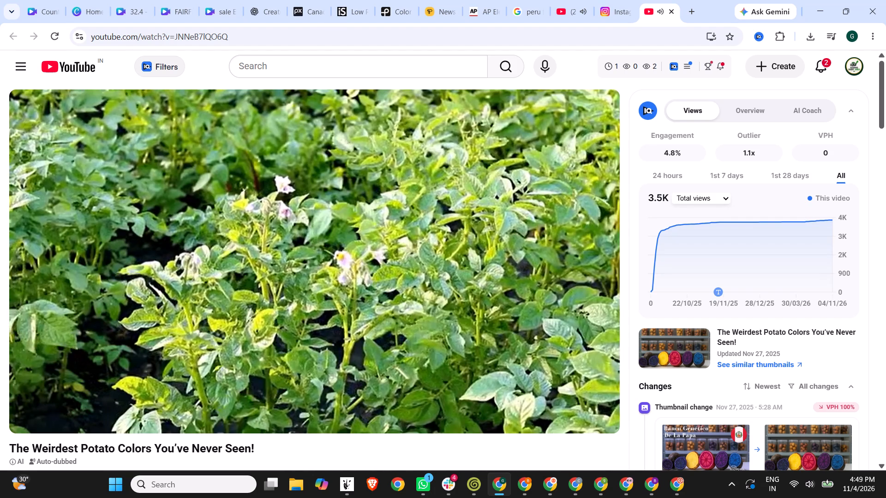
pyautogui.click(39, 400)
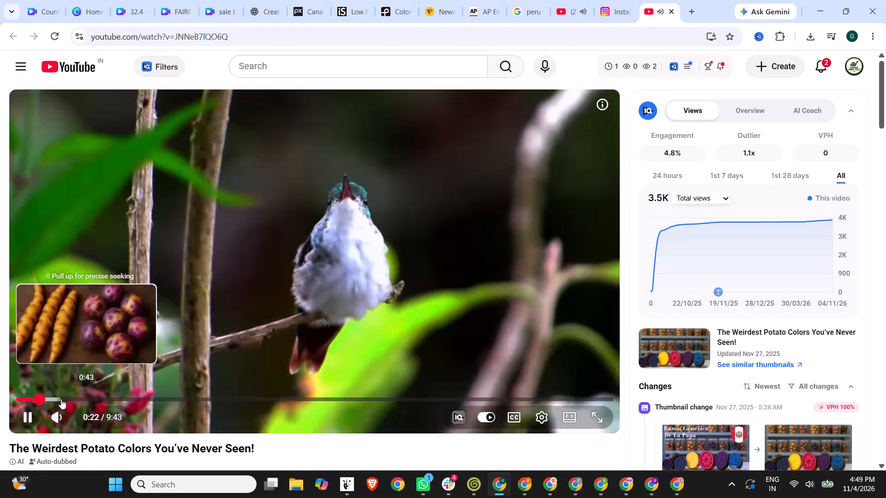
pyautogui.click(61, 399)
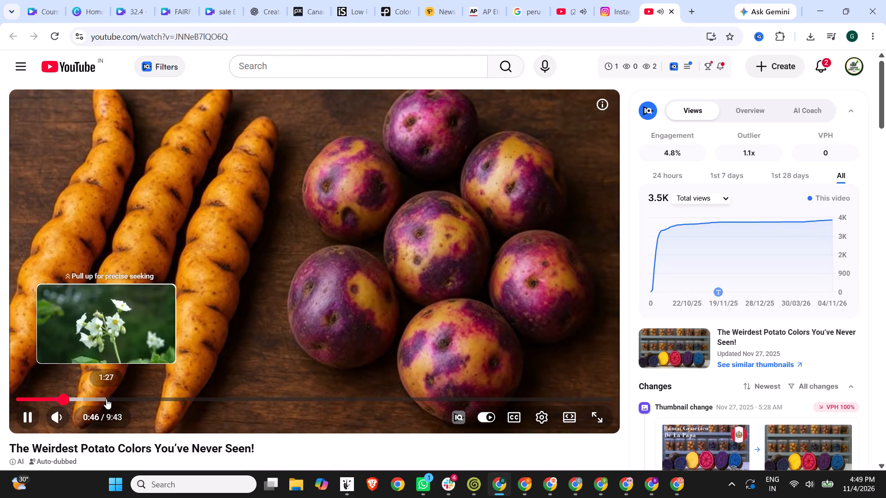
pyautogui.click(91, 399)
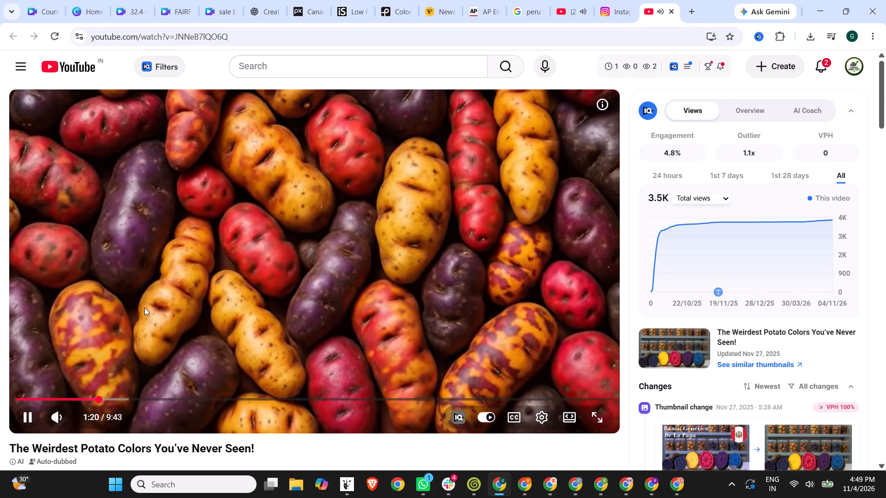
pyautogui.click(553, 301)
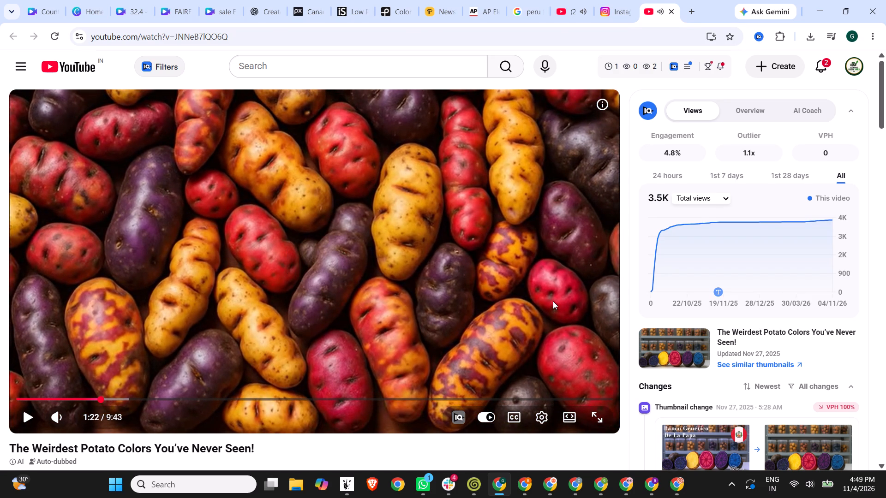
# Copy the YouTube video's link and open the VidsSave downloader through a new-tab Google search for "download youtube video".
pyautogui.click(263, 33)
pyautogui.hotkey('ctrl', 'c')
pyautogui.click(695, 5)
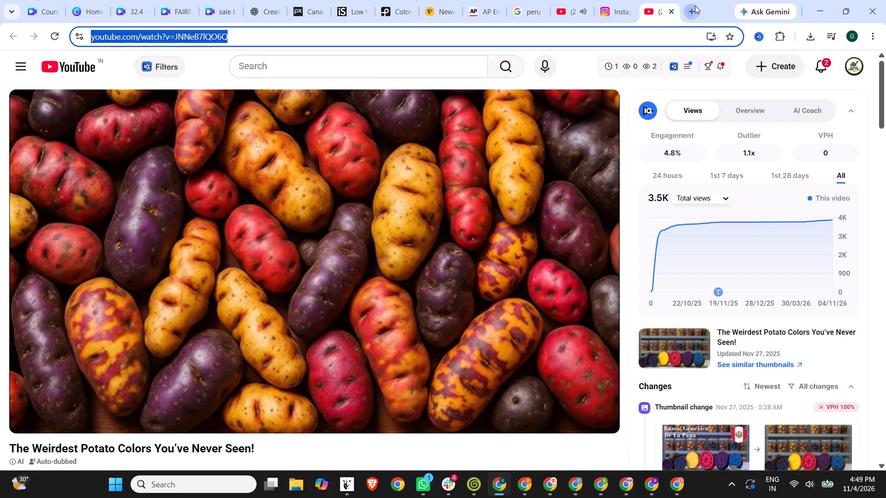
pyautogui.write('download')
pyautogui.press('Return')
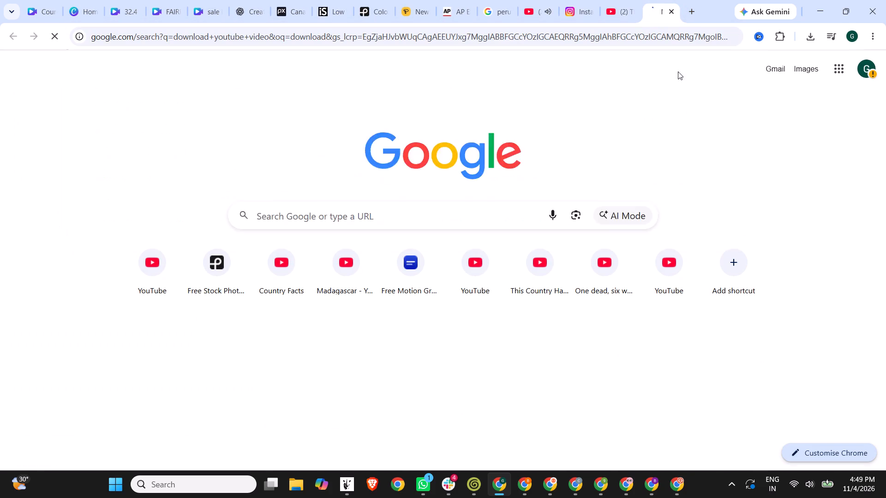
pyautogui.click(239, 167)
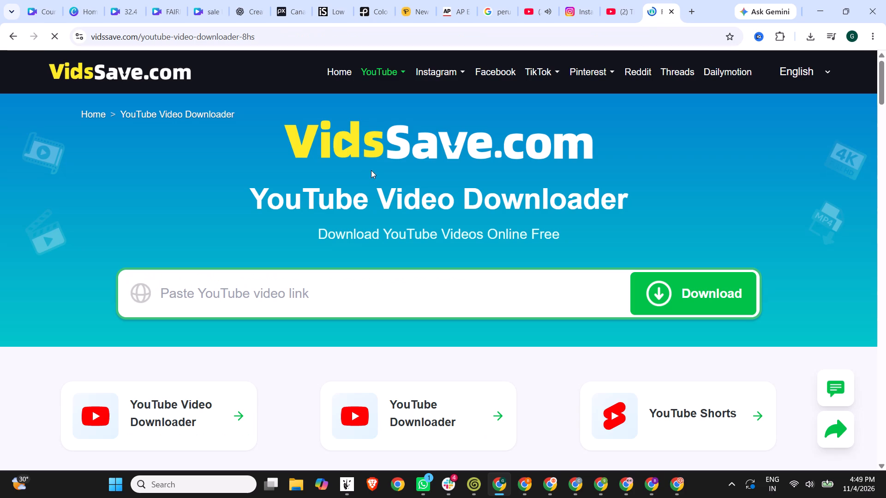
# Load the copied video link in VidsSave and start the 720P MP4 download.
pyautogui.hotkey('ctrl', 'v')
pyautogui.click(560, 301)
pyautogui.hotkey('ctrl', 'v')
pyautogui.click(684, 290)
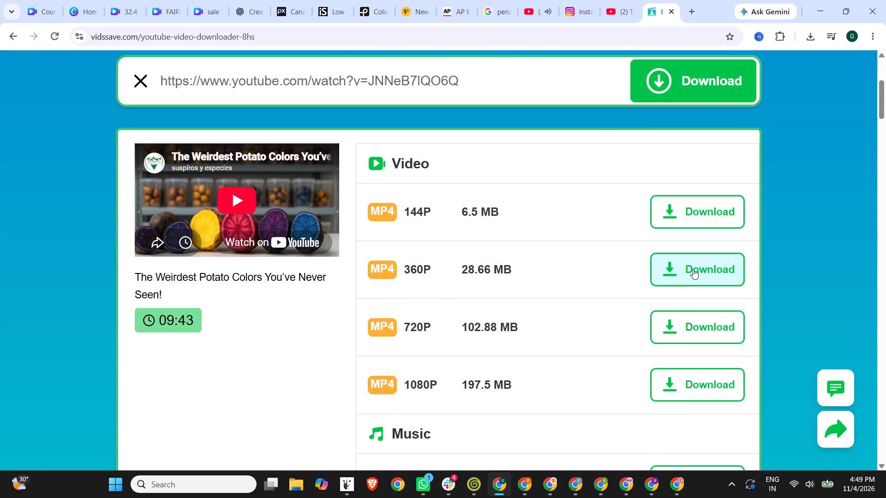
pyautogui.click(698, 322)
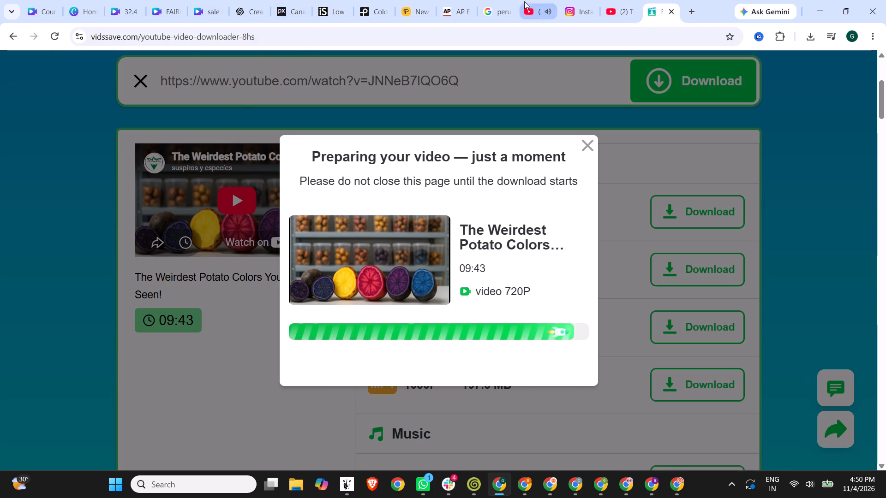
# Change the Google Images search to "peru potatoes colors" and look through the pictures of coloured potatoes.
pyautogui.click(498, 0)
pyautogui.moveTo(215, 77); pyautogui.dragTo(142, 72)
pyautogui.write('potatoes colors')
pyautogui.press('Return')
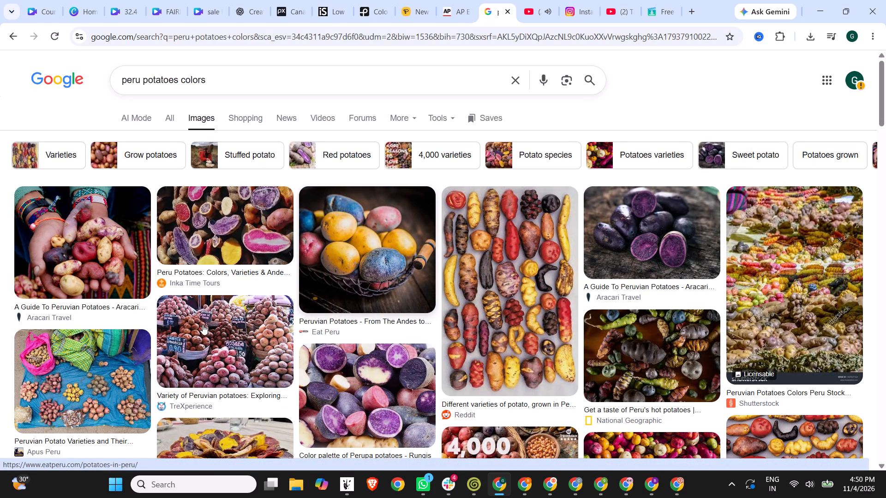
pyautogui.scroll(-3, 67, 325)
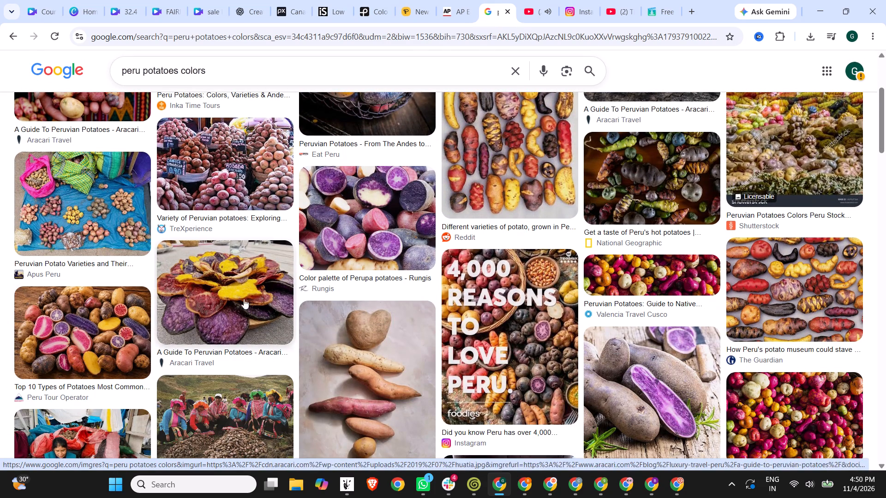
pyautogui.scroll(2, 296, 282)
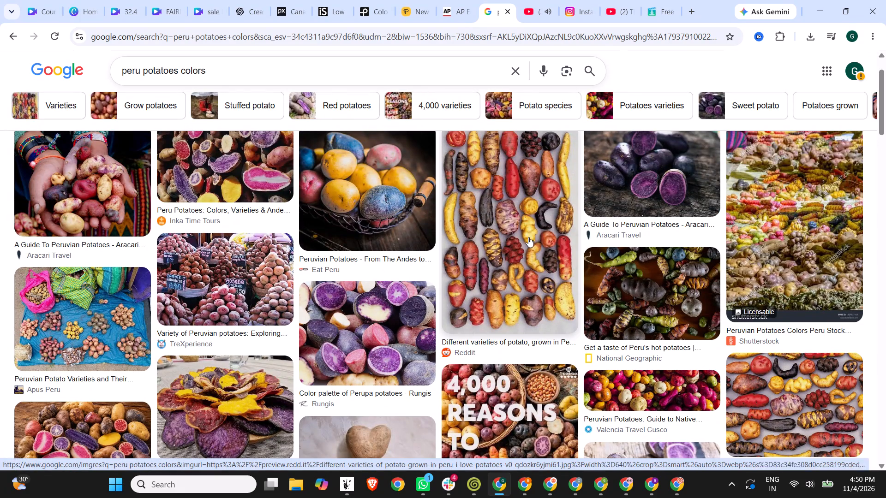
pyautogui.scroll(-3, 565, 229)
pyautogui.scroll(-2, 636, 233)
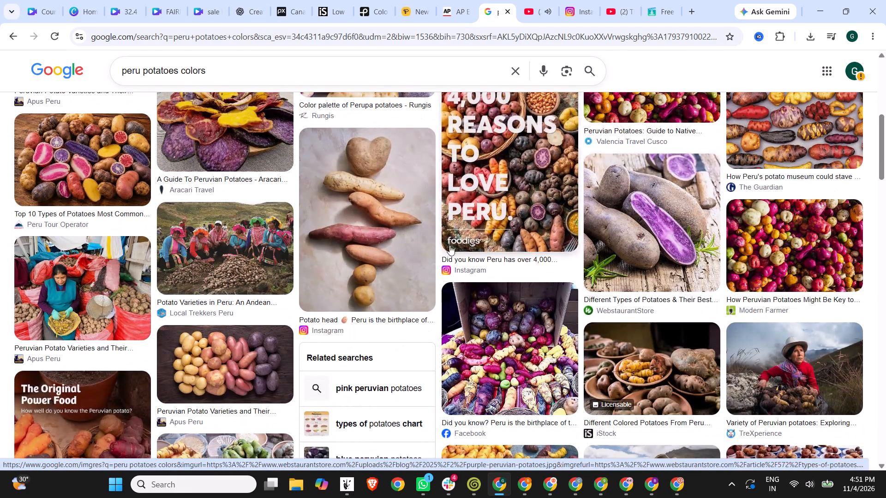
pyautogui.scroll(-2, 216, 292)
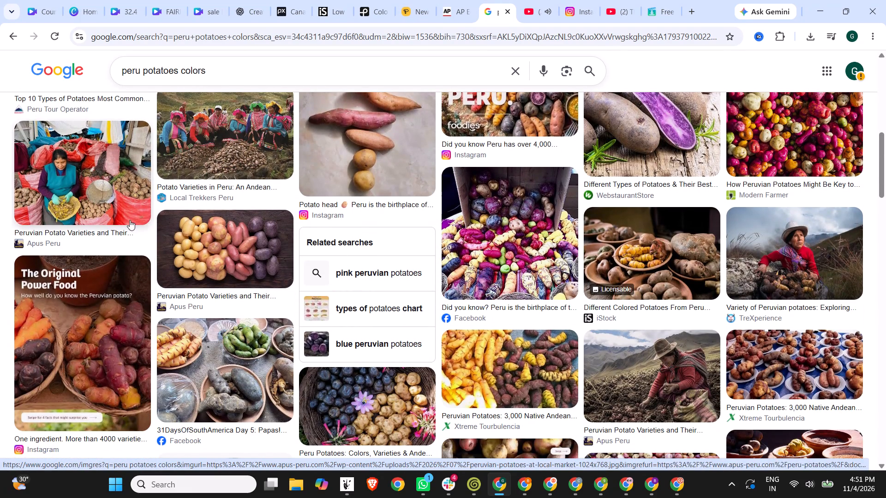
pyautogui.scroll(-3, 109, 214)
pyautogui.scroll(3, 131, 235)
pyautogui.scroll(2, 103, 188)
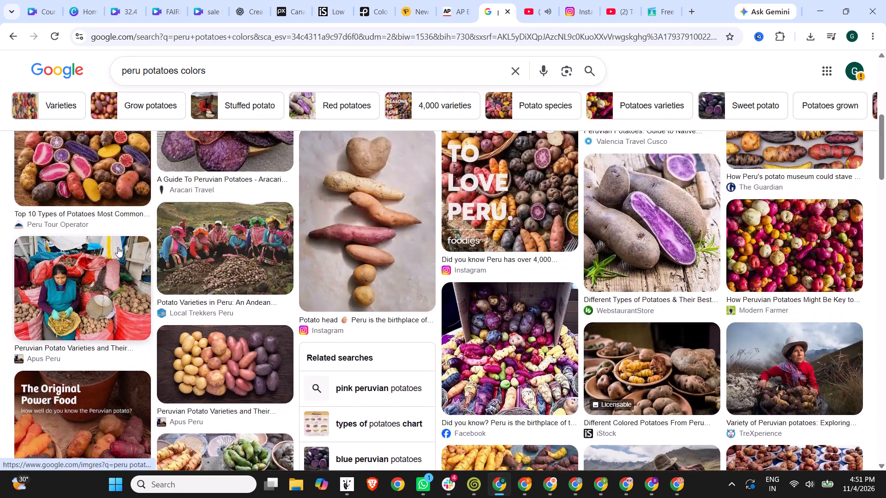
pyautogui.scroll(3, 119, 248)
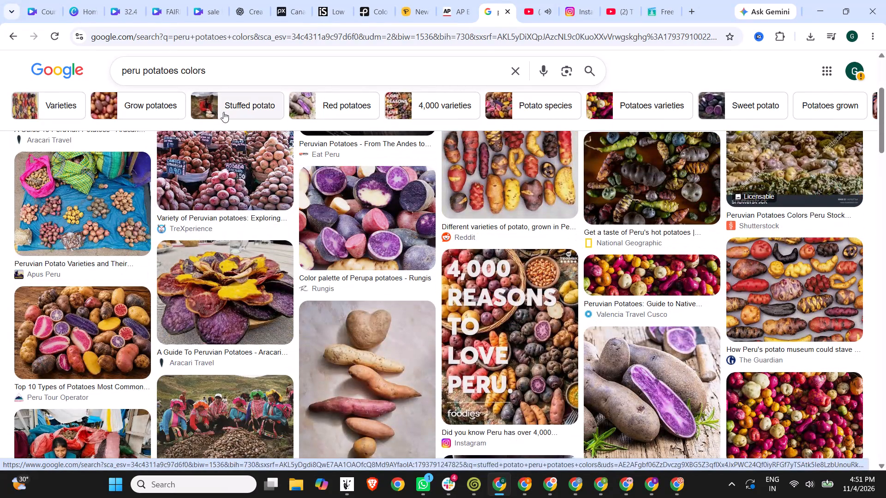
# Narrow the Google Images search to "4,000 varieties" and look through the pictures of Peruvian potatoes.
pyautogui.click(438, 103)
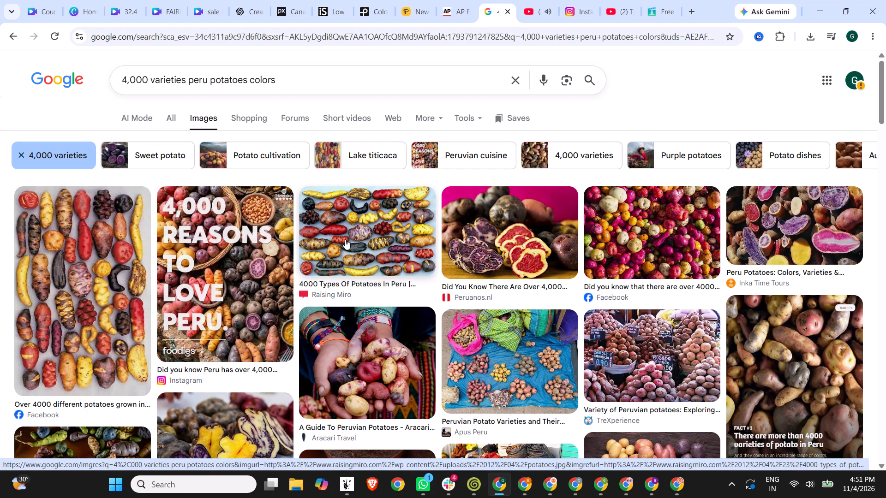
pyautogui.scroll(-2, 345, 239)
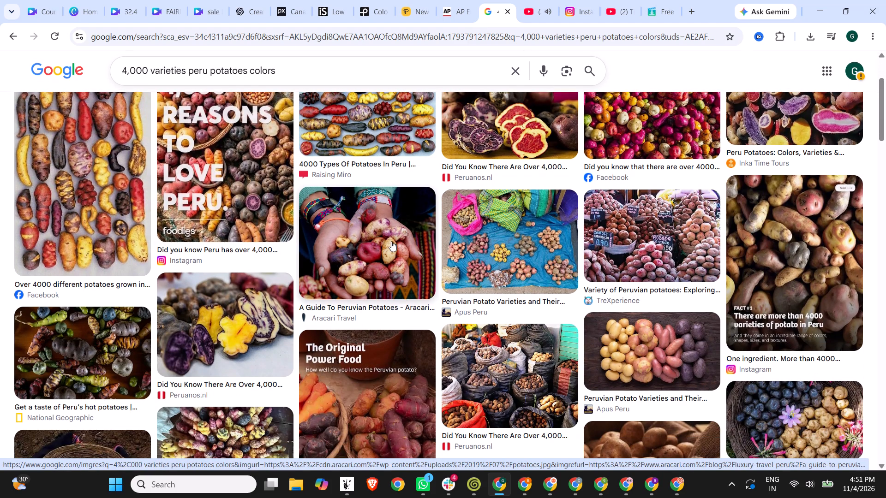
pyautogui.scroll(-3, 391, 241)
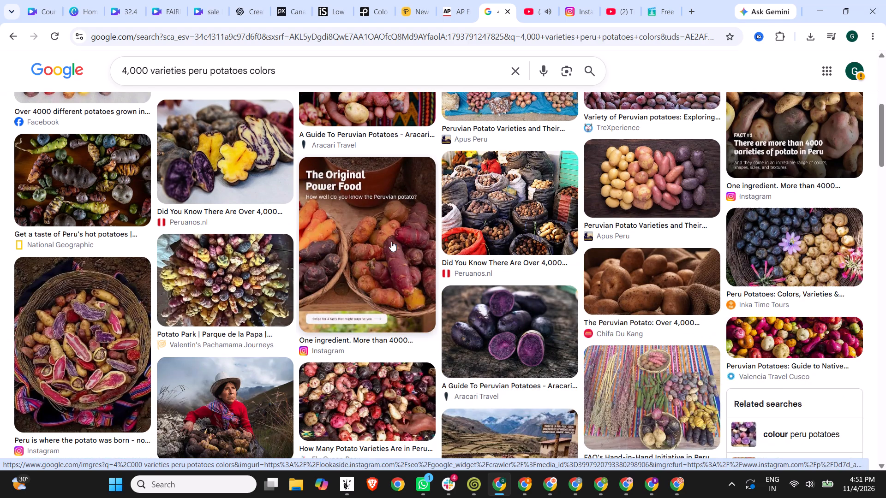
pyautogui.scroll(-3, 391, 241)
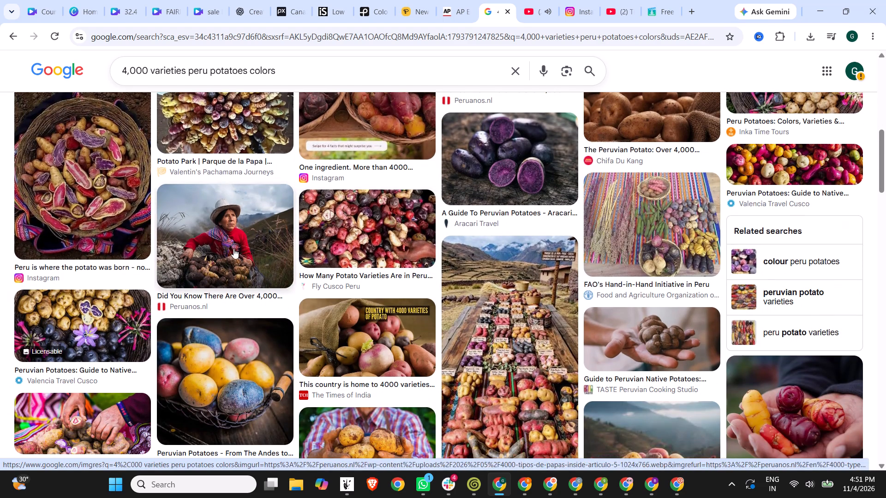
pyautogui.scroll(-3, 233, 249)
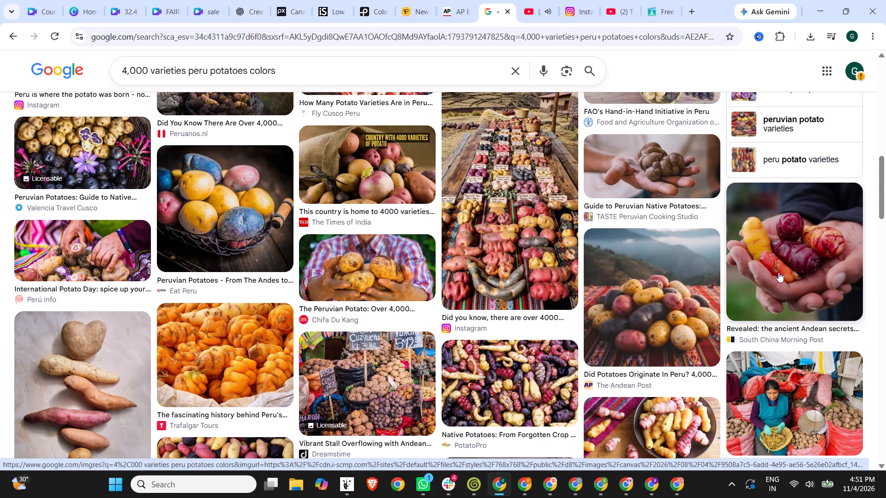
pyautogui.scroll(-3, 785, 266)
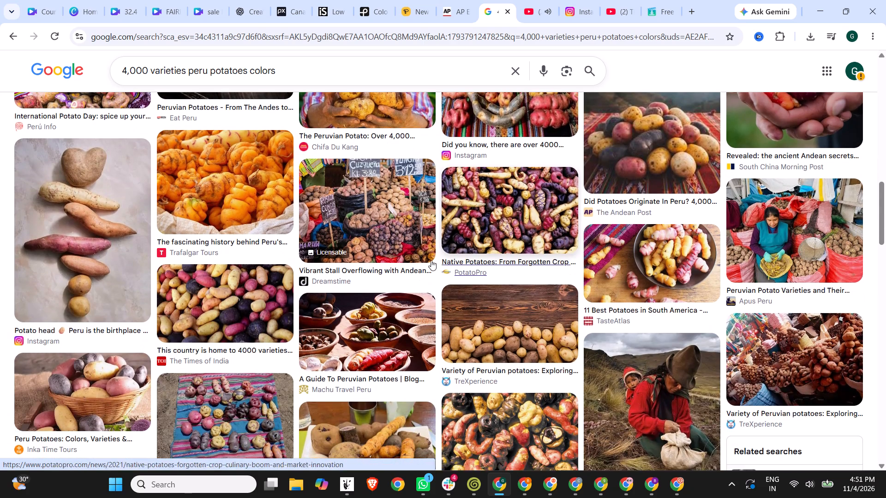
pyautogui.scroll(-6, 326, 259)
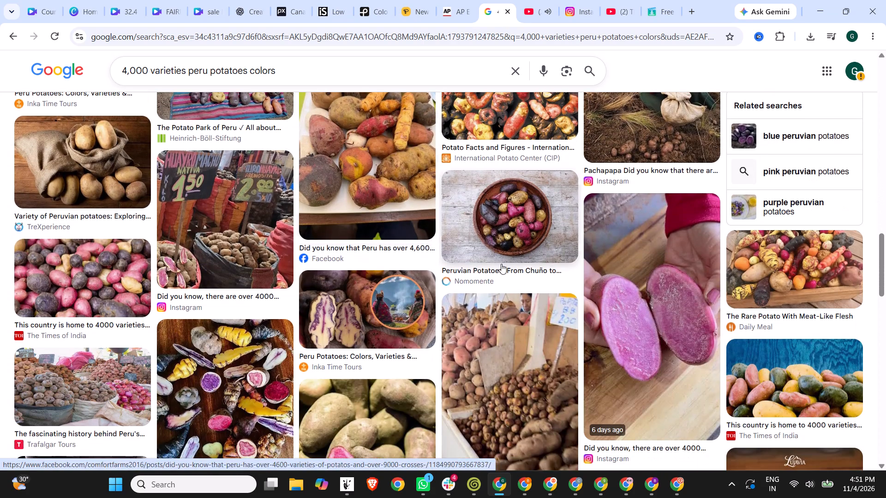
# Look through the "4,000 varieties" image results for a suitable picture of coloured Peruvian potatoes.
pyautogui.scroll(-2, 480, 226)
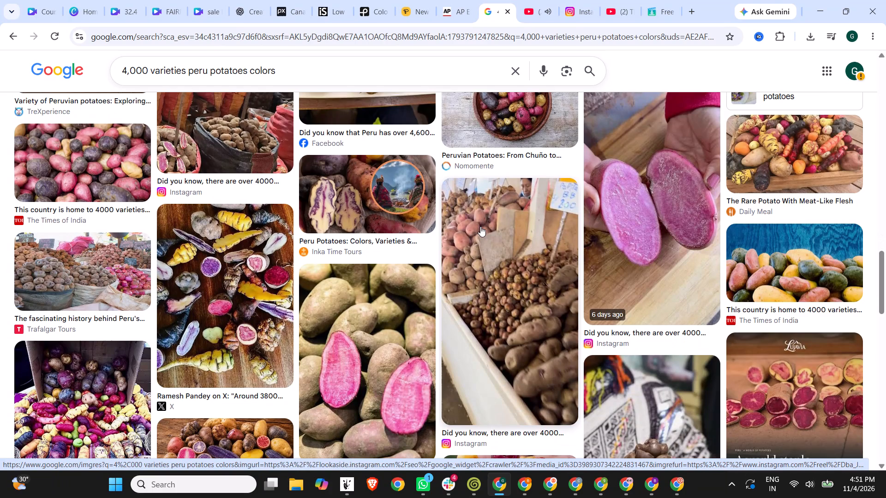
pyautogui.scroll(-2, 480, 226)
pyautogui.scroll(-4, 241, 237)
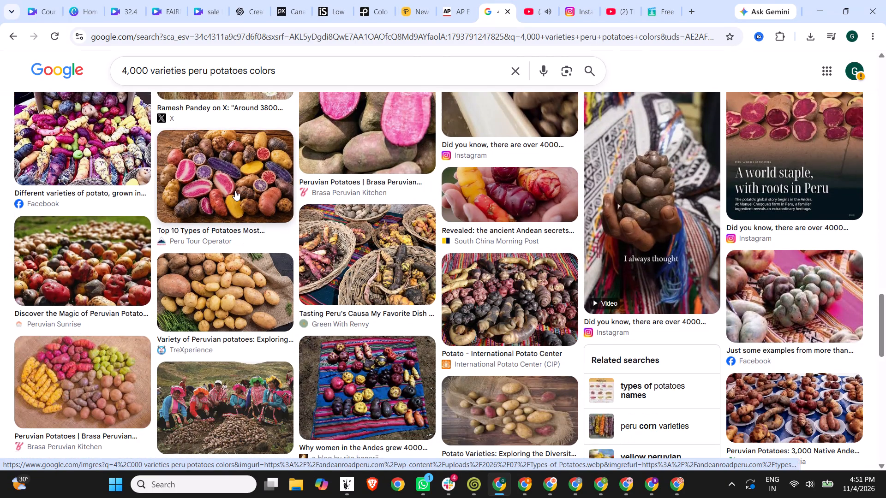
pyautogui.scroll(-5, 235, 190)
pyautogui.scroll(-3, 539, 243)
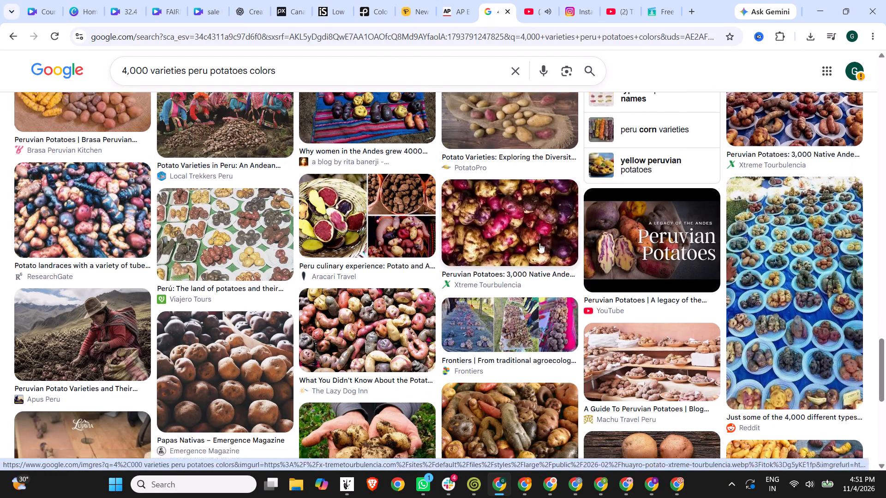
pyautogui.scroll(-3, 539, 243)
pyautogui.scroll(1, 539, 243)
pyautogui.scroll(-1, 539, 243)
pyautogui.scroll(20, 539, 243)
pyautogui.scroll(6, 539, 243)
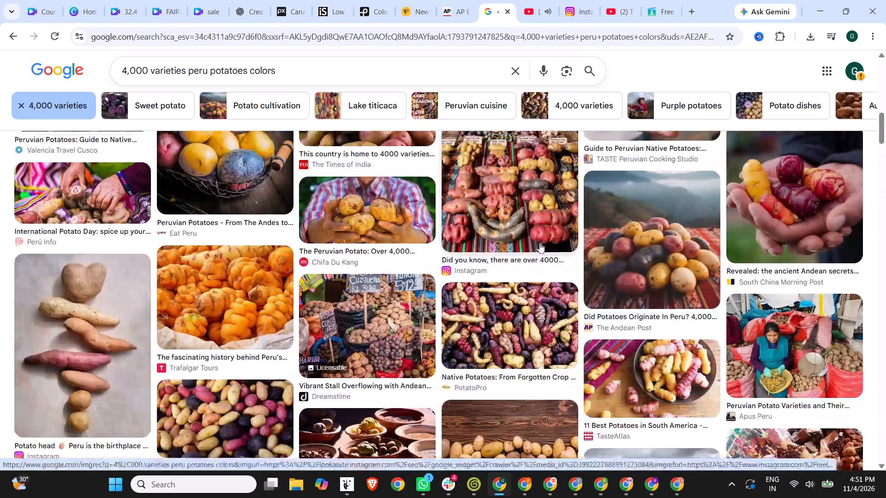
pyautogui.scroll(4, 817, 209)
pyautogui.scroll(-2, 808, 220)
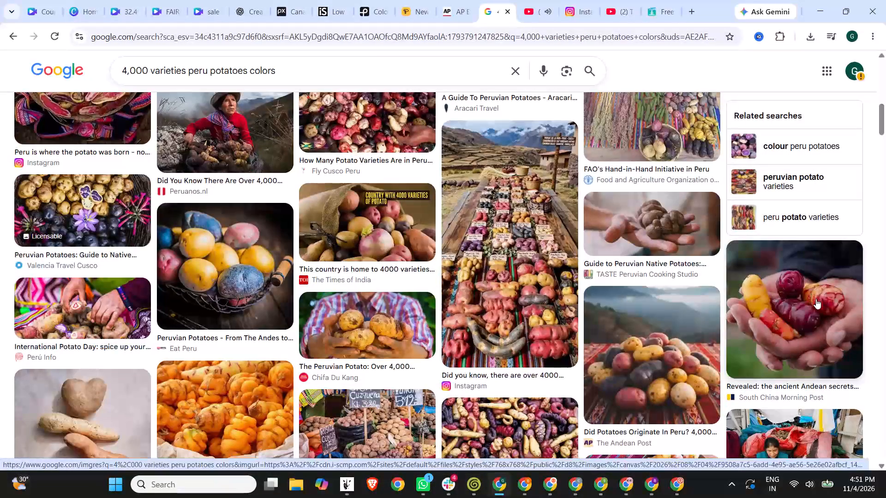
# Open the South China Morning Post image of colourful potatoes held in two hands and copy the image.
pyautogui.click(816, 299)
pyautogui.rightClick(675, 247)
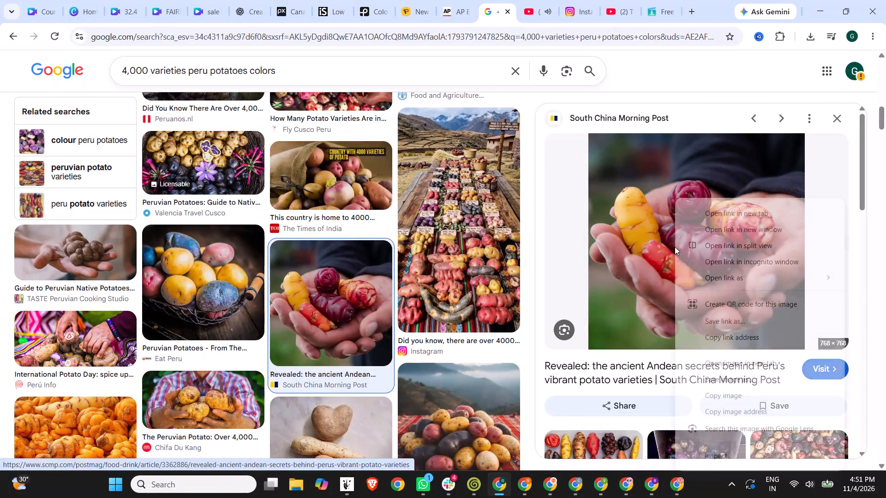
pyautogui.click(735, 382)
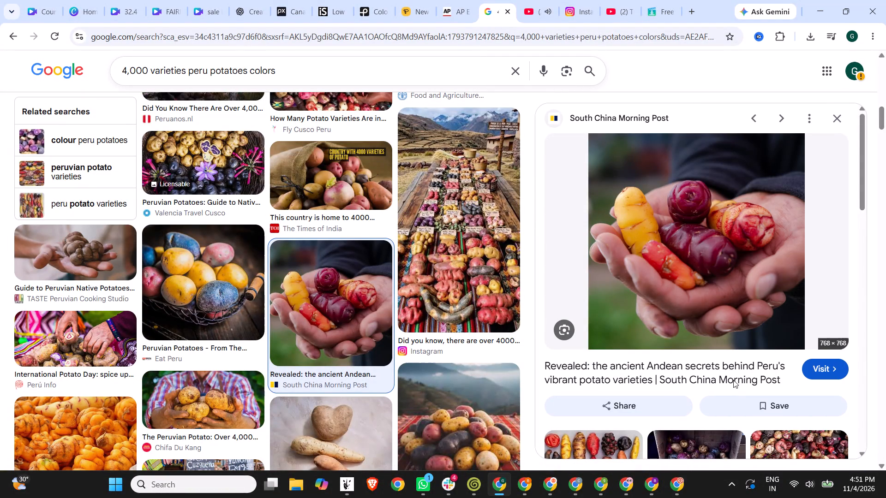
pyautogui.click(714, 175)
pyautogui.rightClick(661, 198)
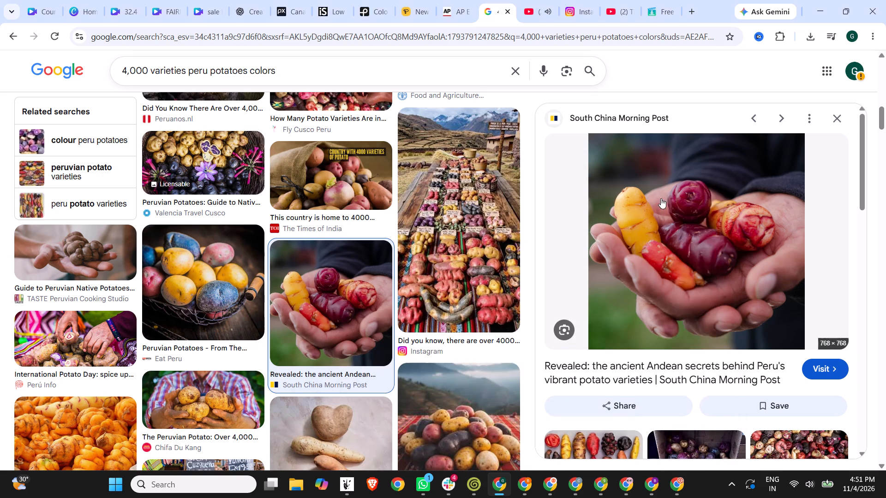
pyautogui.click(711, 390)
# Switch to the Country Facts design in Canva, paste the copied potato image and remove its background.
pyautogui.click(32, 0)
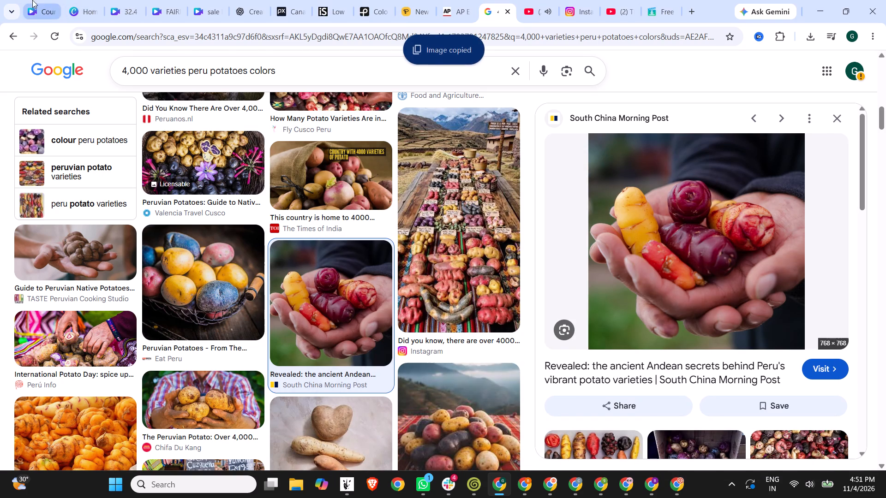
pyautogui.scroll(1, 623, 183)
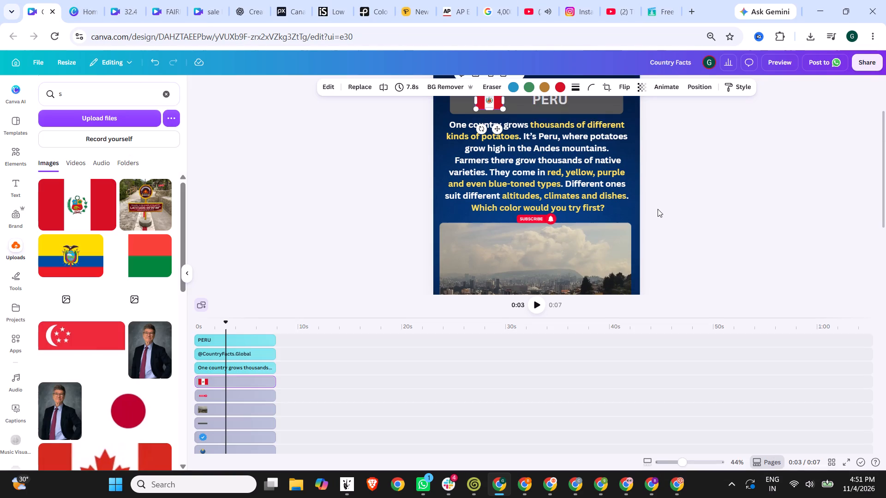
pyautogui.hotkey('ctrl', 'v')
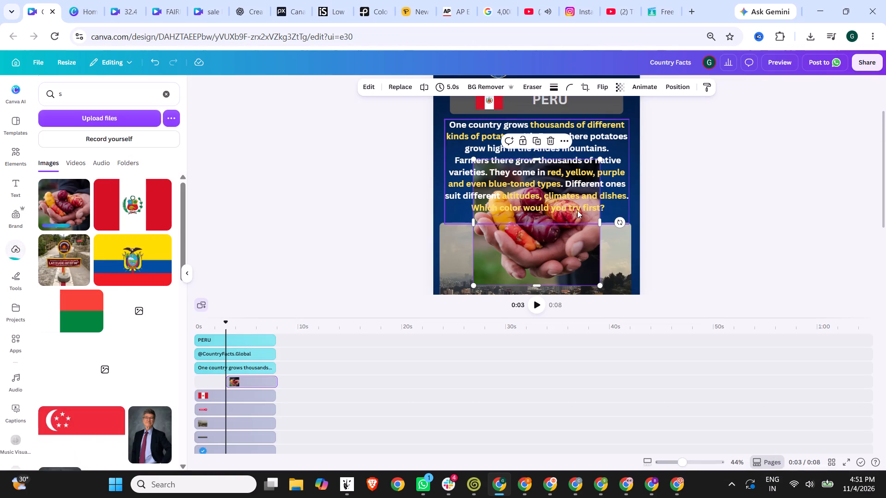
pyautogui.click(463, 86)
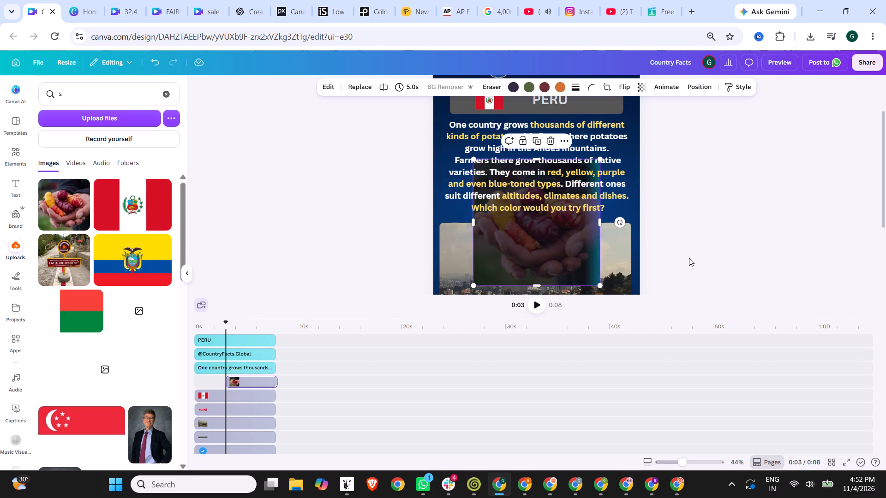
# Shrink the potato image and place it in the page's upper-right corner, beside the Country Facts header.
pyautogui.scroll(-2, 697, 246)
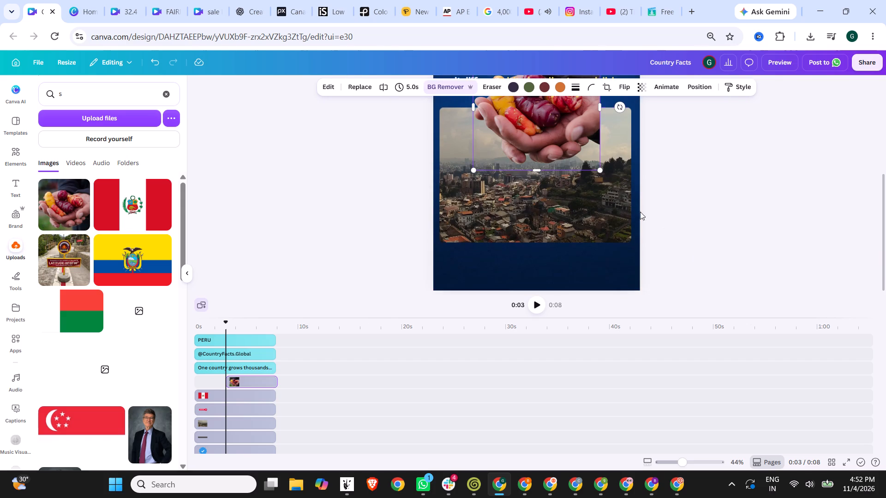
pyautogui.scroll(3, 676, 229)
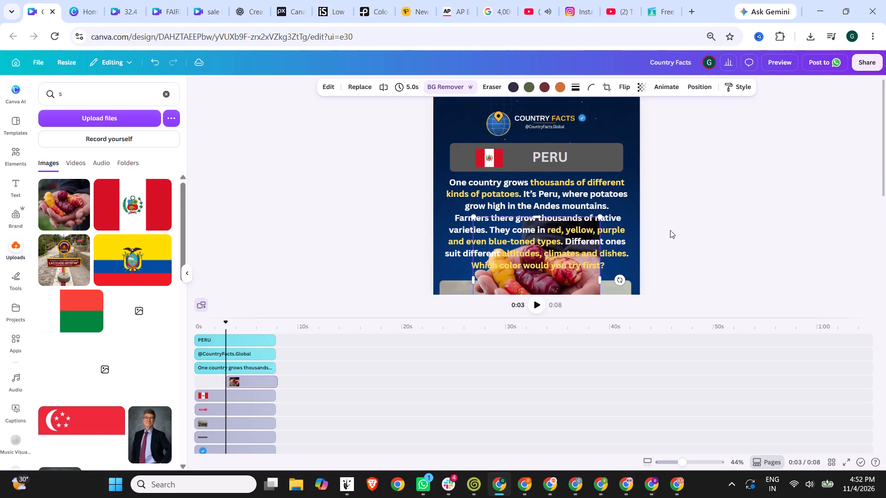
pyautogui.scroll(-1, 670, 230)
pyautogui.moveTo(575, 244); pyautogui.dragTo(610, 181)
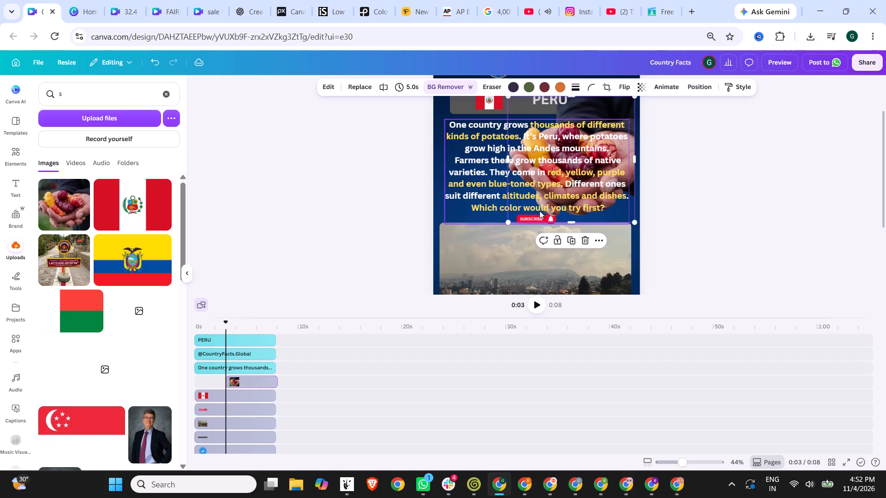
pyautogui.moveTo(507, 220); pyautogui.dragTo(592, 139)
pyautogui.scroll(2, 745, 159)
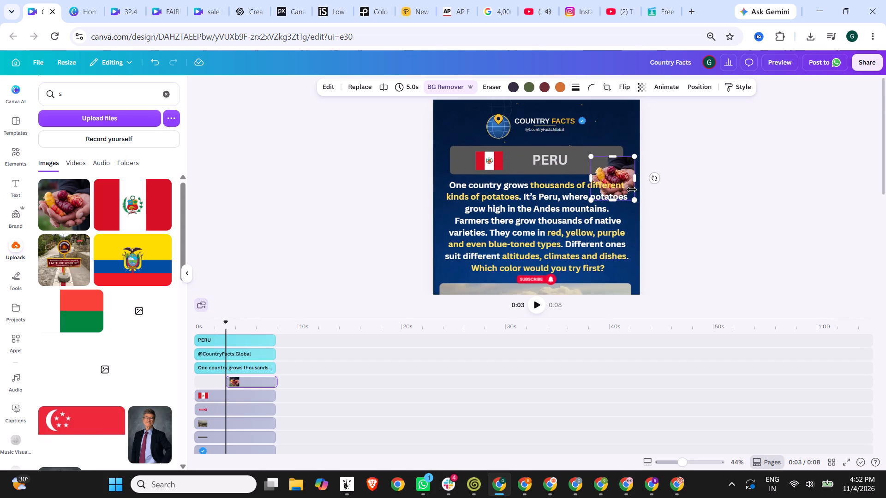
pyautogui.moveTo(622, 180); pyautogui.dragTo(626, 124)
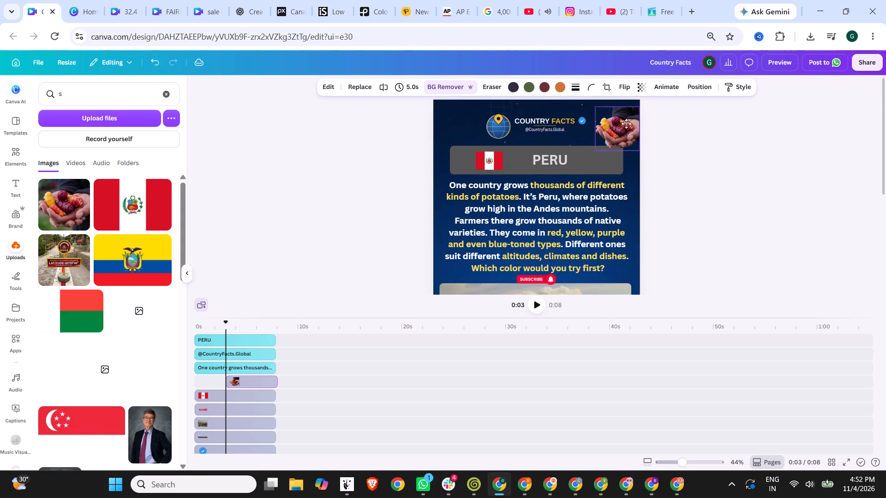
pyautogui.moveTo(626, 124); pyautogui.dragTo(626, 123)
pyautogui.click(763, 120)
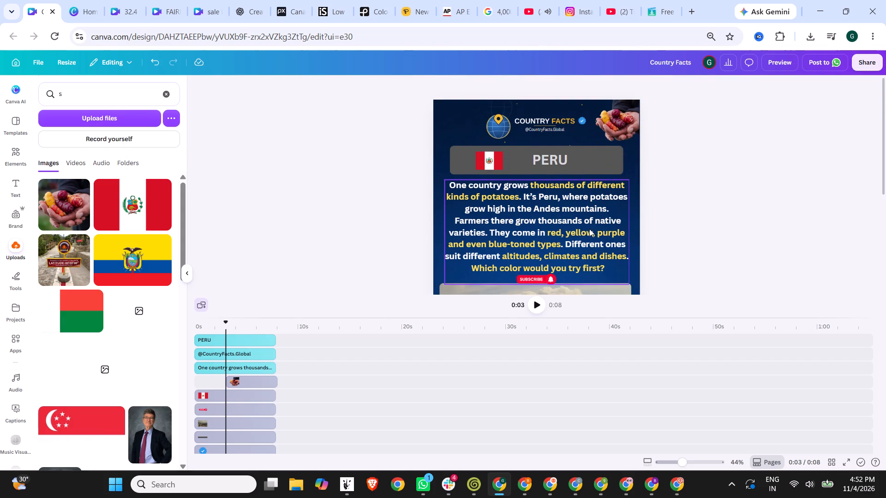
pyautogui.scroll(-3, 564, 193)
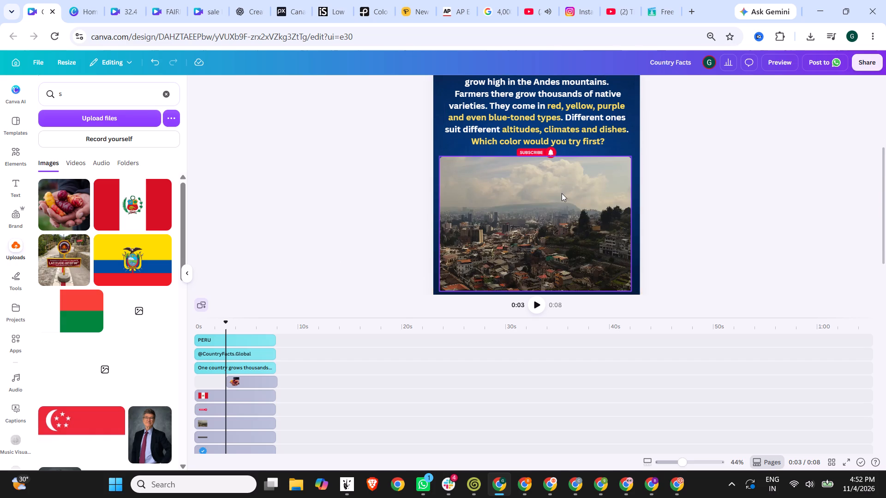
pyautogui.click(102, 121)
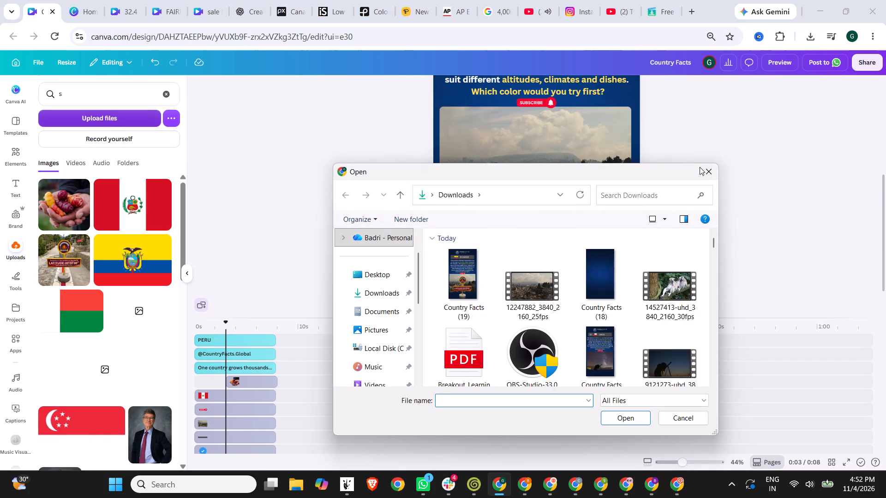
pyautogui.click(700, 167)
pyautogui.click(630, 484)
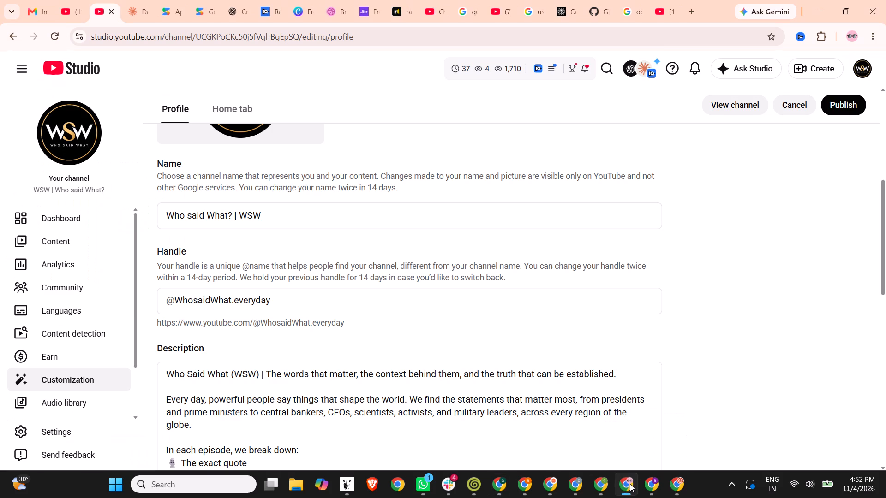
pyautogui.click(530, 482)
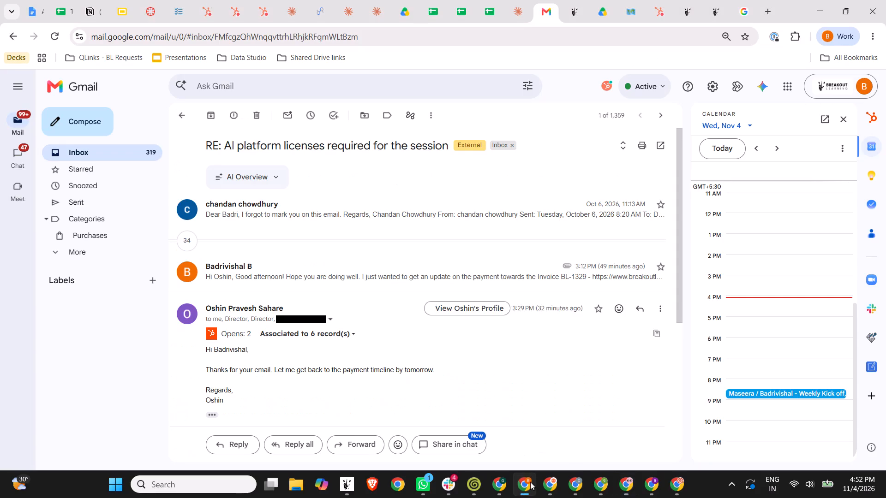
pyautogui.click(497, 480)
# Close the VidsSave downloader page and check the progress of the 720P potato video download.
pyautogui.click(654, 0)
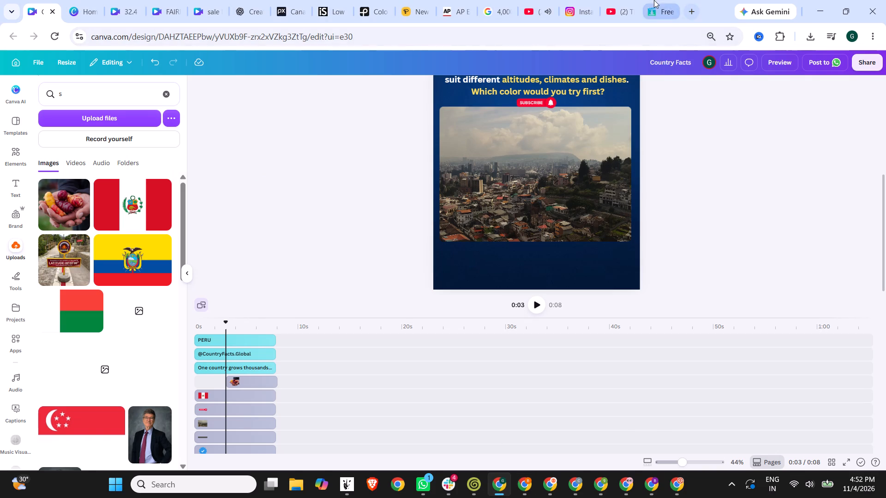
pyautogui.click(485, 212)
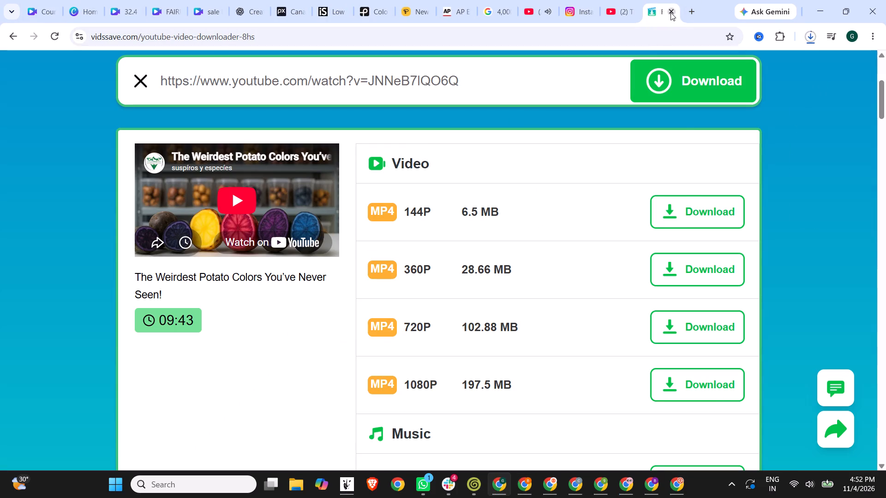
pyautogui.click(670, 12)
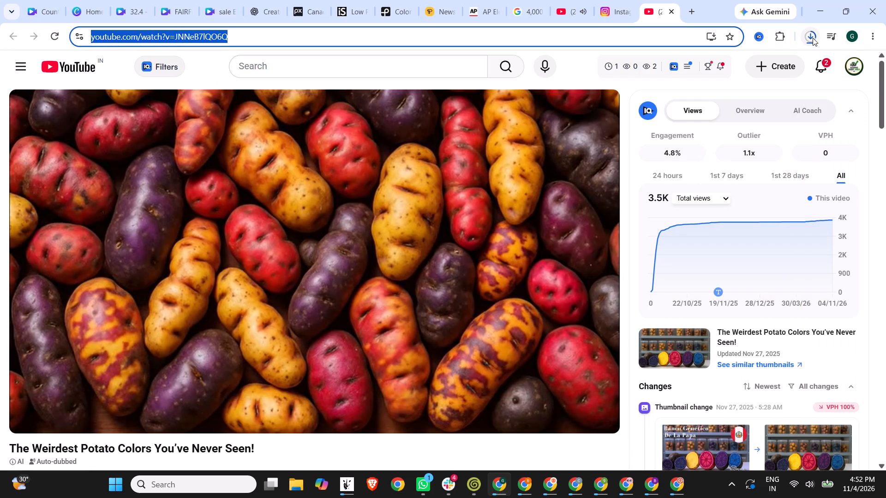
pyautogui.click(813, 38)
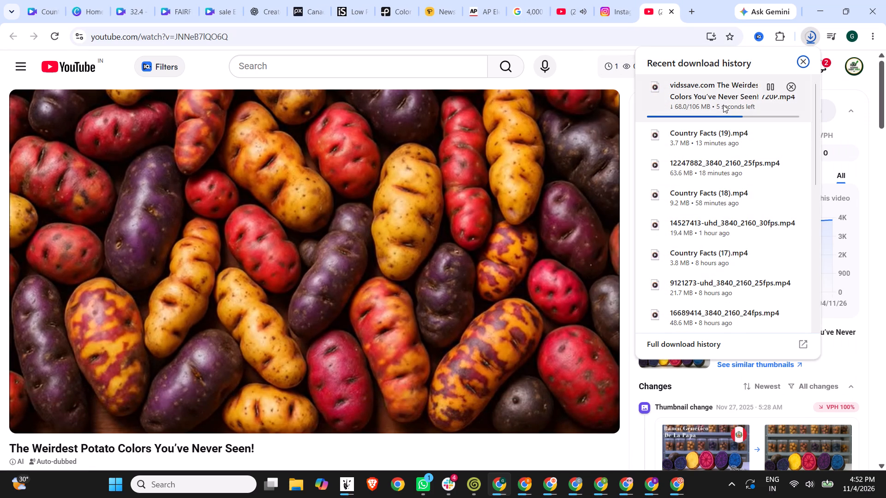
# Return to the Country Facts design and upload the downloaded "The Weirdest Potato Colors You've Never Seen! 720P" video.
pyautogui.click(73, 0)
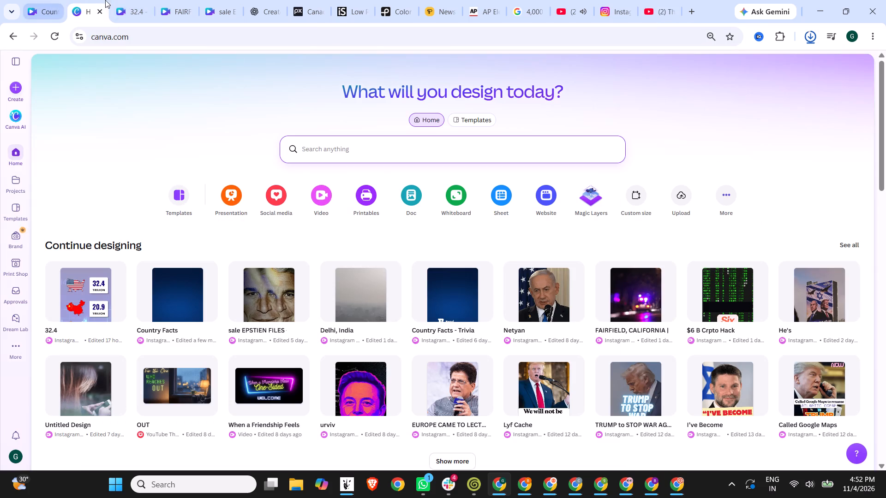
pyautogui.click(118, 0)
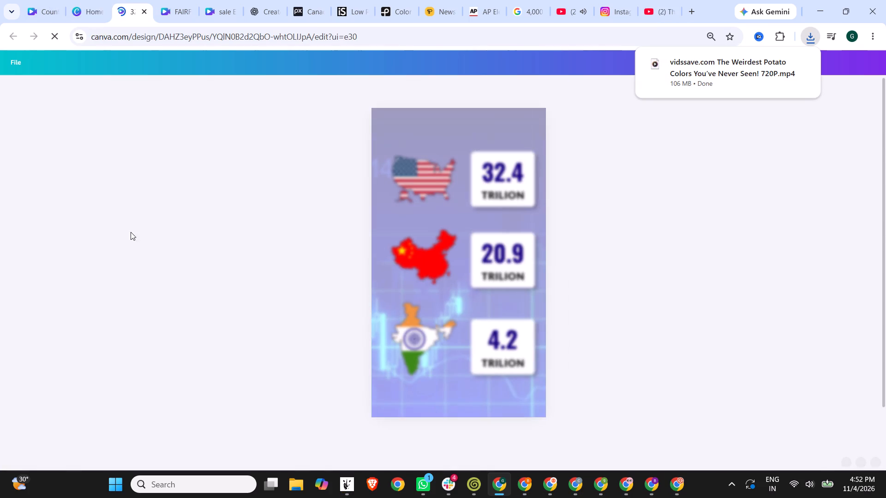
pyautogui.click(48, 0)
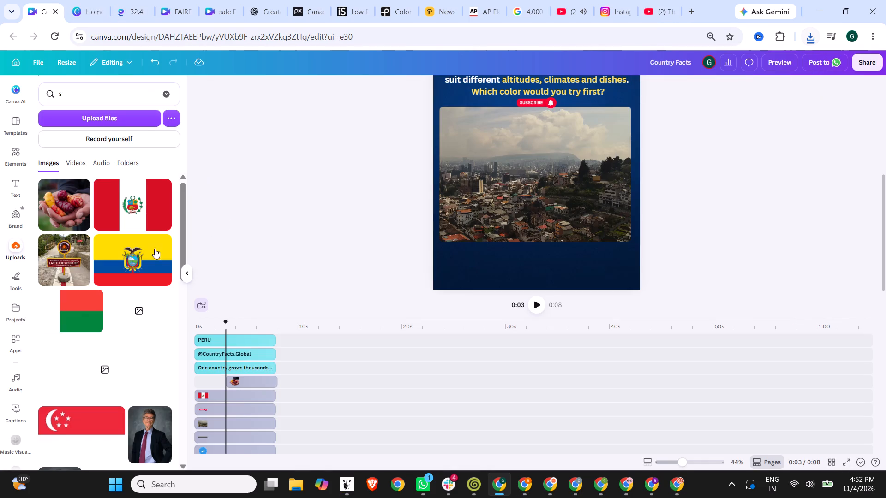
pyautogui.click(106, 118)
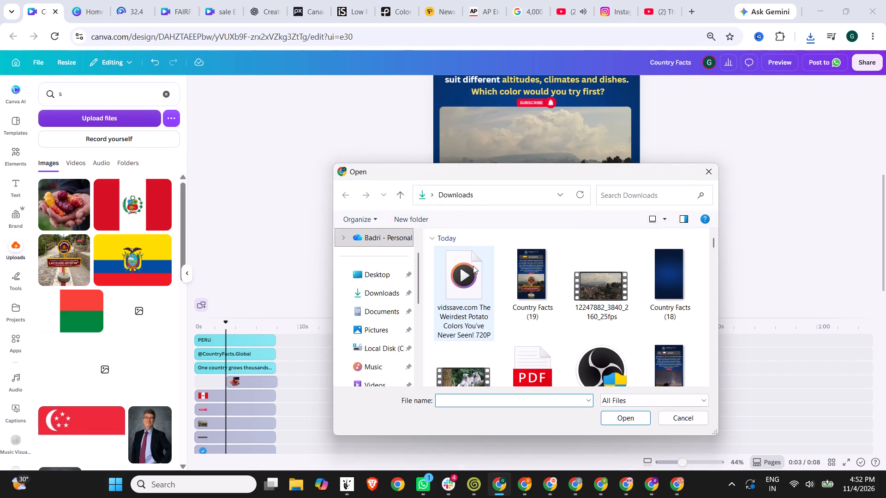
pyautogui.doubleClick(473, 288)
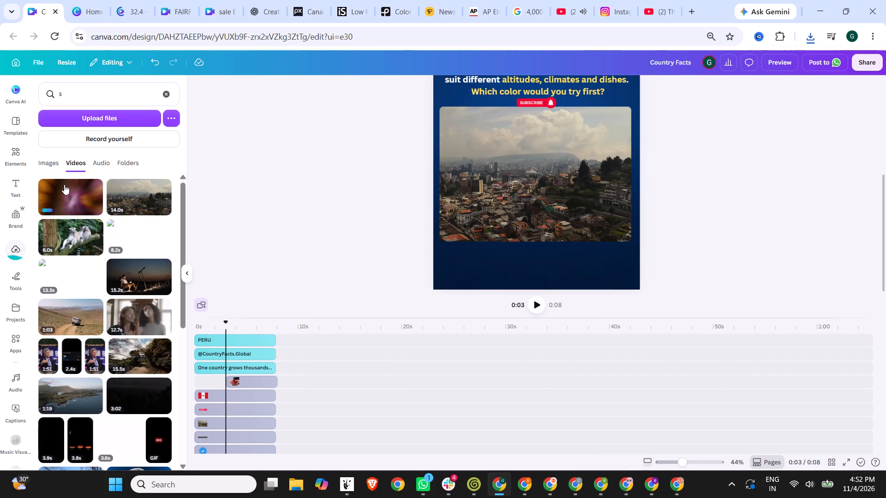
# Add the uploaded potato video to the timeline after the existing Peru elements, starting at about 0:09.
pyautogui.moveTo(65, 184); pyautogui.dragTo(324, 355)
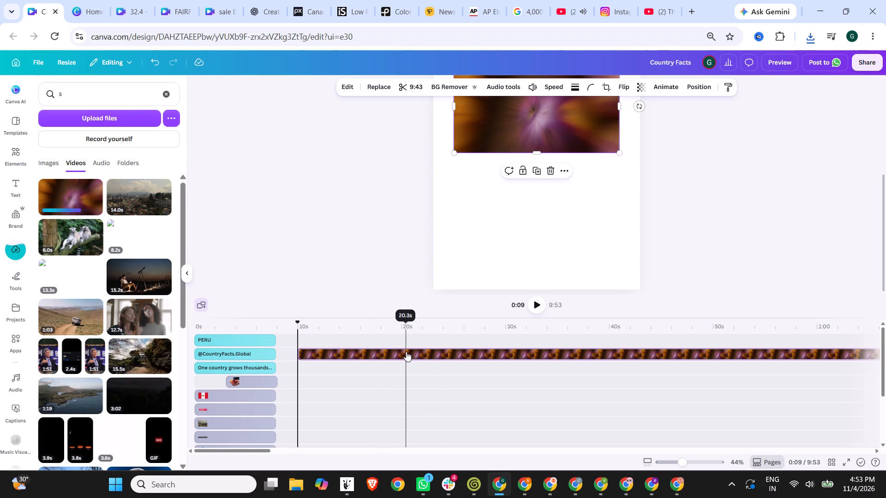
# In the Canva Short, reposition the uploaded potato video on the timeline so it starts at about 10.7 s.
pyautogui.moveTo(343, 356); pyautogui.dragTo(463, 191)
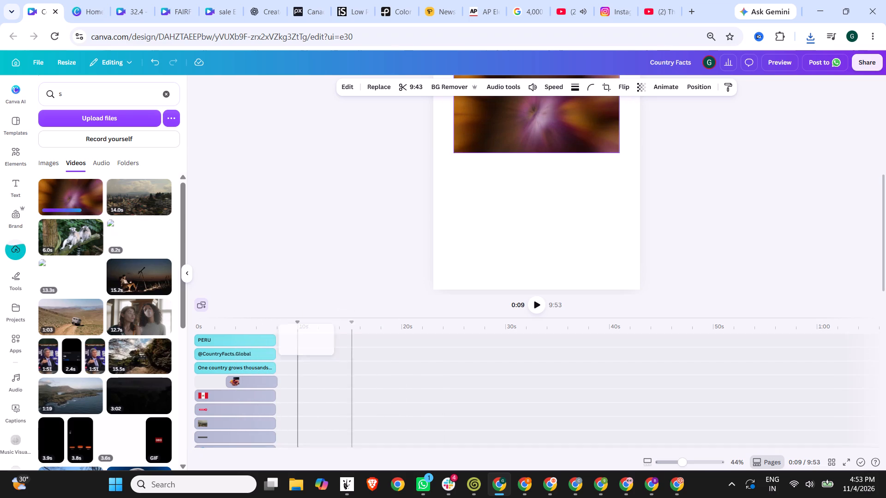
pyautogui.moveTo(463, 191); pyautogui.dragTo(227, 415)
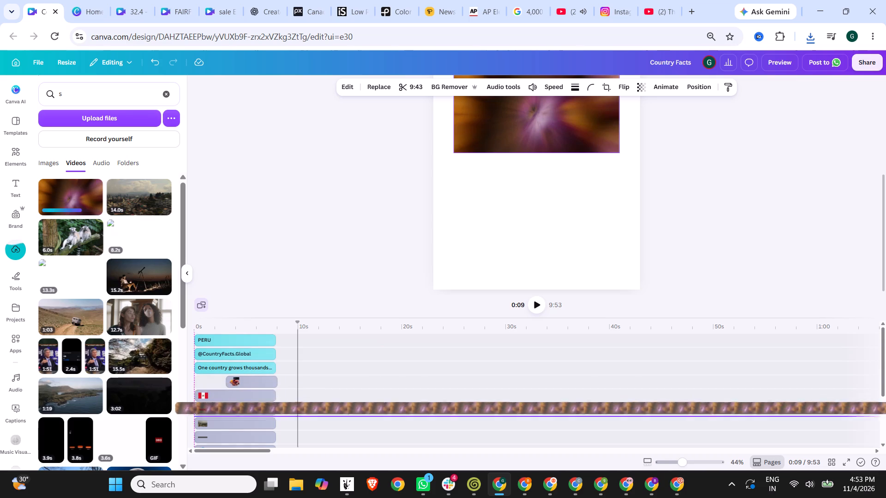
pyautogui.moveTo(227, 415); pyautogui.dragTo(242, 419)
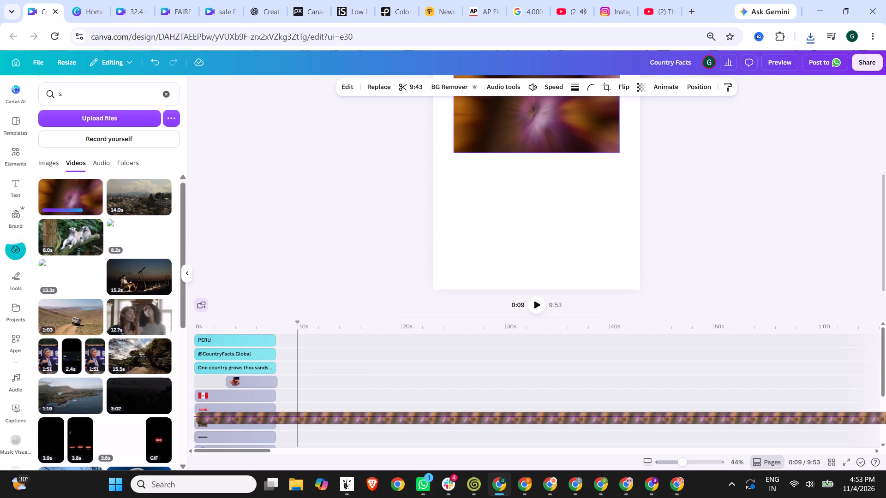
pyautogui.moveTo(242, 419); pyautogui.dragTo(351, 357)
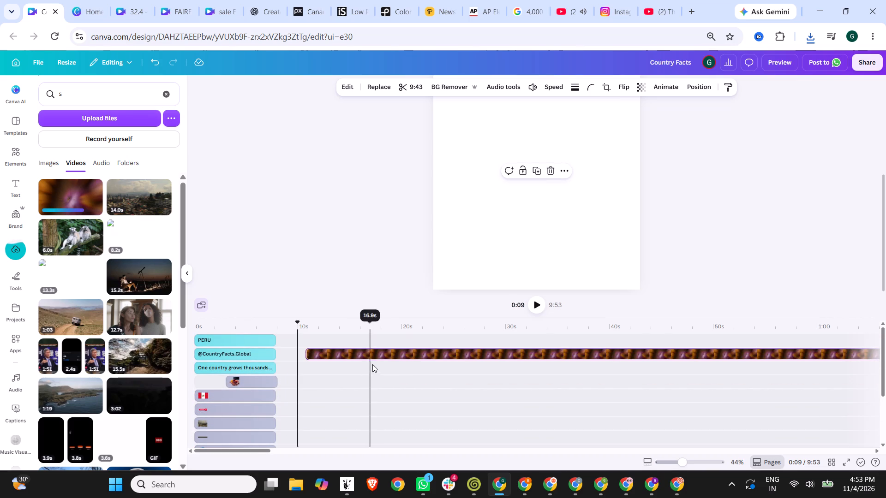
# Preview the potato video's opening footage on the timeline from about 12 s to 19 s.
pyautogui.click(327, 324)
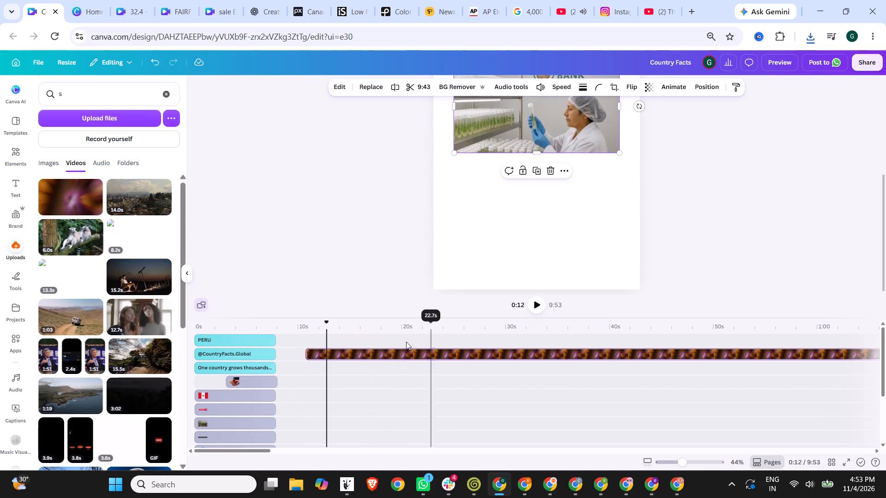
pyautogui.click(535, 302)
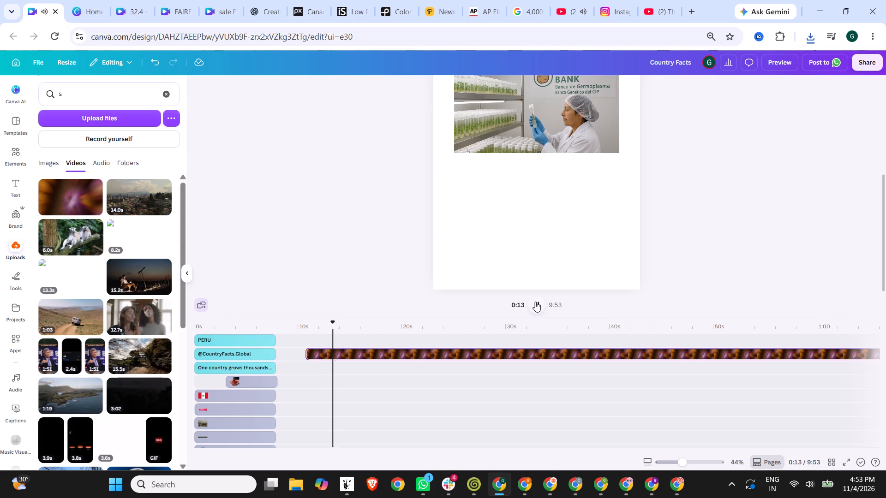
pyautogui.scroll(1, 686, 249)
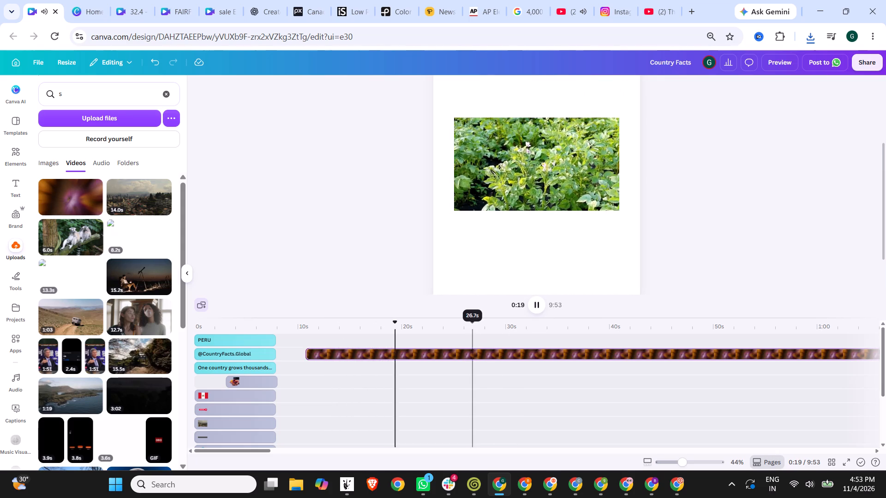
pyautogui.click(537, 303)
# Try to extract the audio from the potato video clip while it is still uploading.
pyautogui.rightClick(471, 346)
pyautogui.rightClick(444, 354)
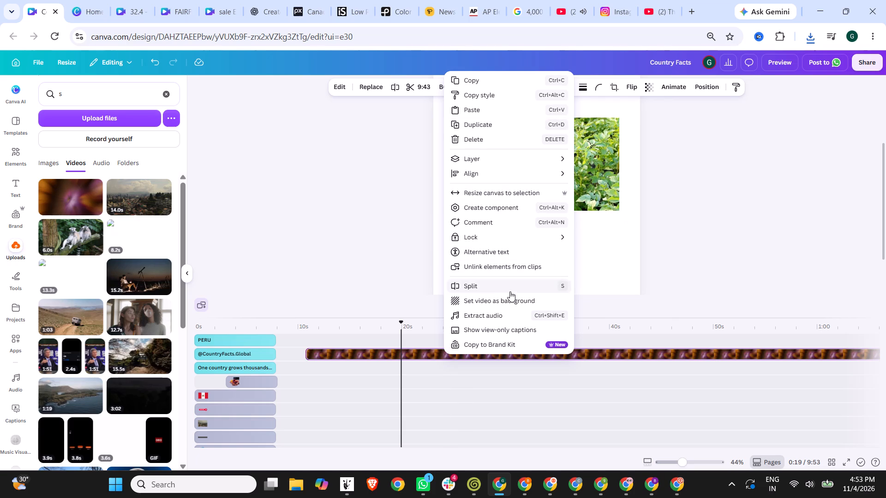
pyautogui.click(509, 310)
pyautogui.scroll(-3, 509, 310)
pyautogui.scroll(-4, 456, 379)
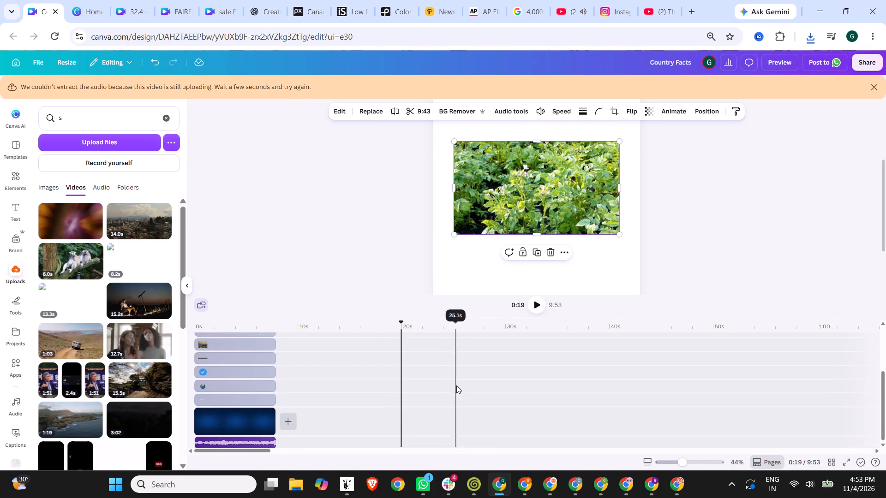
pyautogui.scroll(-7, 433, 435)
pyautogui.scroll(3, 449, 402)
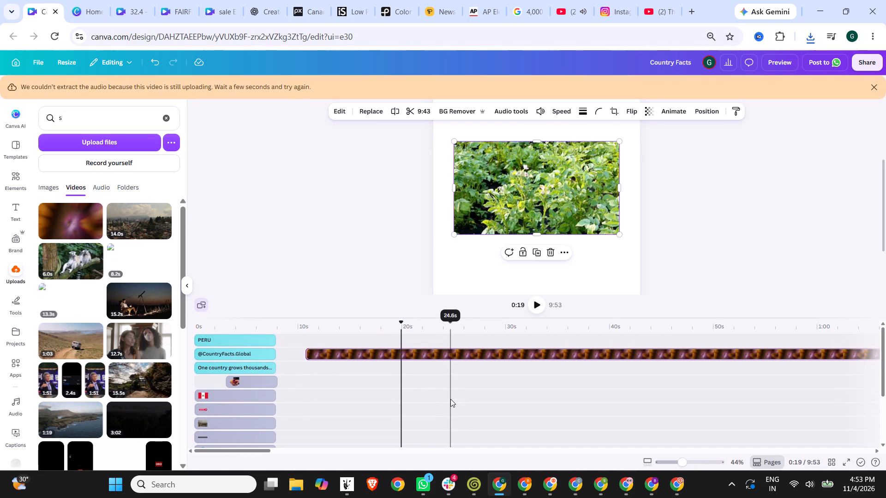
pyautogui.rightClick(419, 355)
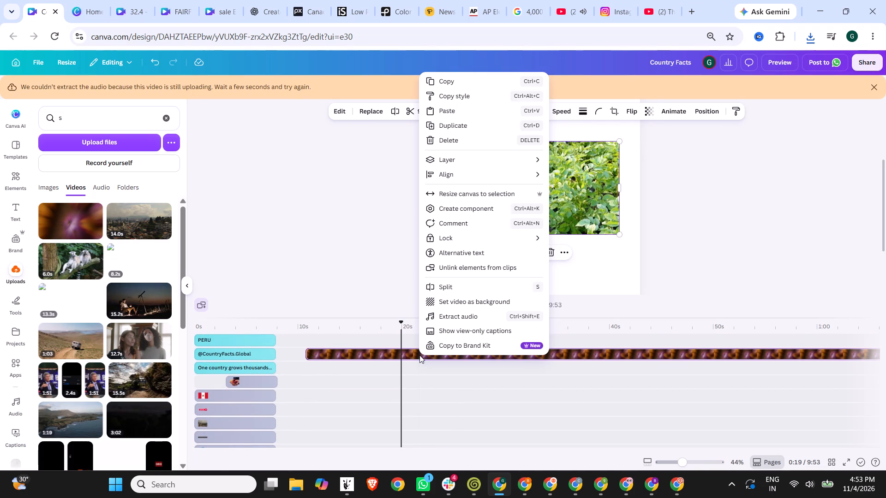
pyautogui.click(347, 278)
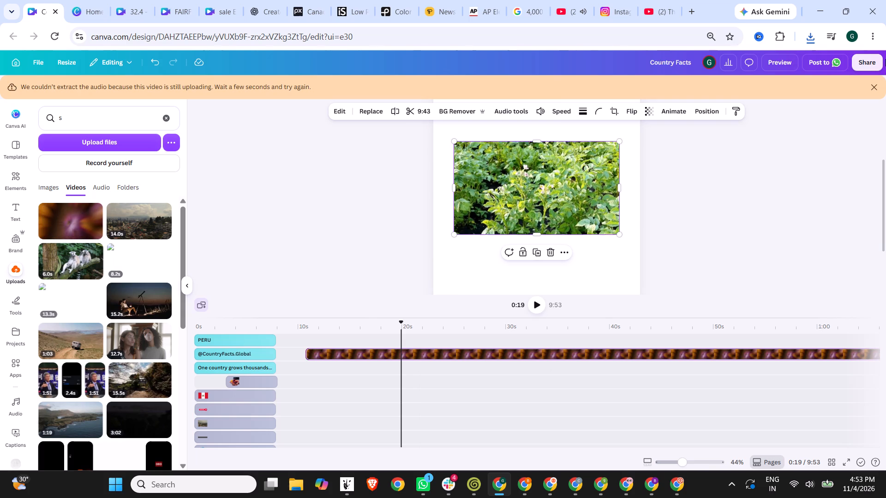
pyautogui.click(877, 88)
# Extract the potato video's audio and delete the separated audio track from the timeline.
pyautogui.rightClick(422, 352)
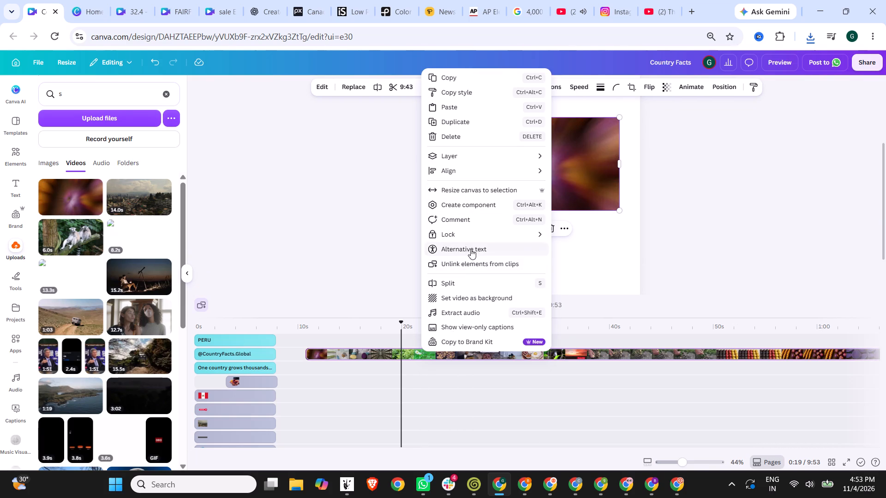
pyautogui.click(467, 315)
pyautogui.scroll(-6, 478, 369)
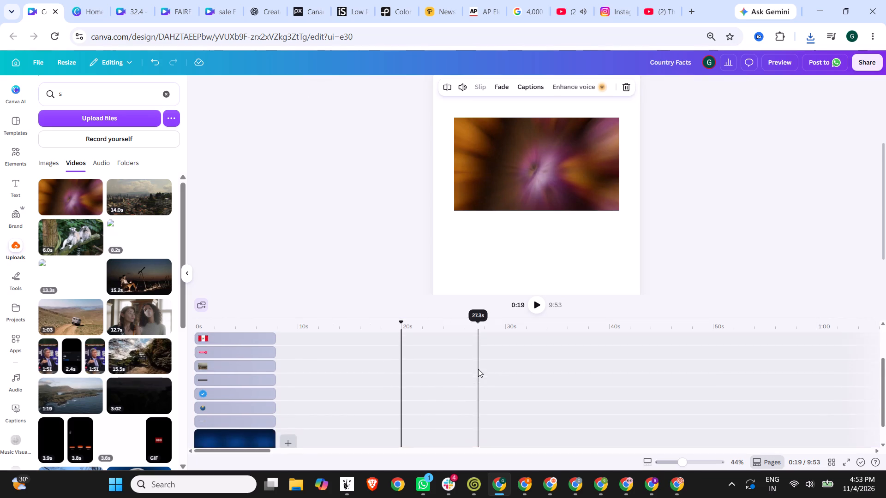
pyautogui.scroll(-2, 478, 369)
pyautogui.scroll(-2, 425, 406)
pyautogui.click(425, 441)
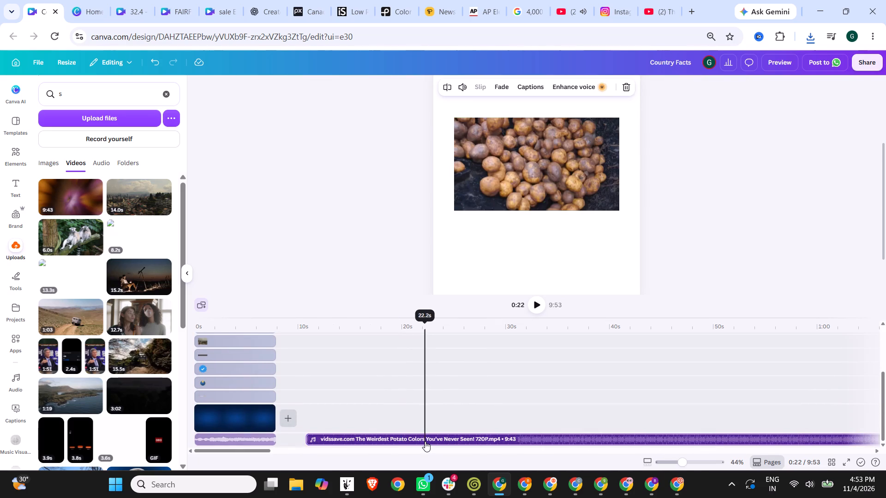
pyautogui.press('Delete')
# Play the potato footage from about 20 s, then go back over its earlier shots to about 13 s.
pyautogui.scroll(5, 511, 403)
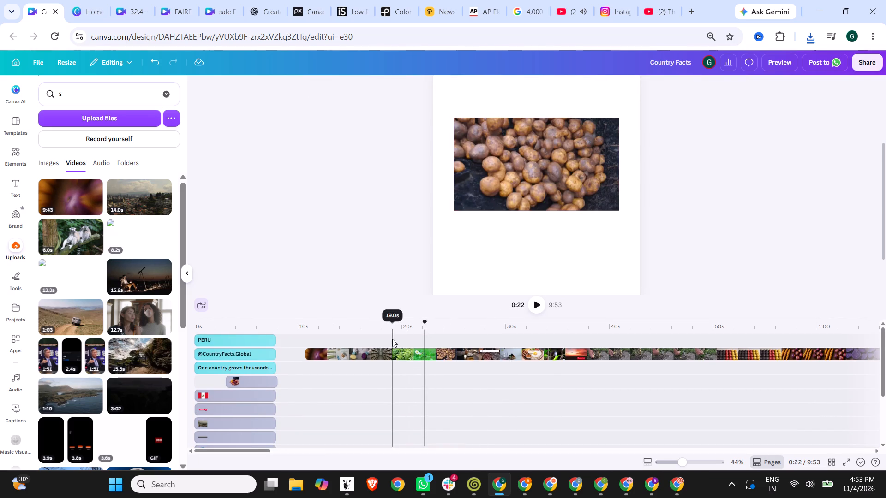
pyautogui.click(406, 329)
pyautogui.click(539, 299)
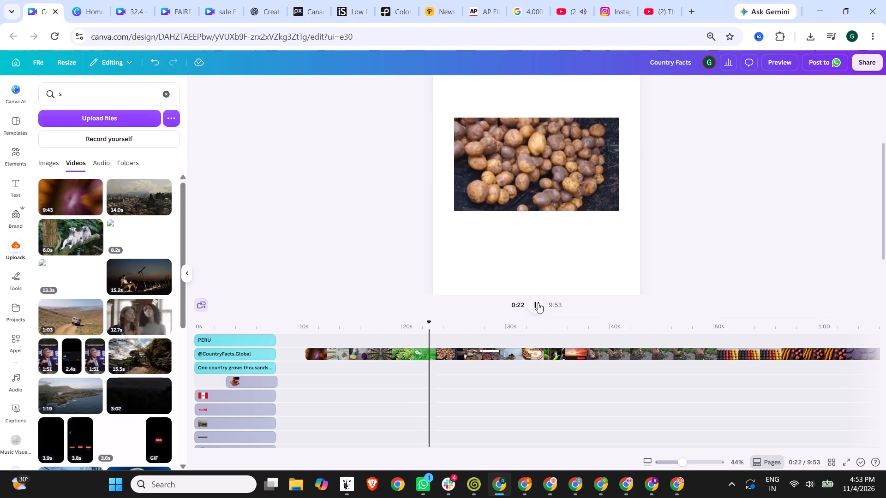
pyautogui.click(388, 332)
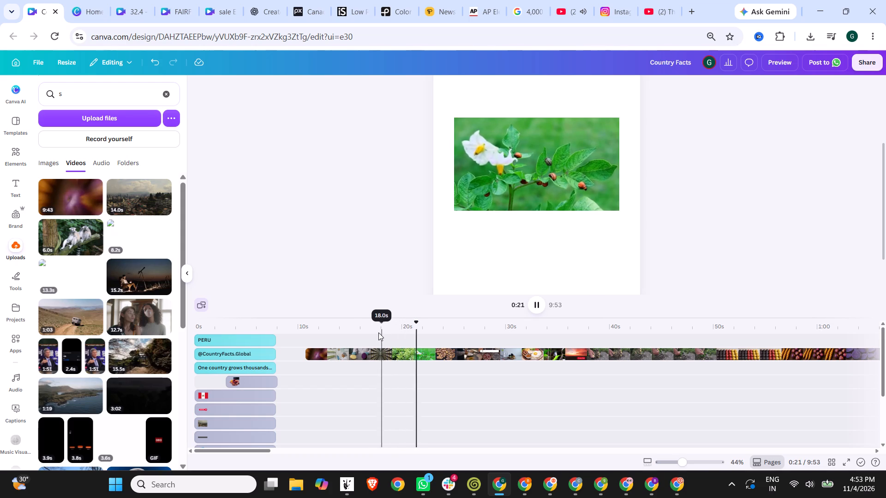
pyautogui.click(369, 332)
pyautogui.click(345, 333)
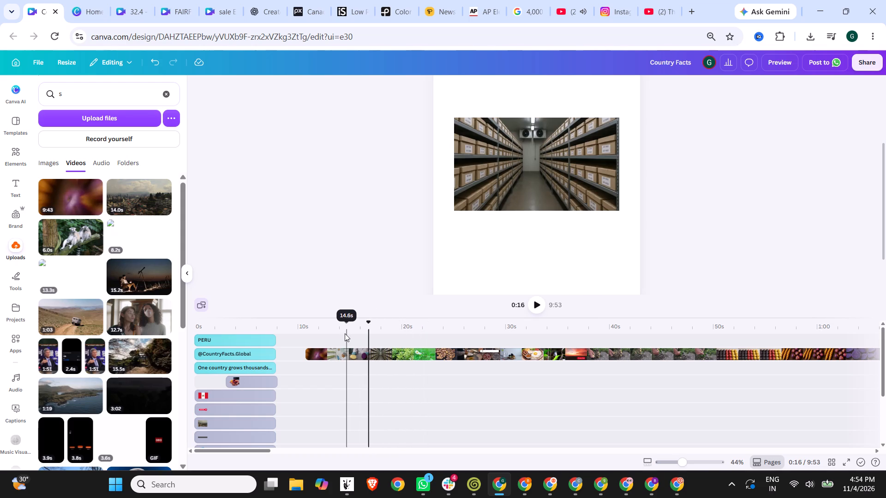
pyautogui.click(330, 333)
# Skim the potato video's shots between about 17 s and 36 s on the timeline for usable footage.
pyautogui.click(376, 331)
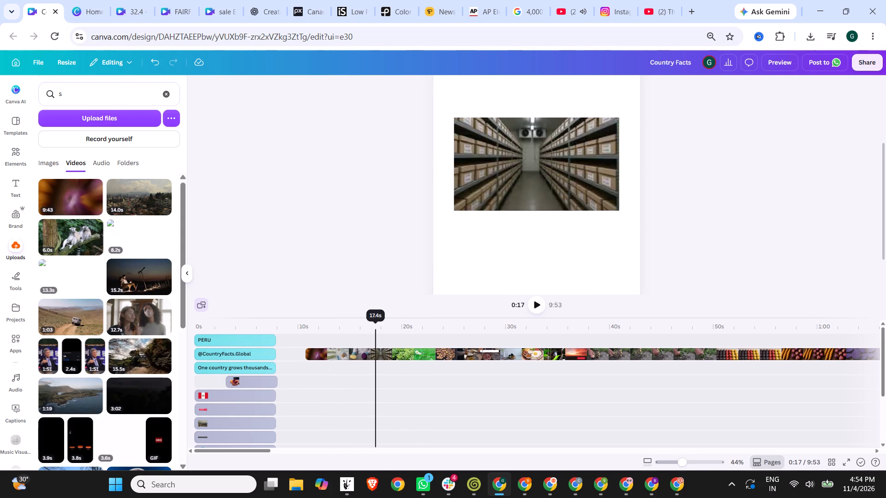
pyautogui.click(406, 331)
pyautogui.click(422, 331)
pyautogui.click(432, 331)
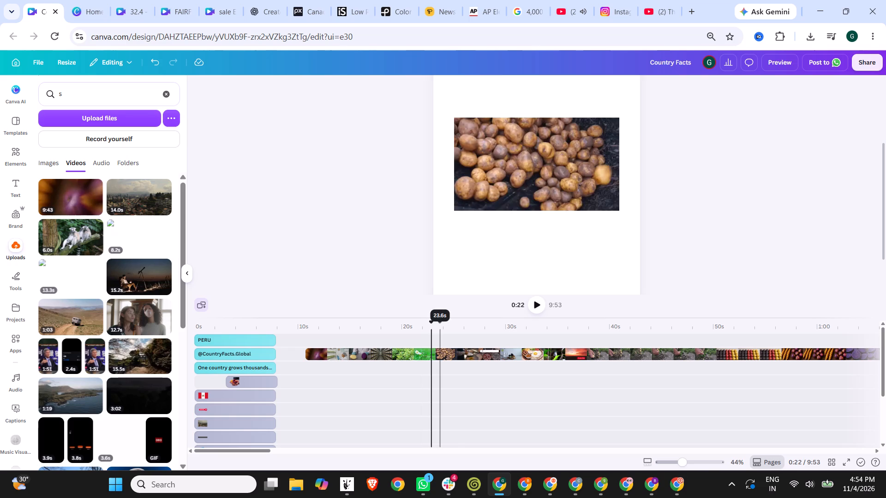
pyautogui.click(440, 331)
pyautogui.click(456, 331)
pyautogui.click(479, 331)
pyautogui.click(498, 330)
pyautogui.click(527, 330)
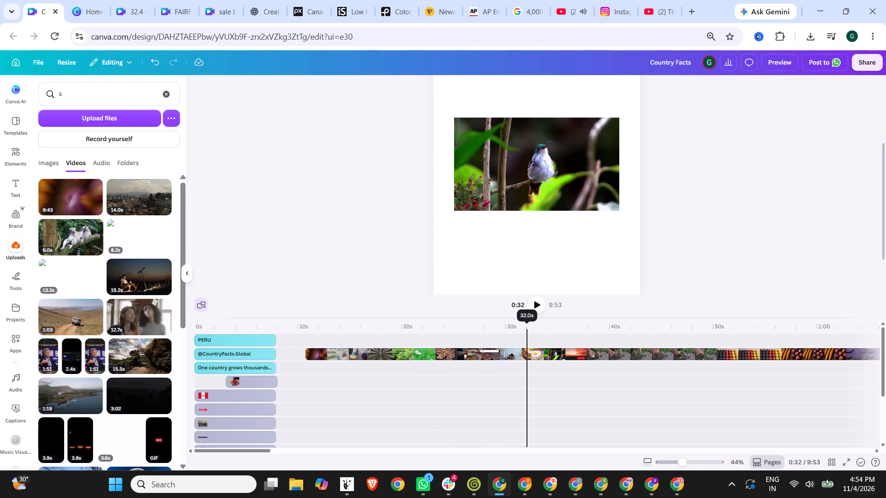
pyautogui.click(549, 330)
pyautogui.click(573, 327)
pyautogui.click(537, 327)
pyautogui.click(524, 328)
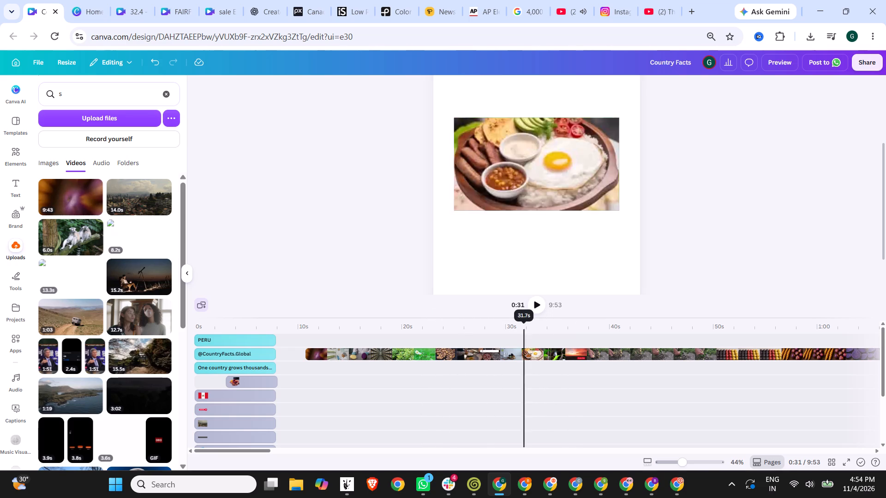
pyautogui.click(557, 325)
pyautogui.click(521, 325)
pyautogui.click(542, 304)
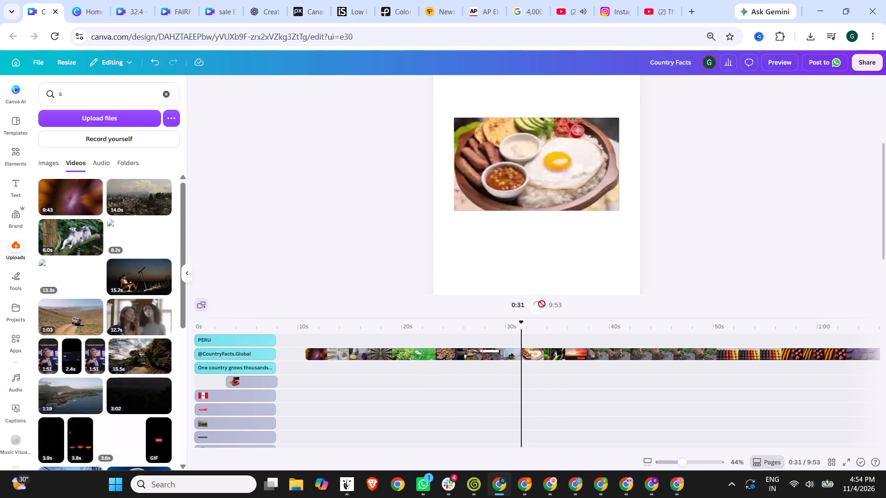
# Skim and briefly play the potato video's spice, drink and meal shots between about 27 s and 33 s.
pyautogui.click(505, 323)
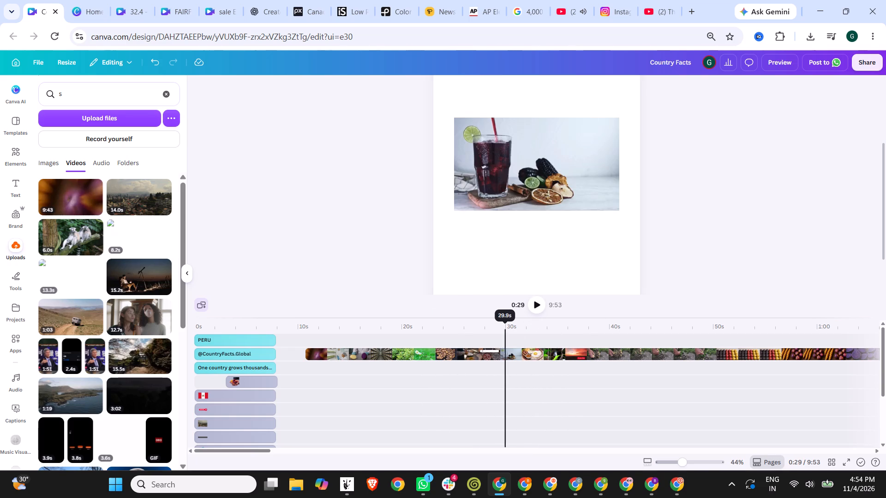
pyautogui.click(485, 323)
pyautogui.click(541, 301)
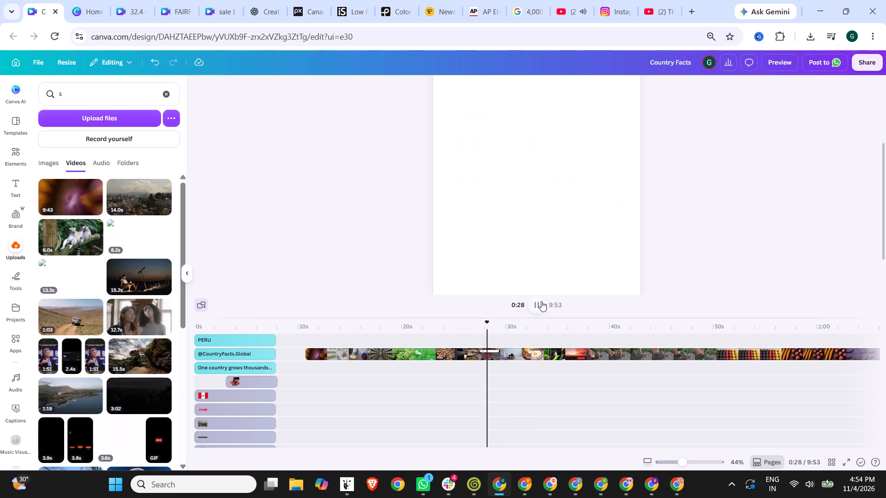
pyautogui.click(477, 322)
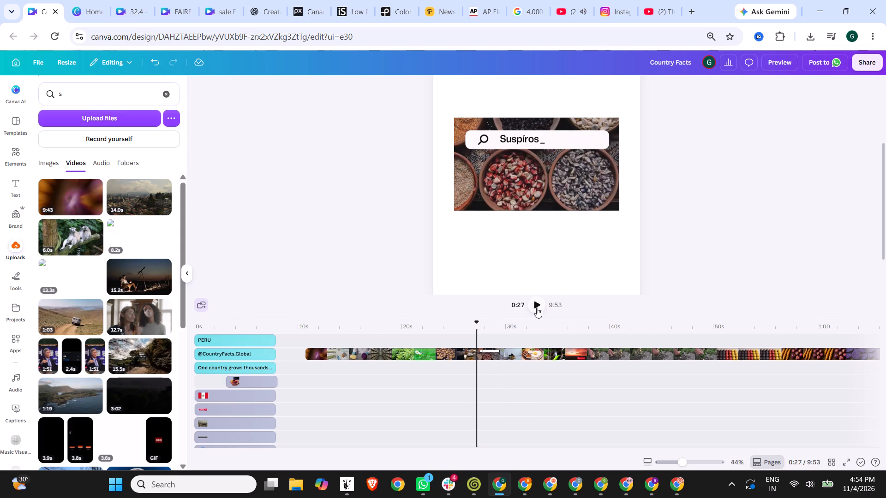
pyautogui.click(537, 308)
pyautogui.click(496, 325)
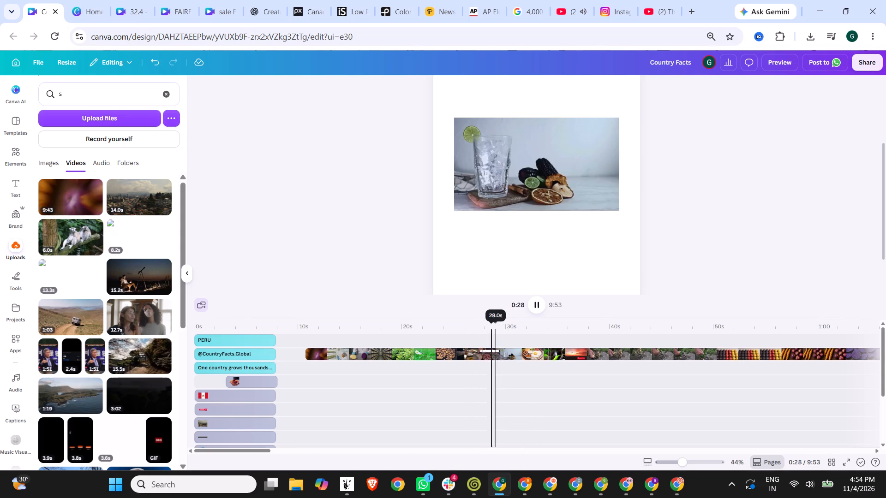
pyautogui.click(505, 325)
pyautogui.click(516, 325)
pyautogui.click(528, 325)
pyautogui.click(546, 325)
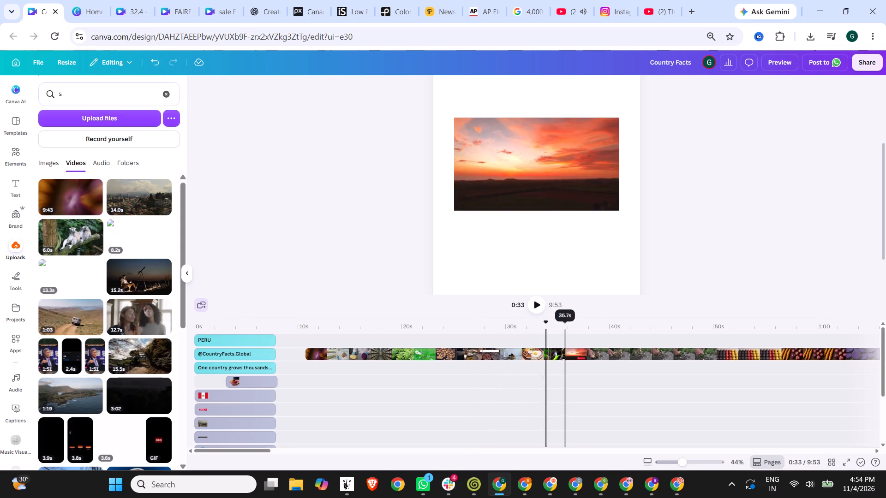
# Skim the potato video from about 35 s to 59 s, examining the sunset, harvesting and coloured-potato shots.
pyautogui.click(565, 325)
pyautogui.click(583, 325)
pyautogui.click(611, 324)
pyautogui.click(623, 324)
pyautogui.click(644, 323)
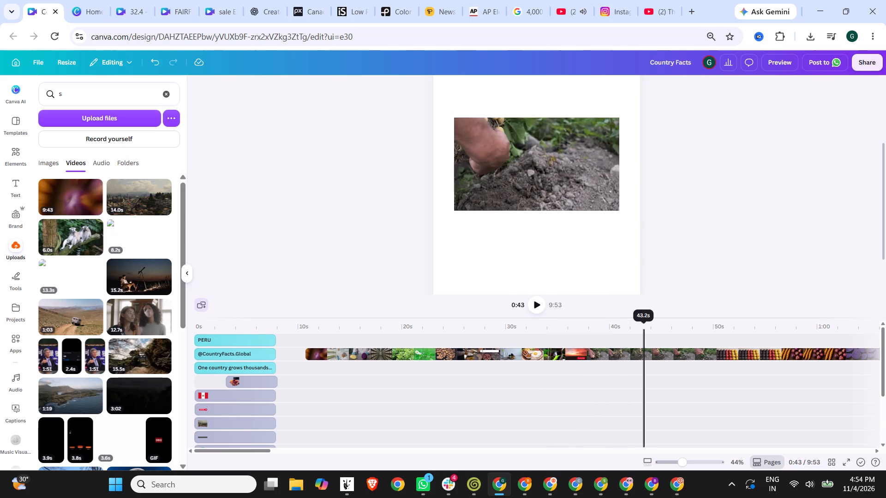
pyautogui.click(661, 322)
pyautogui.click(677, 321)
pyautogui.click(700, 321)
pyautogui.click(715, 321)
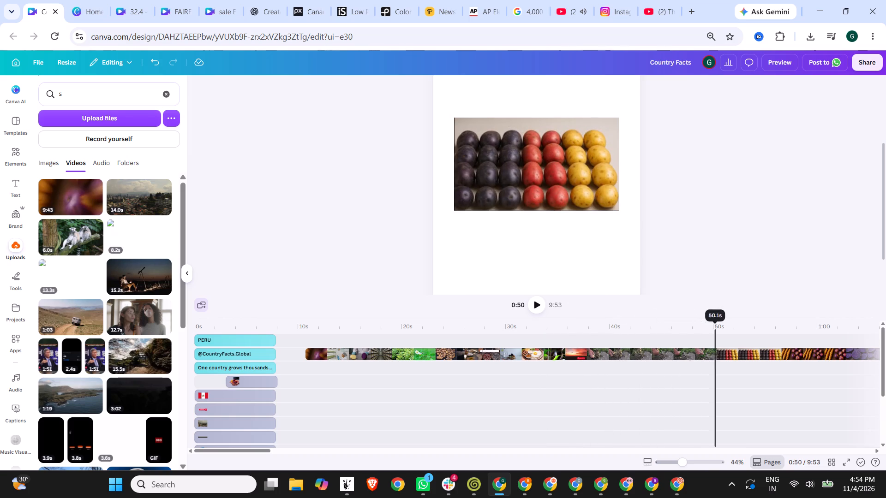
pyautogui.click(723, 322)
pyautogui.click(736, 322)
pyautogui.click(744, 322)
pyautogui.click(763, 322)
pyautogui.click(781, 322)
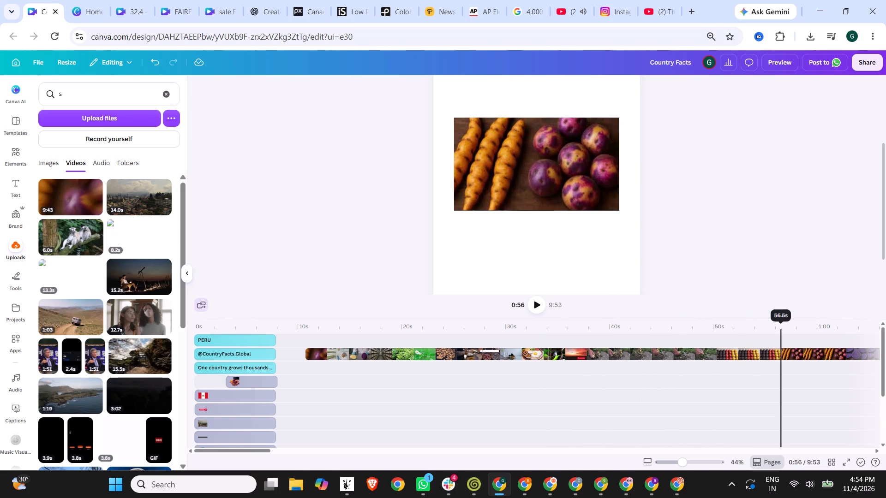
pyautogui.click(793, 321)
pyautogui.click(809, 320)
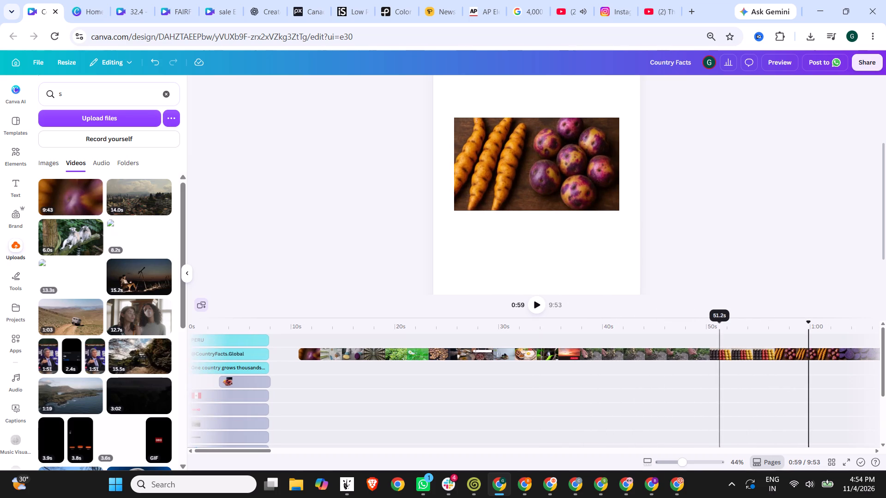
# Play the coloured-potato footage from about 51 s, then the mixed potato shots from about 1:28.
pyautogui.click(721, 326)
pyautogui.click(533, 313)
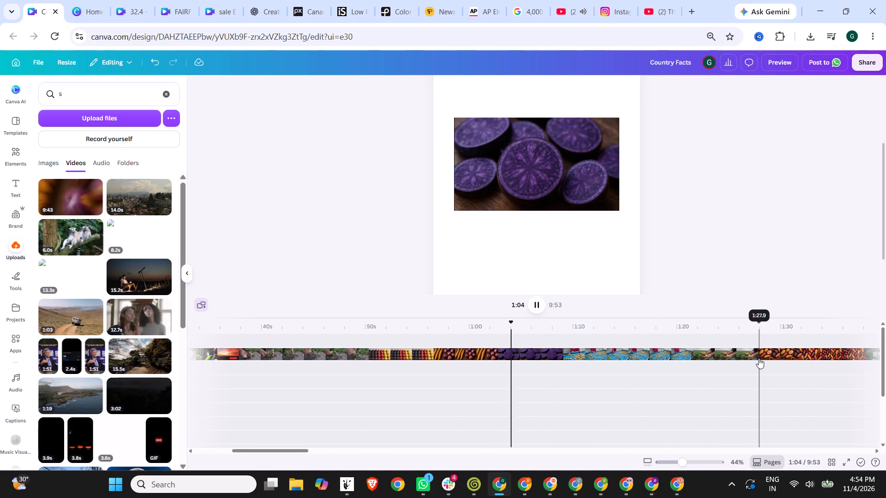
pyautogui.click(766, 339)
pyautogui.click(545, 308)
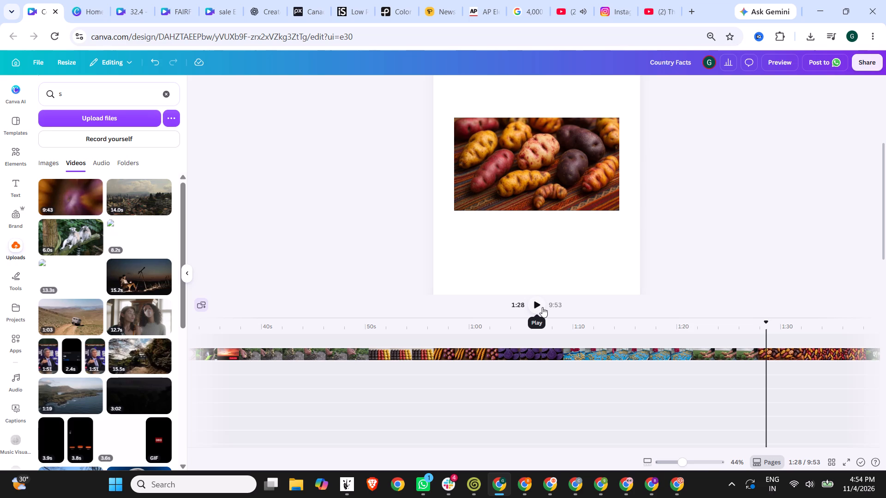
pyautogui.click(541, 307)
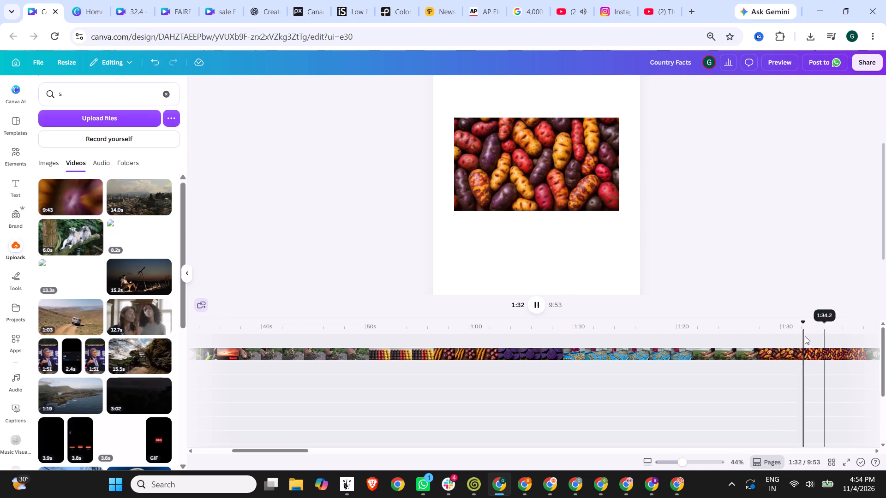
# Split the potato clip at about 1:27, where the mixed multicoloured potatoes begin, and delete the part before it.
pyautogui.click(754, 327)
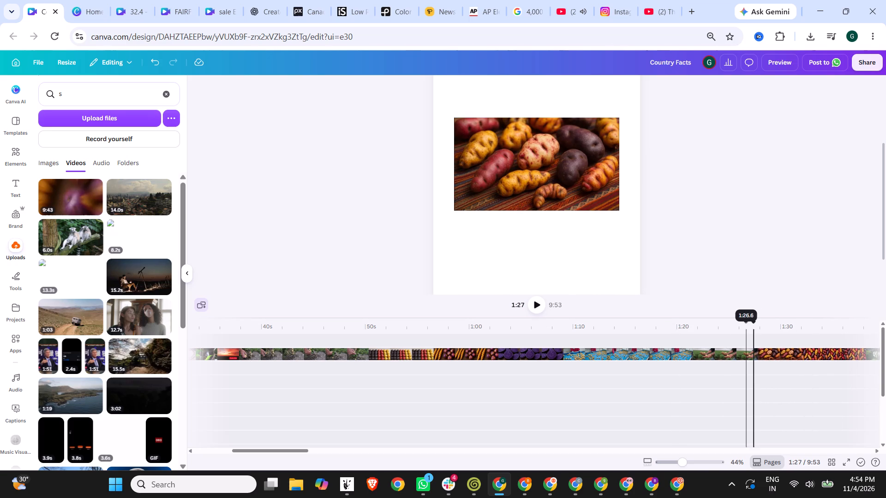
pyautogui.click(759, 330)
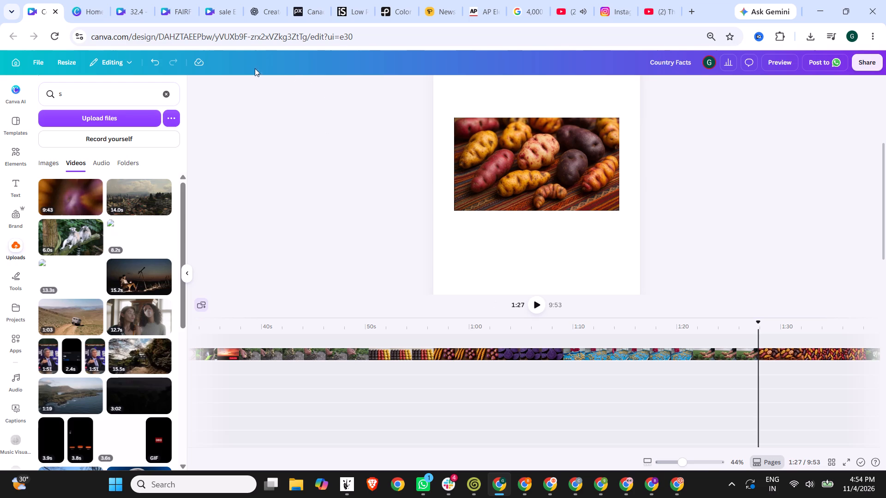
pyautogui.click(539, 355)
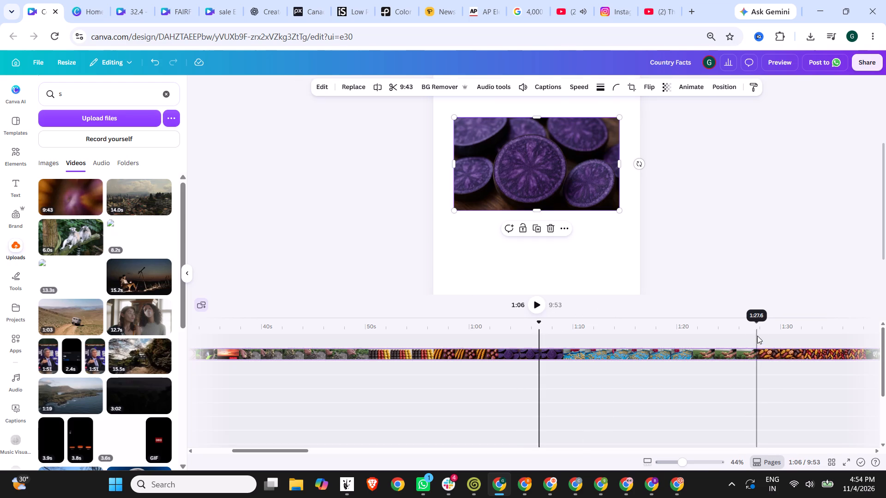
pyautogui.click(757, 327)
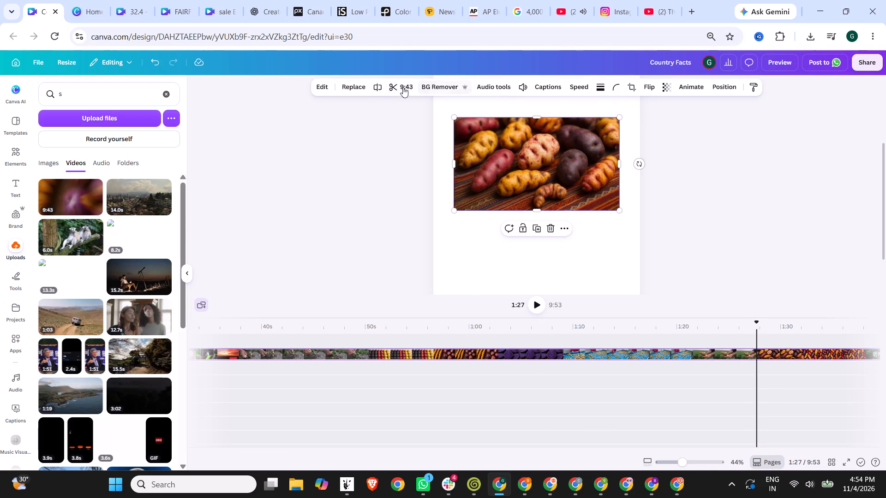
pyautogui.click(375, 87)
pyautogui.click(635, 352)
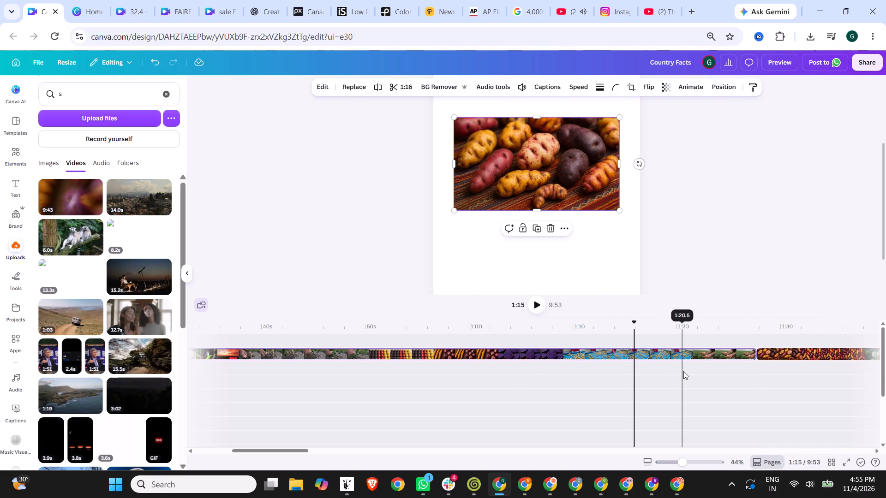
pyautogui.press('Delete')
# Move the remaining potato clip earlier on the timeline so it starts at about 9.7 s, after the existing elements.
pyautogui.moveTo(785, 350); pyautogui.dragTo(213, 335)
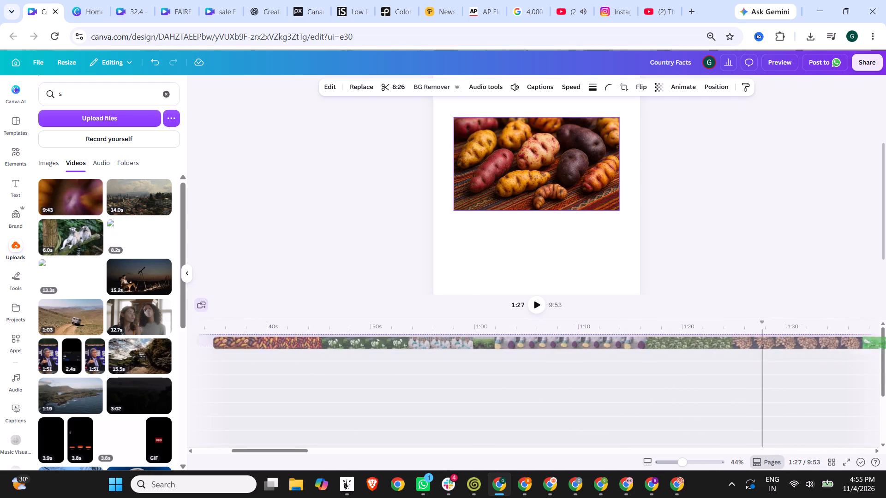
pyautogui.moveTo(213, 335); pyautogui.dragTo(314, 352)
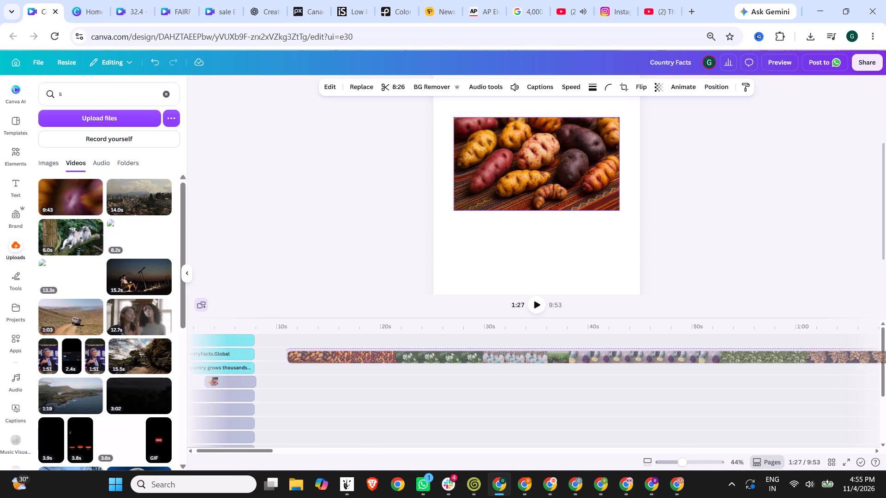
pyautogui.moveTo(314, 352); pyautogui.dragTo(299, 351)
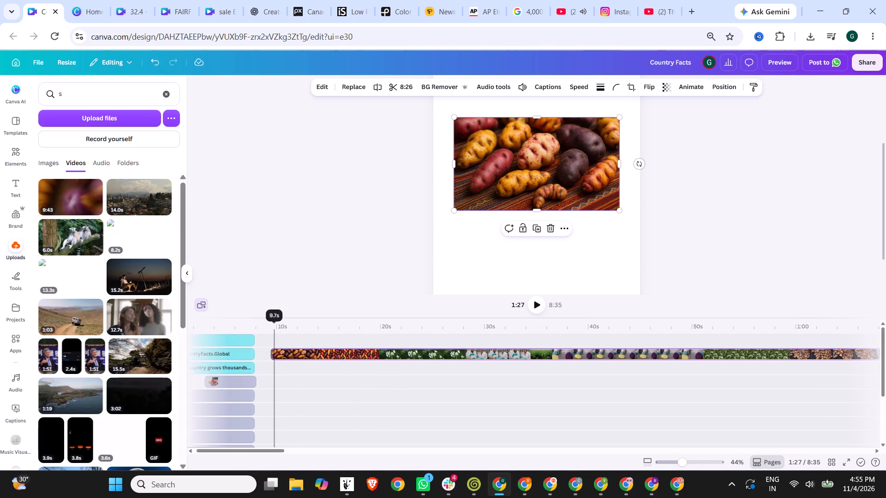
# Play the moved potato clip from its start and split it at about 19 s, around the change to white flowers.
pyautogui.click(272, 327)
pyautogui.click(539, 301)
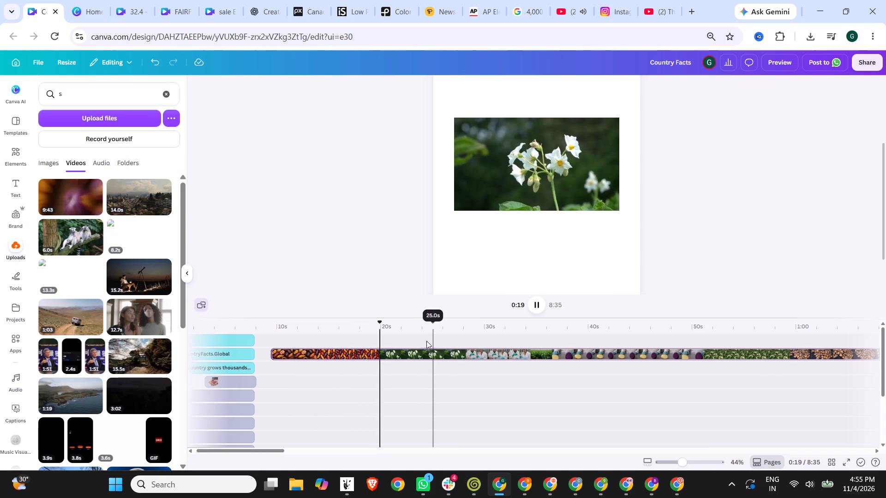
pyautogui.click(374, 328)
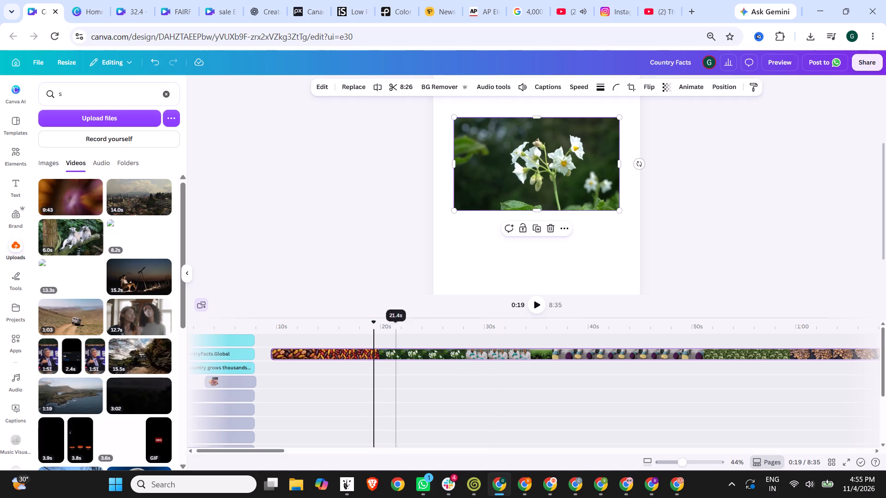
pyautogui.click(536, 305)
pyautogui.click(536, 305)
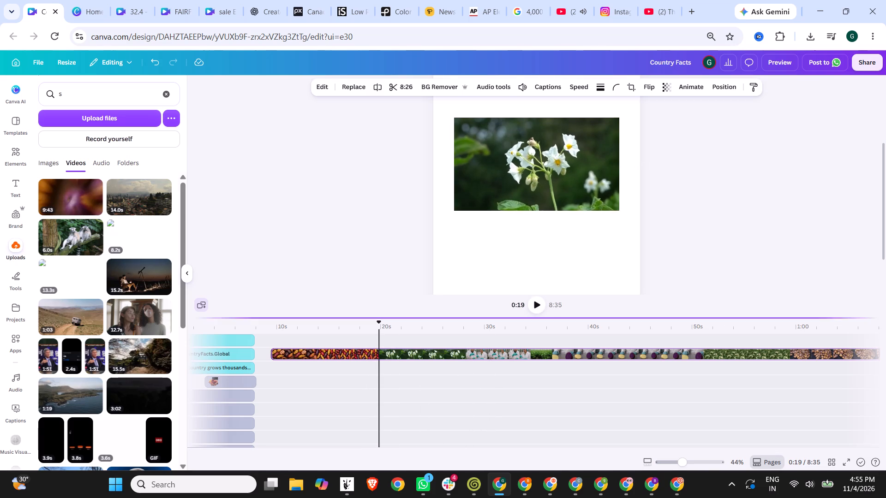
pyautogui.click(373, 326)
pyautogui.click(371, 328)
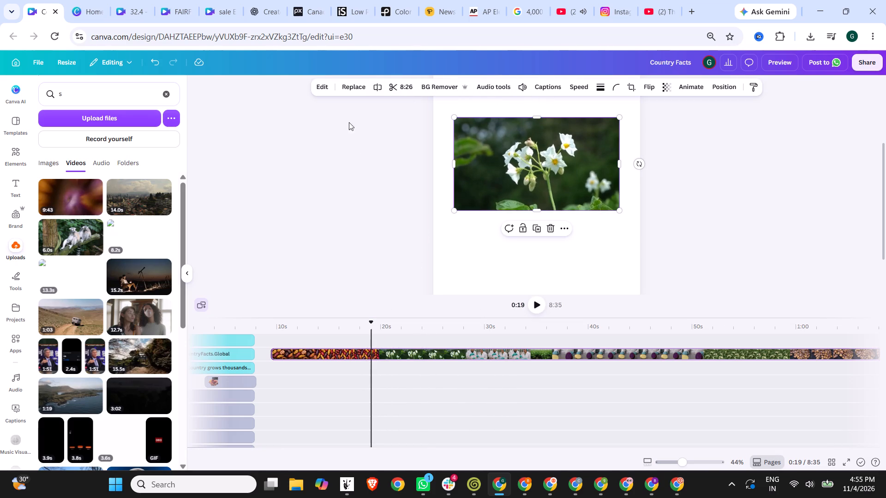
pyautogui.click(376, 83)
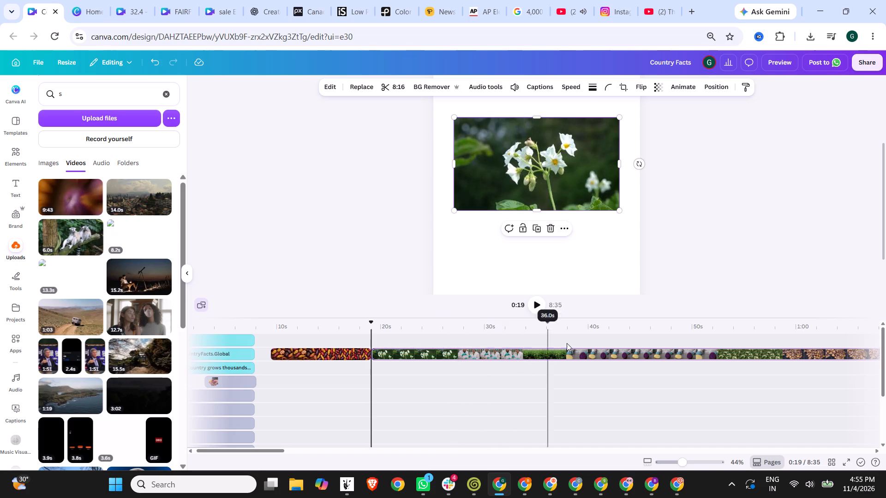
# Skim the remaining footage from about 32 s to past 1:00, examining the cut-potato and potato-pile shots.
pyautogui.click(508, 337)
pyautogui.click(546, 326)
pyautogui.click(603, 325)
pyautogui.click(660, 325)
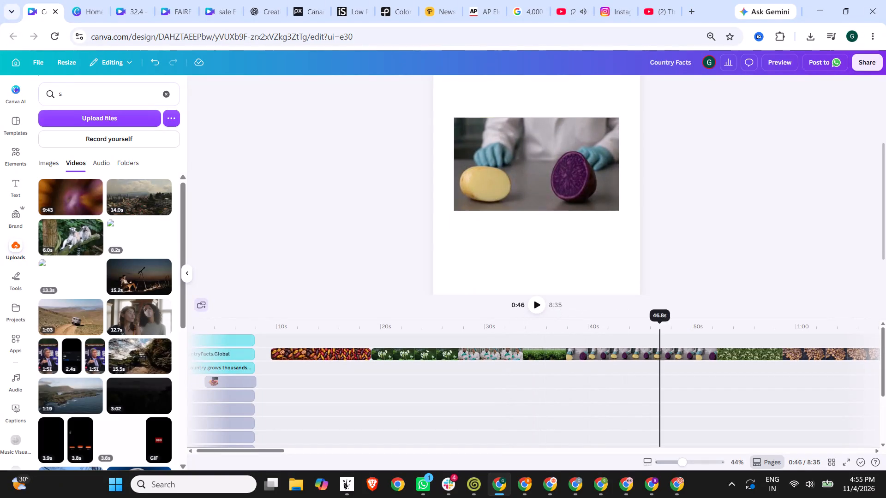
pyautogui.click(713, 320)
pyautogui.click(742, 320)
pyautogui.click(767, 321)
pyautogui.click(783, 321)
pyautogui.click(799, 323)
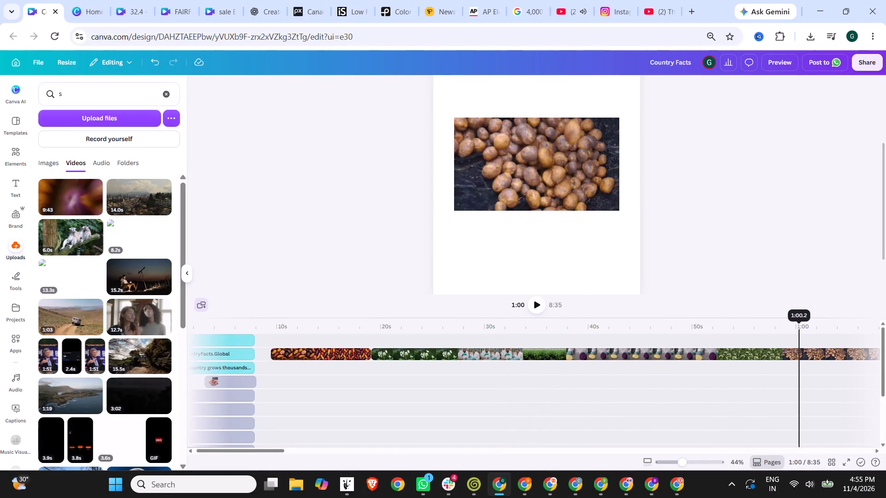
pyautogui.click(828, 322)
pyautogui.click(849, 322)
# Skim the remaining footage from about 1:38 to 2:47, examining the field, harvested-potato and dish shots.
pyautogui.click(785, 322)
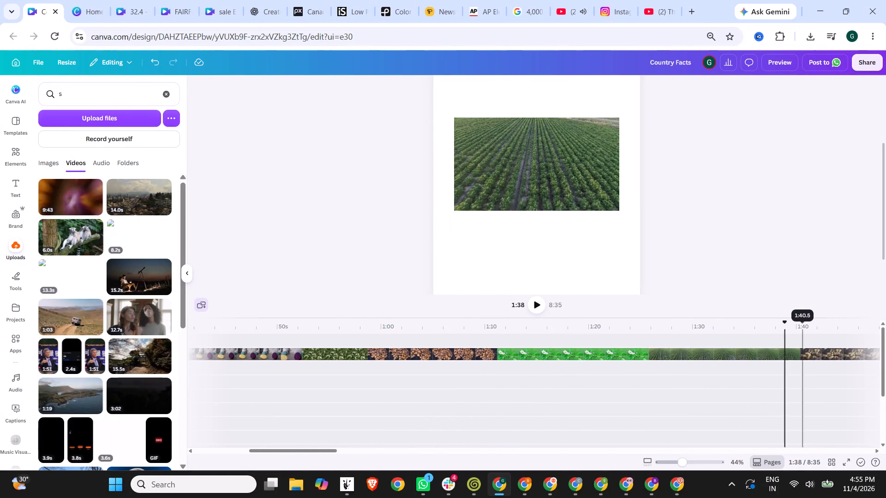
pyautogui.click(811, 326)
pyautogui.click(824, 322)
pyautogui.click(840, 322)
pyautogui.click(848, 322)
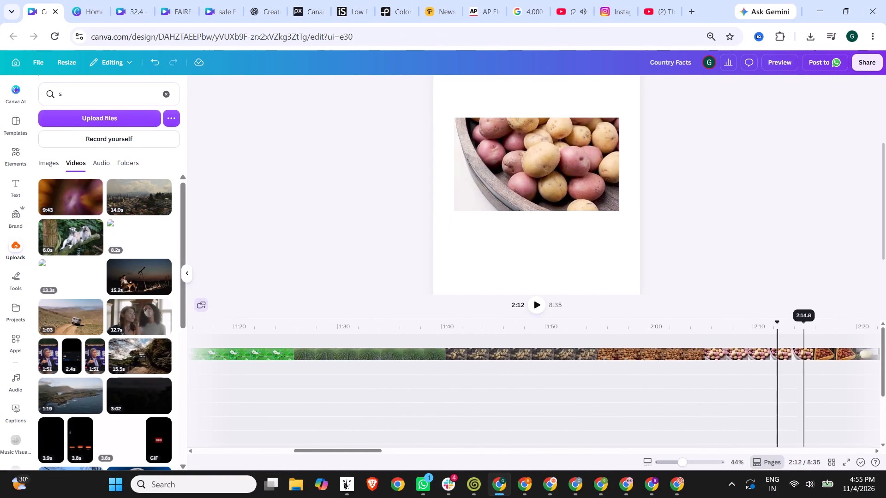
pyautogui.click(805, 328)
pyautogui.click(815, 327)
pyautogui.click(830, 327)
pyautogui.click(839, 328)
pyautogui.click(858, 328)
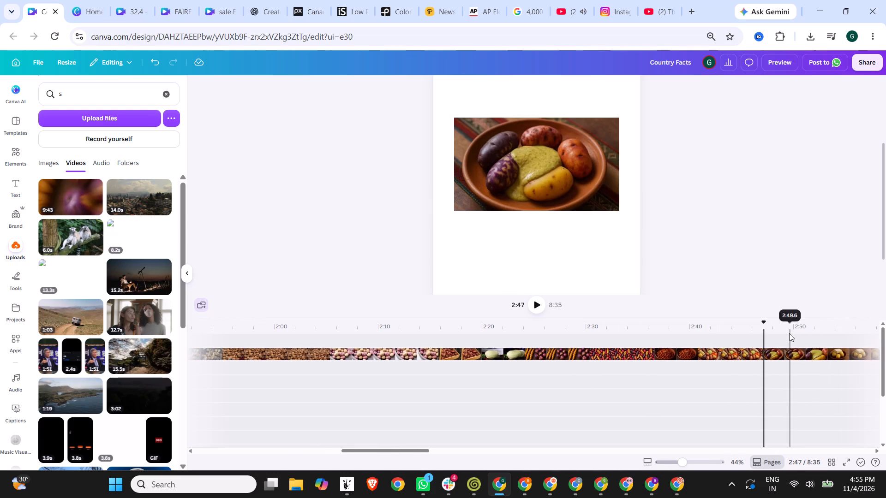
# Go back to about 2:26 and skim forward to 2:56, examining the multicoloured-potato and Peruvian dish shots.
pyautogui.click(546, 334)
pyautogui.click(569, 331)
pyautogui.click(620, 331)
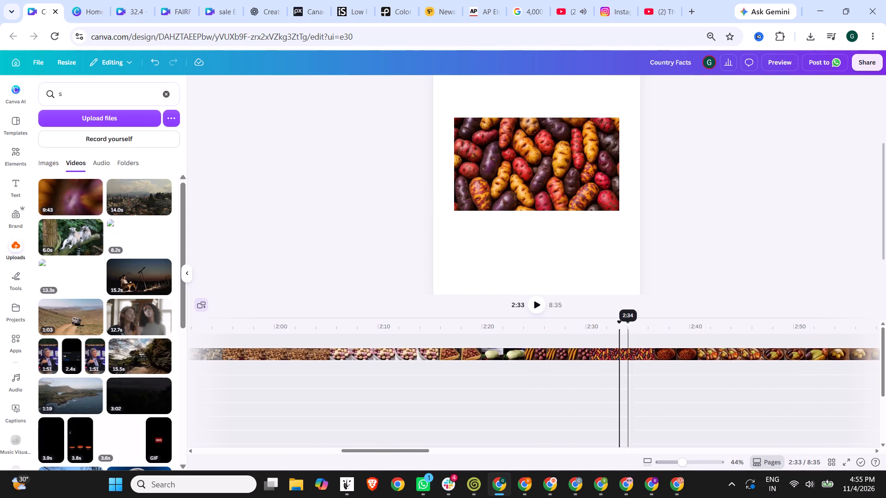
pyautogui.click(643, 331)
pyautogui.click(660, 330)
pyautogui.click(686, 330)
pyautogui.click(697, 330)
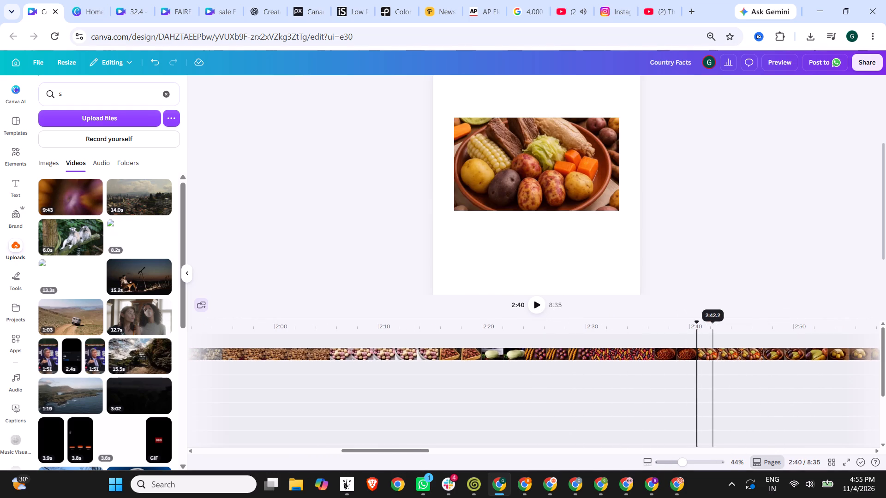
pyautogui.click(715, 330)
pyautogui.click(730, 330)
pyautogui.click(741, 330)
pyautogui.click(775, 330)
pyautogui.click(798, 330)
pyautogui.click(830, 330)
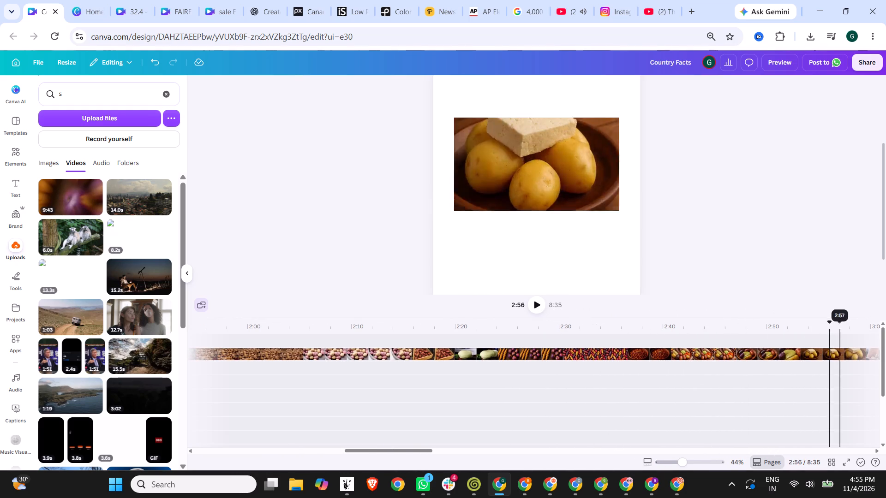
# Skim the remaining footage from about 2:57 to past 3:38, examining the shots up to the potato-sorting conveyor.
pyautogui.click(840, 329)
pyautogui.click(850, 329)
pyautogui.click(809, 344)
pyautogui.click(829, 338)
pyautogui.click(844, 337)
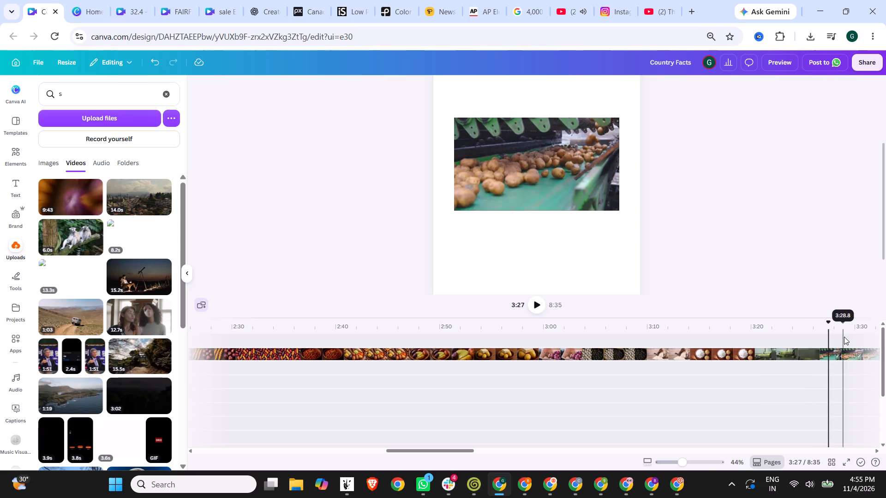
pyautogui.click(851, 336)
pyautogui.doubleClick(857, 336)
pyautogui.click(863, 336)
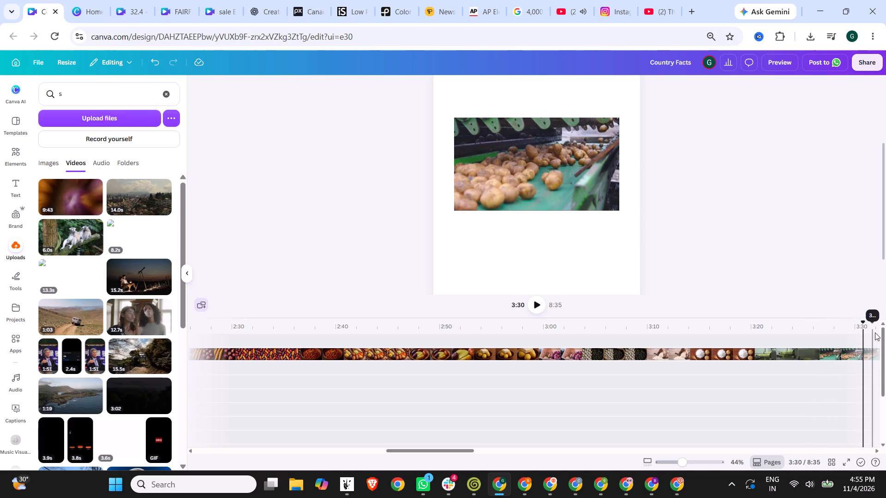
pyautogui.click(875, 332)
pyautogui.click(874, 327)
pyautogui.click(702, 333)
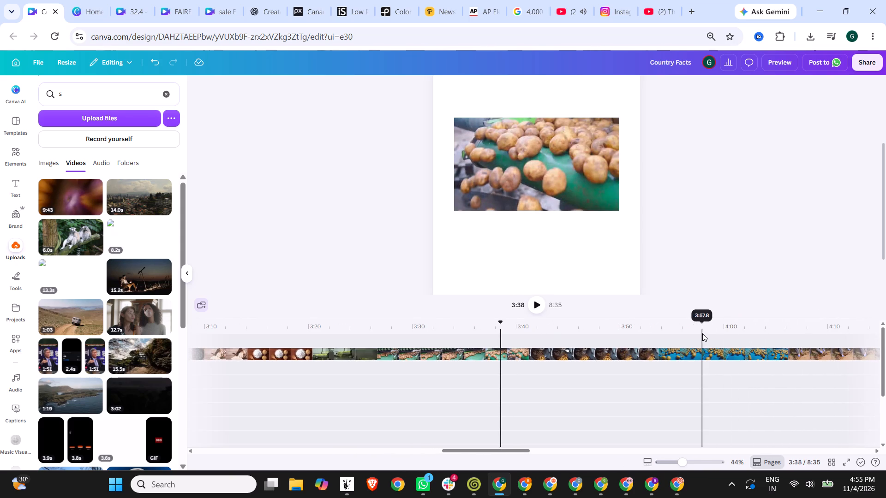
# Split the long potato video at about 3:28, 3:31 and 3:34 within the potato-sorting conveyor shot.
pyautogui.click(383, 336)
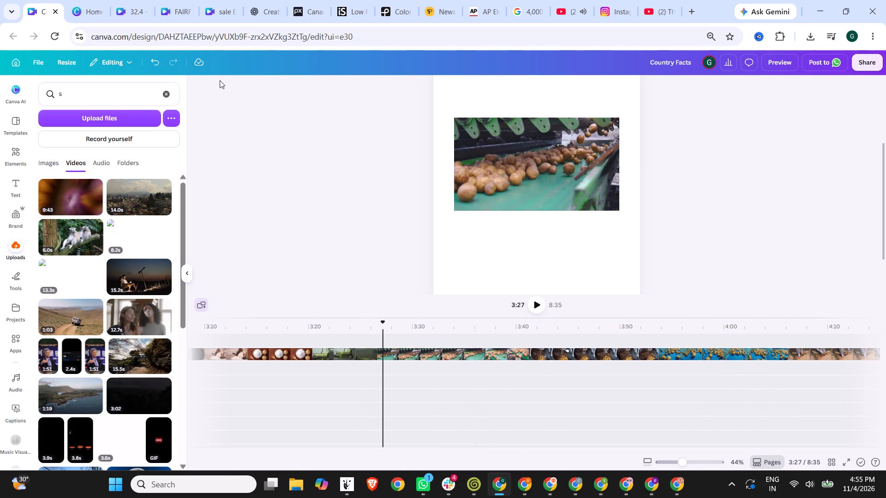
pyautogui.click(388, 354)
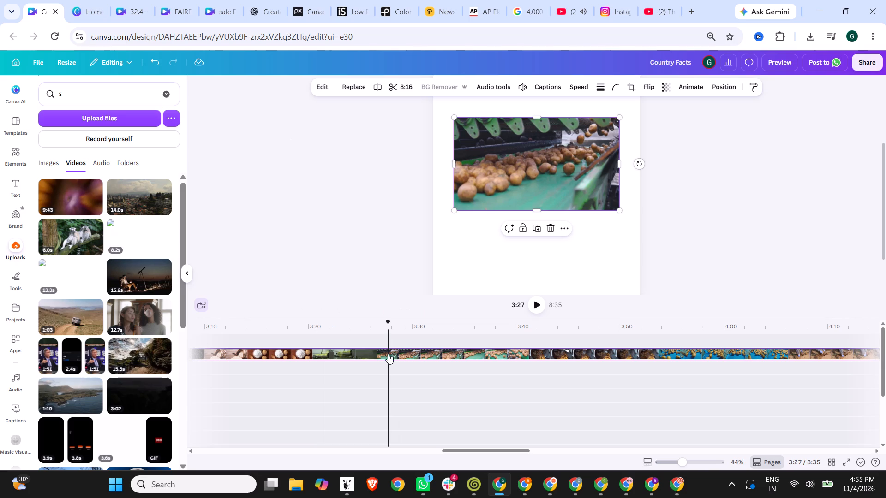
pyautogui.click(374, 86)
pyautogui.click(423, 329)
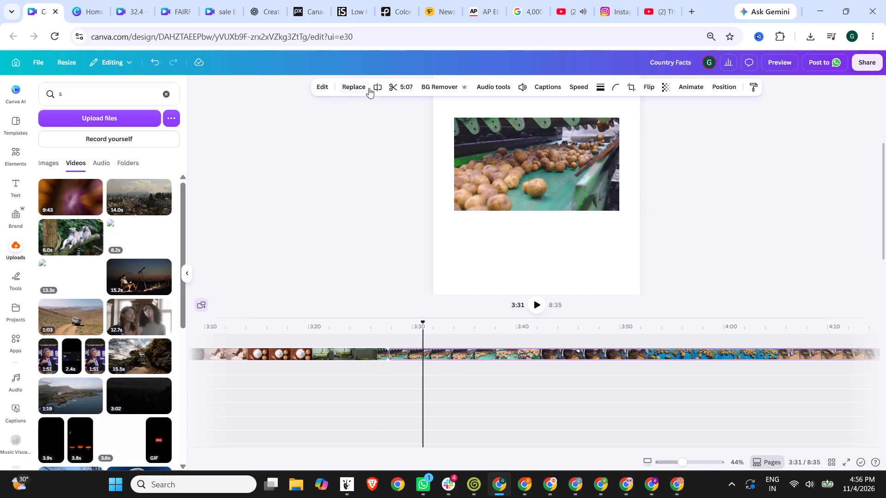
pyautogui.click(535, 303)
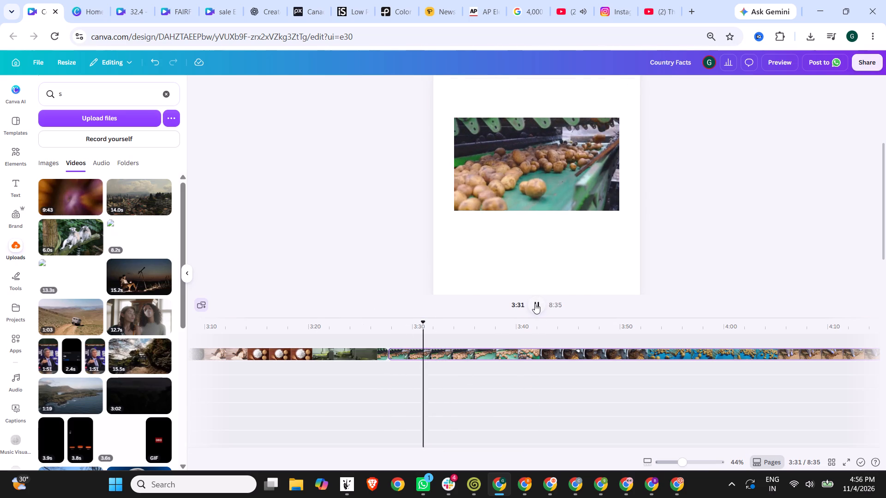
pyautogui.click(535, 303)
pyautogui.click(423, 328)
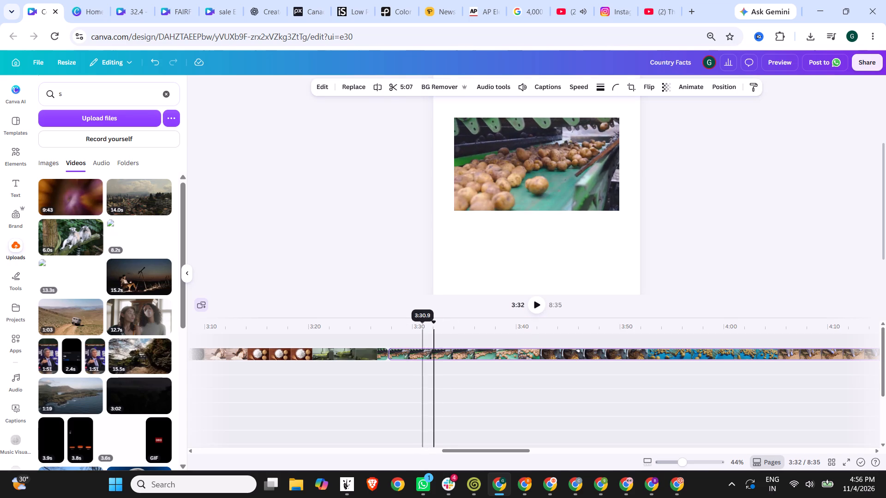
pyautogui.click(377, 88)
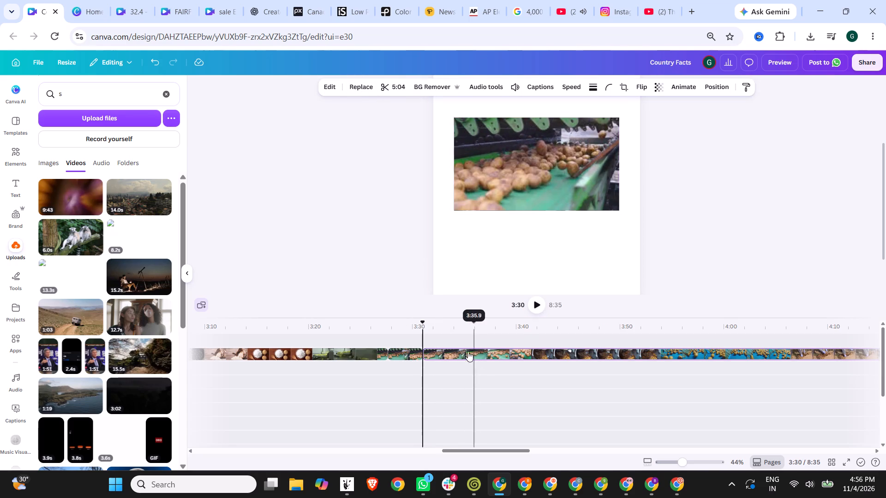
pyautogui.click(457, 325)
pyautogui.click(378, 89)
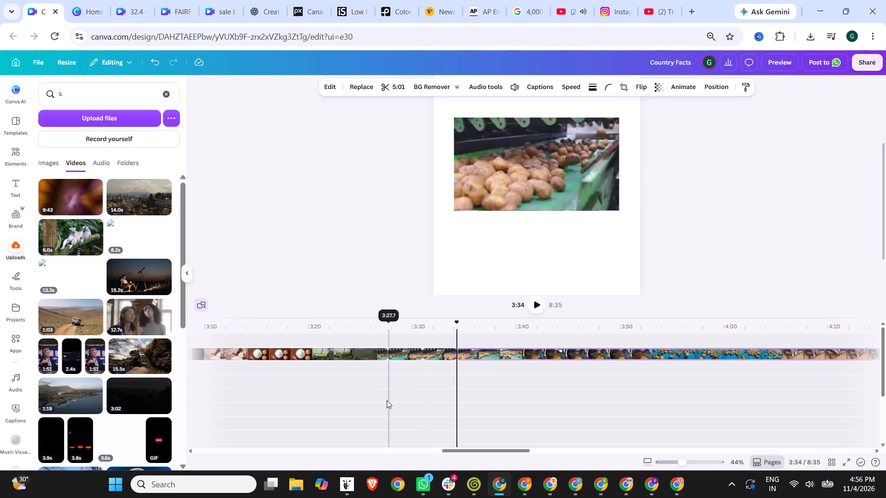
# Delete the footage before the 3:28 cut and the short conveyor piece between 3:28 and 3:31.
pyautogui.click(357, 355)
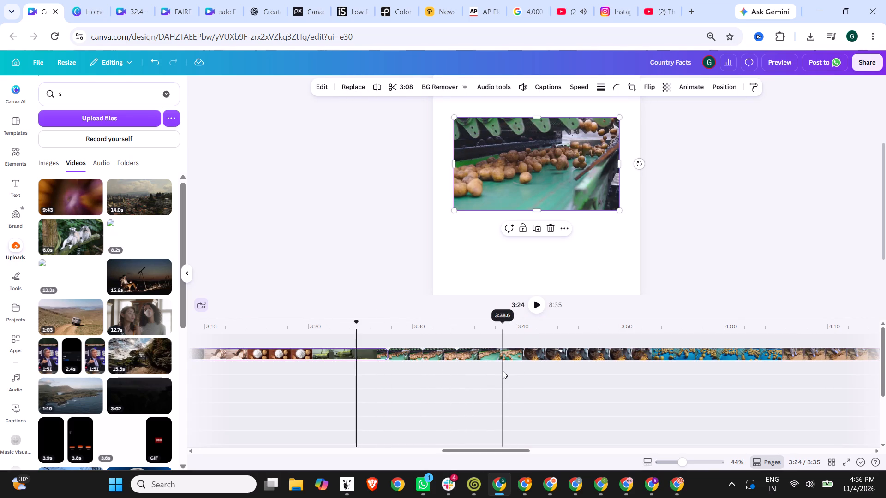
pyautogui.press('Delete')
pyautogui.click(473, 350)
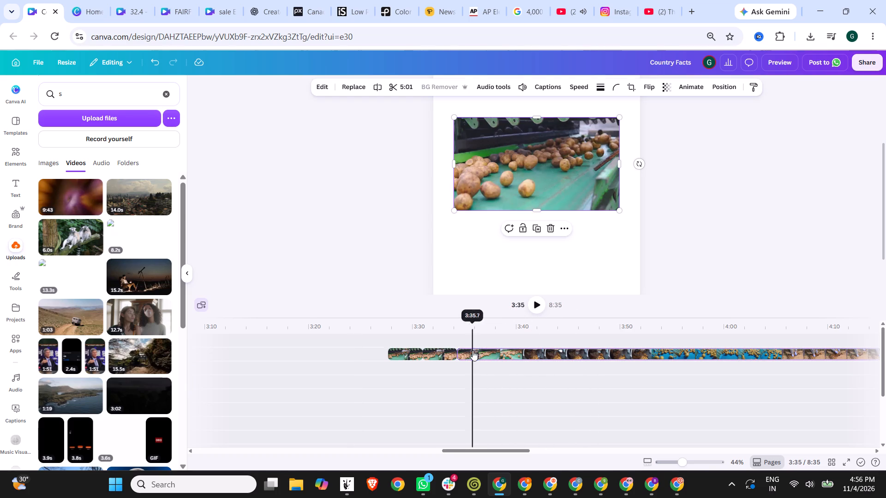
pyautogui.click(432, 347)
pyautogui.click(405, 355)
pyautogui.press('Delete')
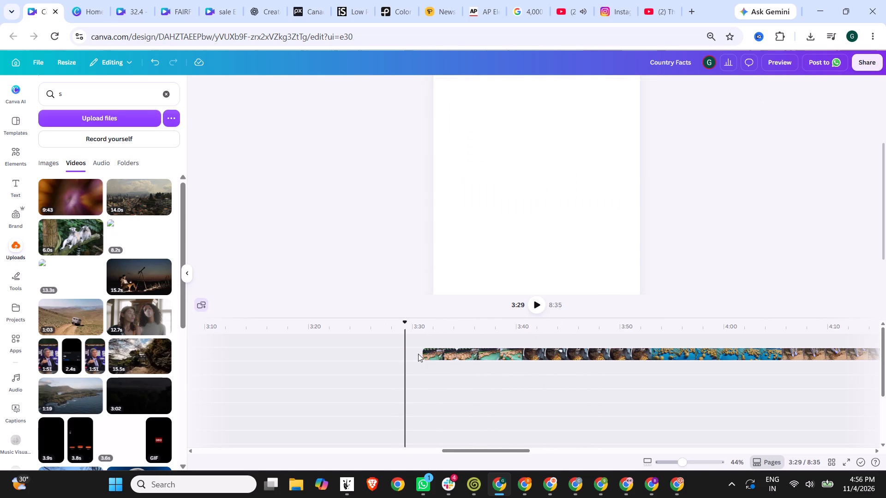
# Move the 3.2 s conveyor clip back to about 23 s and the long remaining clip to about 31 s.
pyautogui.moveTo(436, 352); pyautogui.dragTo(204, 355)
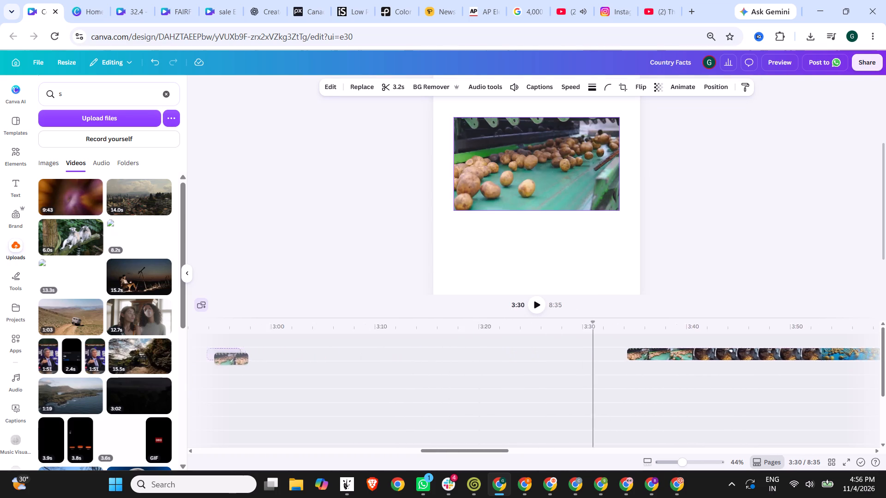
pyautogui.moveTo(204, 355); pyautogui.dragTo(185, 355)
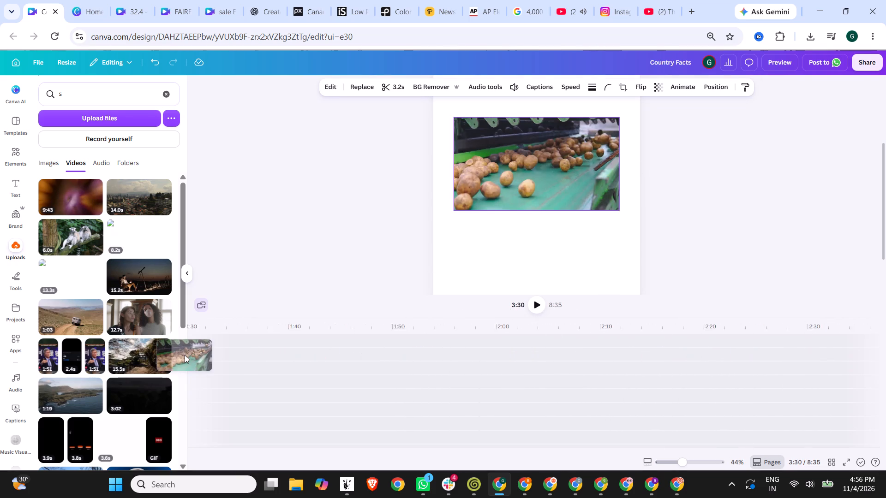
pyautogui.moveTo(185, 355); pyautogui.dragTo(390, 354)
pyautogui.keyDown('ctrl'); pyautogui.scroll(-2, 489, 383); pyautogui.keyUp('ctrl')
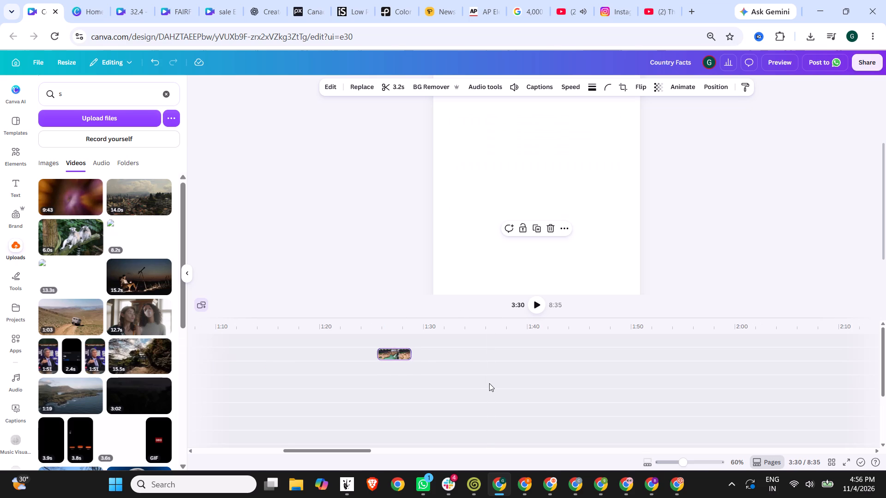
pyautogui.keyDown('ctrl'); pyautogui.scroll(-20, 489, 383); pyautogui.keyUp('ctrl')
pyautogui.moveTo(700, 350); pyautogui.dragTo(543, 348)
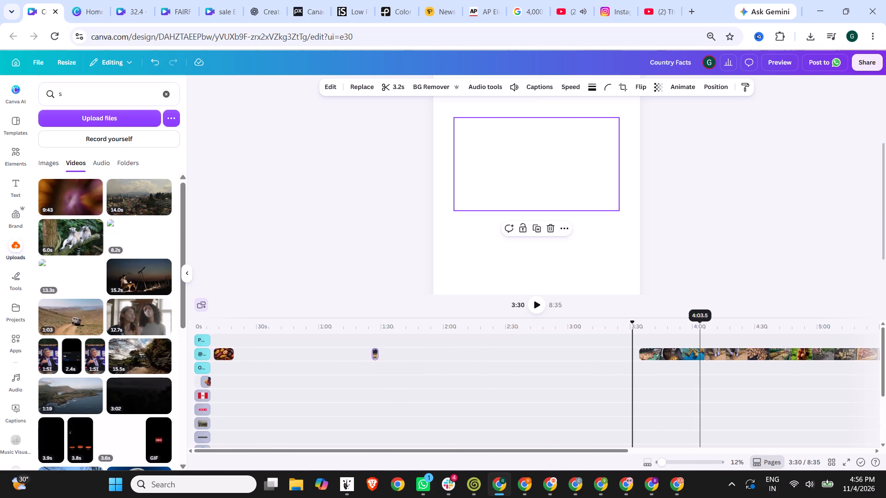
pyautogui.moveTo(543, 348); pyautogui.dragTo(449, 348)
pyautogui.moveTo(375, 354); pyautogui.dragTo(314, 352)
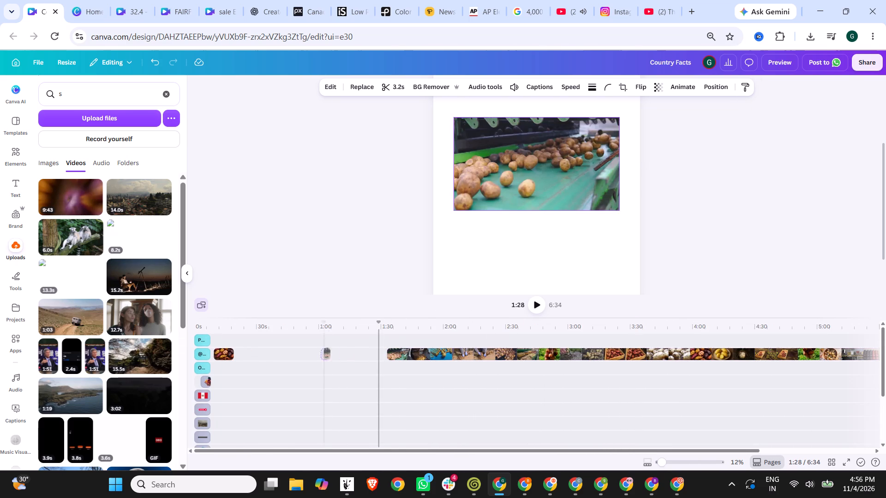
pyautogui.moveTo(314, 352); pyautogui.dragTo(245, 351)
pyautogui.moveTo(432, 350); pyautogui.dragTo(305, 348)
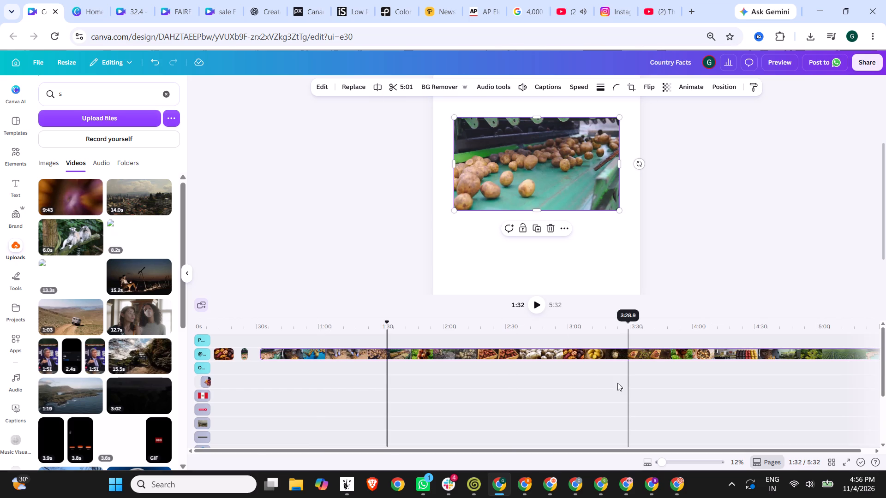
# Play the long remaining clip from about 1:32 and skim to 3:12, examining the market-stall, harvesting and cut-potato shots.
pyautogui.click(536, 297)
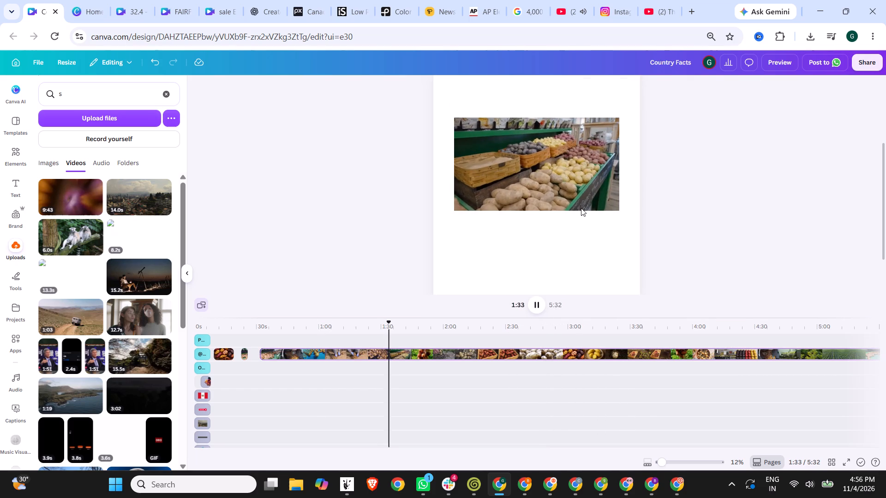
pyautogui.keyDown('ctrl'); pyautogui.scroll(3, 588, 231); pyautogui.keyUp('ctrl')
pyautogui.scroll(3, 687, 211)
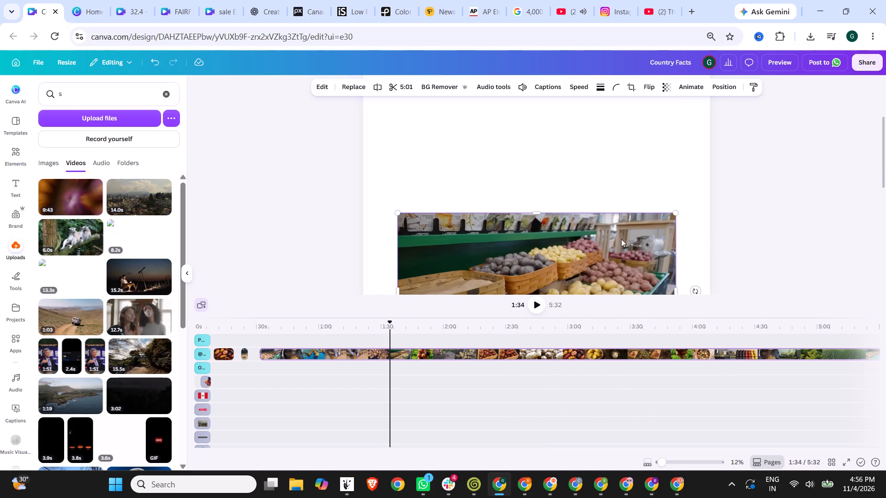
pyautogui.scroll(-2, 616, 234)
pyautogui.click(539, 306)
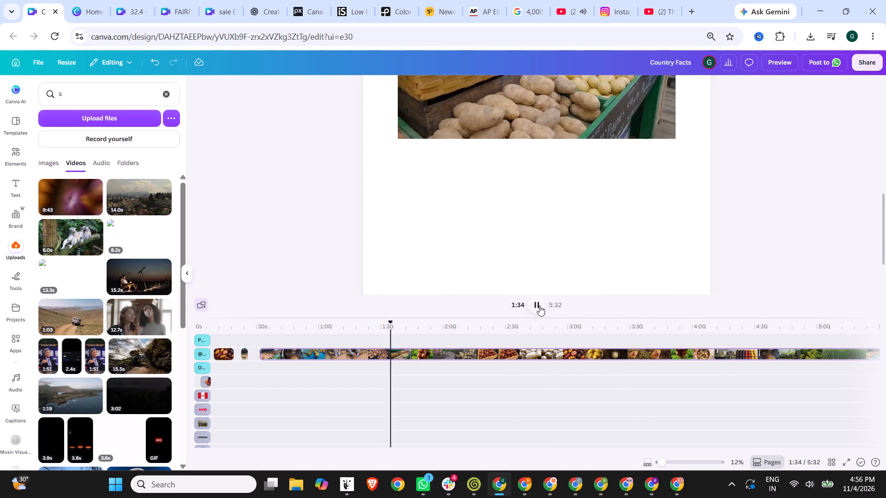
pyautogui.scroll(2, 438, 153)
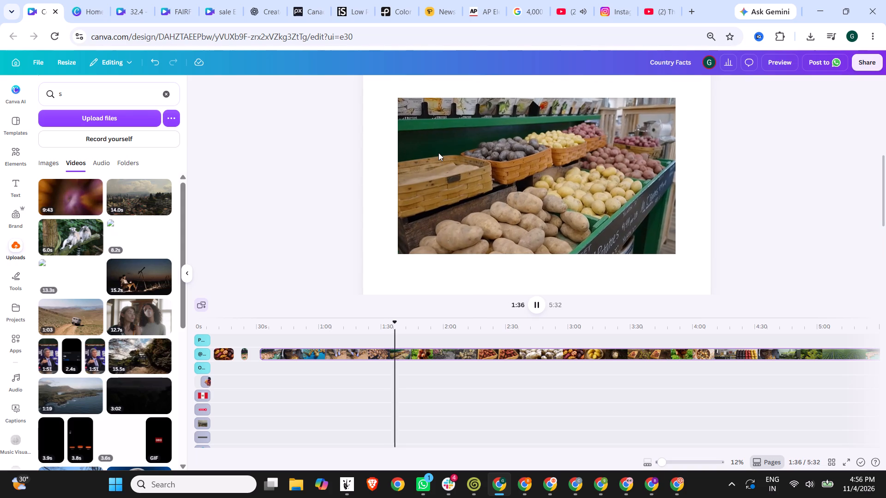
pyautogui.click(426, 324)
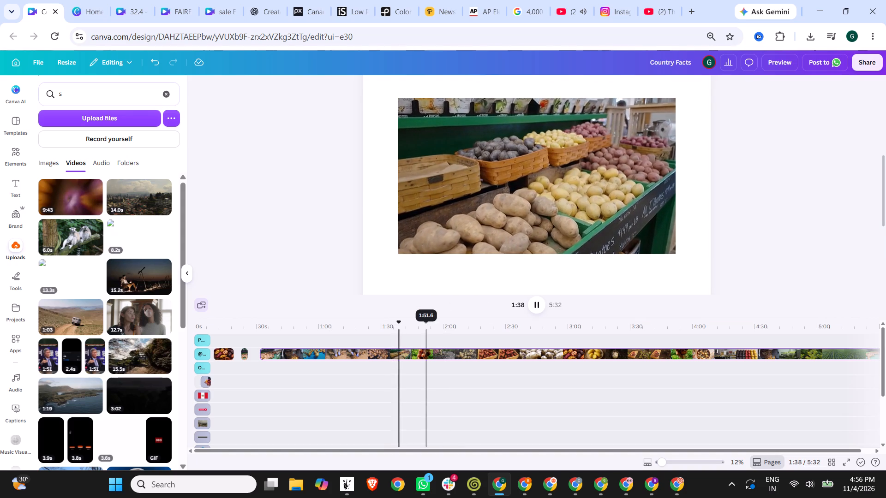
pyautogui.click(419, 323)
pyautogui.click(432, 322)
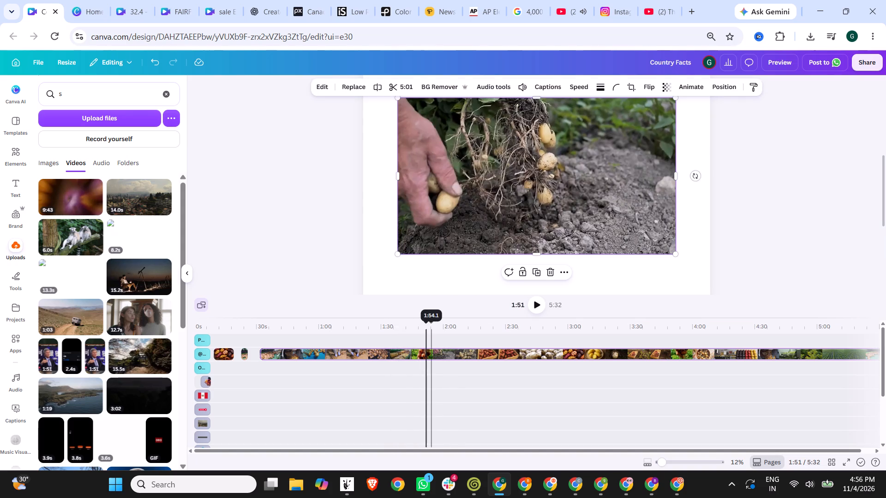
pyautogui.click(477, 322)
pyautogui.click(508, 321)
pyautogui.click(549, 321)
pyautogui.click(593, 321)
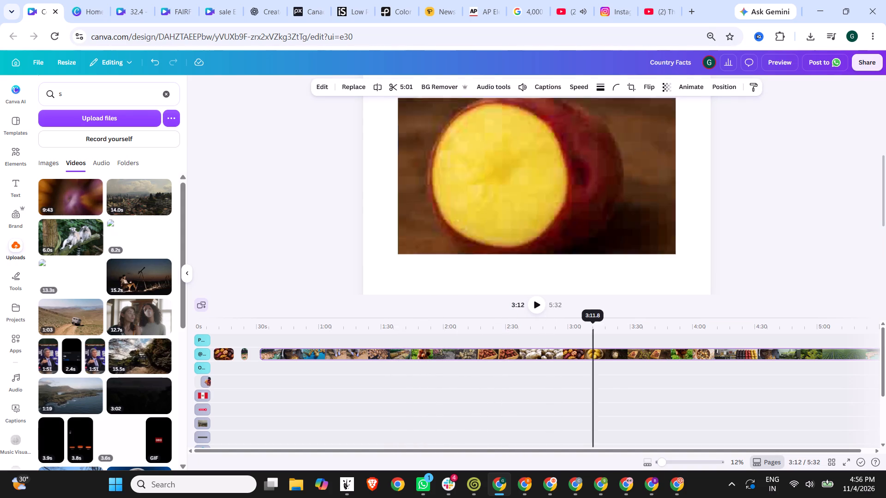
# Skim the long clip from about 3:34 to 5:28, examining the multicoloured-potato and potato-plant shots.
pyautogui.click(639, 319)
pyautogui.click(707, 320)
pyautogui.click(733, 320)
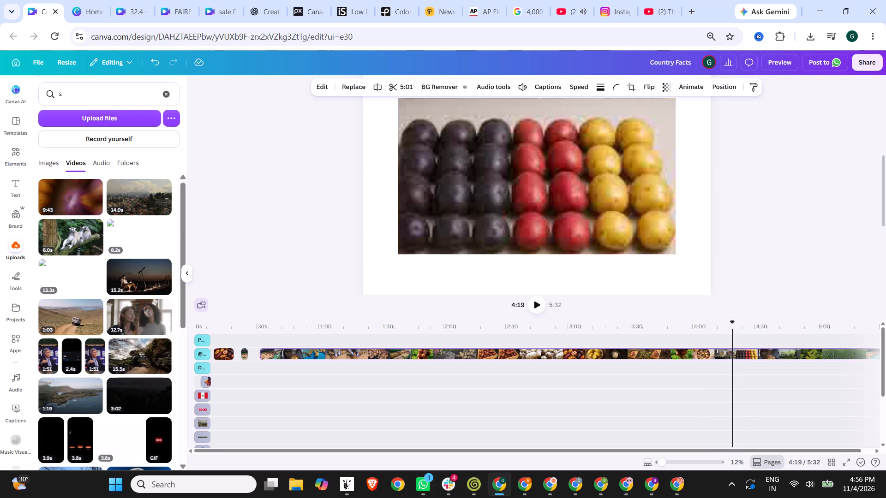
pyautogui.click(769, 321)
pyautogui.click(814, 321)
pyautogui.click(824, 322)
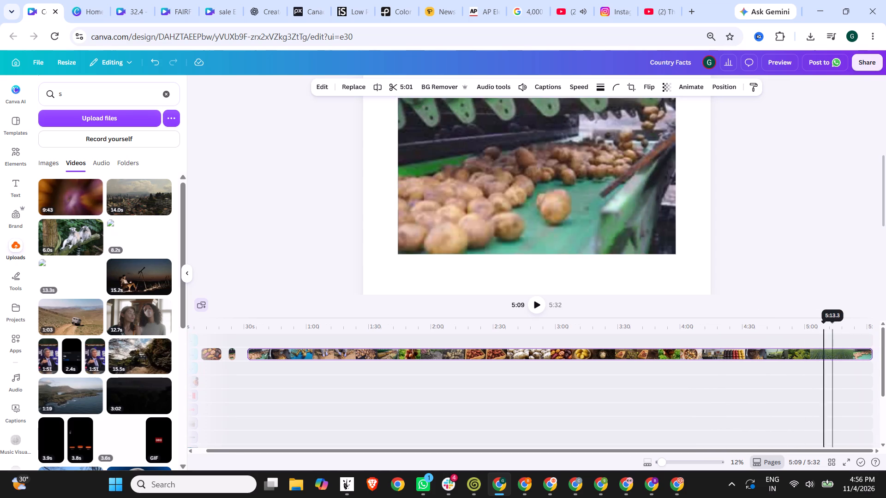
pyautogui.click(832, 322)
pyautogui.click(850, 322)
pyautogui.click(863, 322)
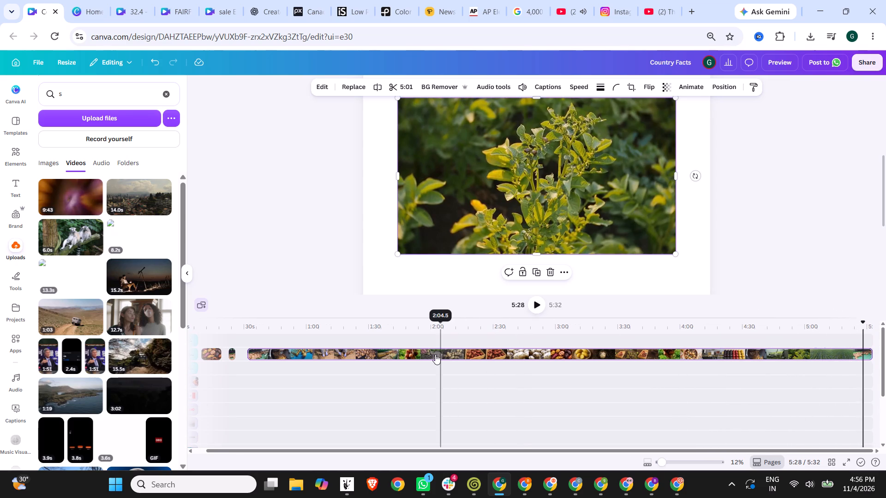
# Delete the long remaining clip that starts at about 31 s.
pyautogui.click(435, 354)
pyautogui.press('Delete')
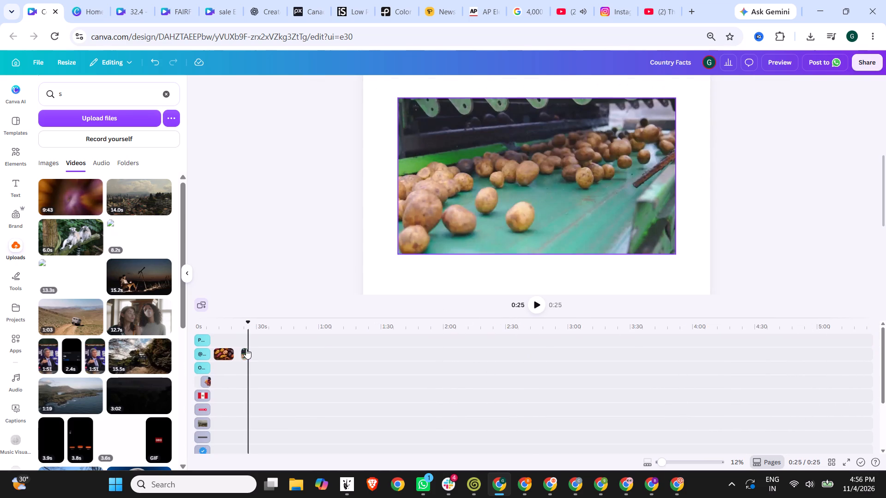
# Place the 3.2 s conveyor clip at about 10 s on the third track, followed directly by the 9.6 s multicoloured-potato clip.
pyautogui.click(246, 356)
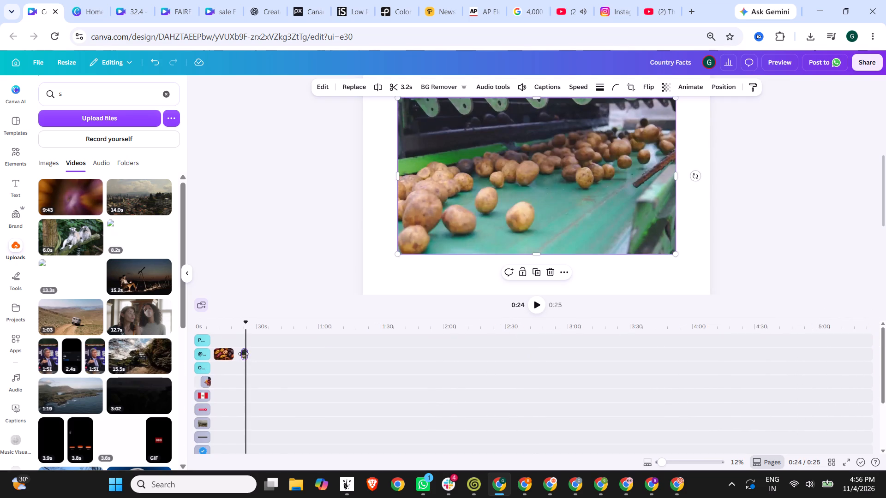
pyautogui.keyDown('ctrl'); pyautogui.scroll(16, 272, 359); pyautogui.keyUp('ctrl')
pyautogui.keyDown('ctrl'); pyautogui.scroll(4, 443, 368); pyautogui.keyUp('ctrl')
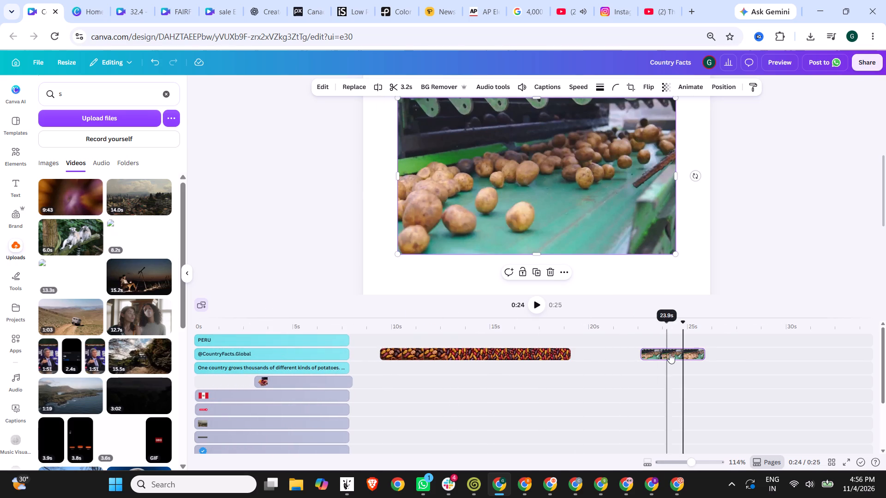
pyautogui.moveTo(670, 353); pyautogui.dragTo(441, 355)
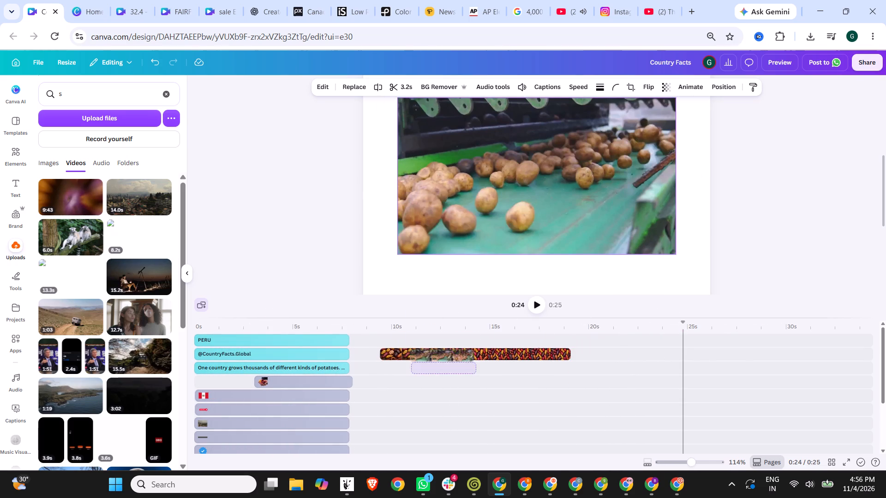
pyautogui.moveTo(441, 355); pyautogui.dragTo(418, 366)
pyautogui.moveTo(473, 351); pyautogui.dragTo(549, 361)
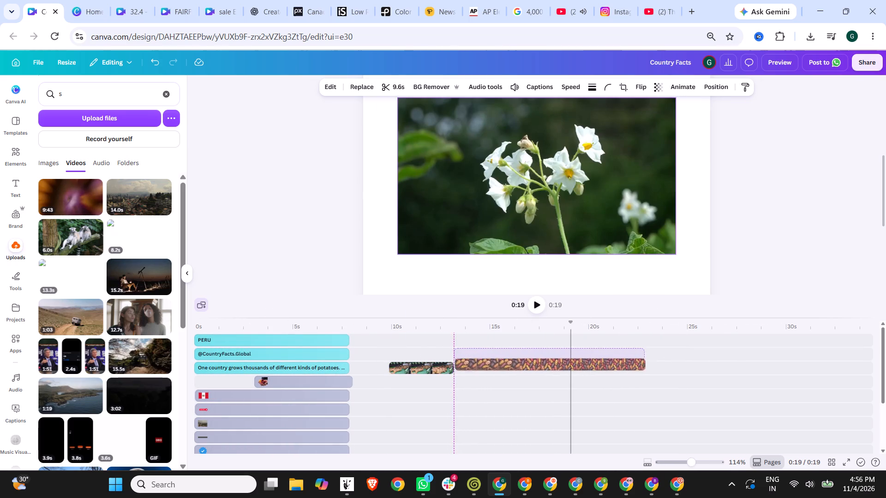
pyautogui.moveTo(549, 361); pyautogui.dragTo(546, 365)
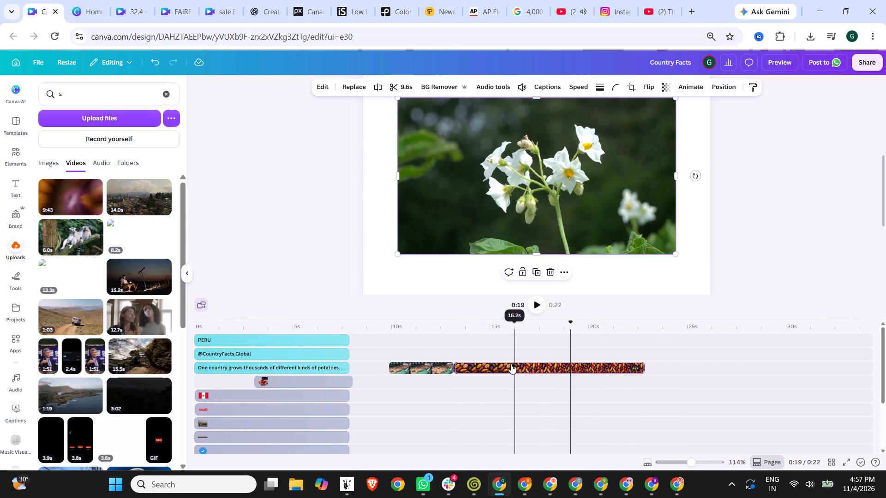
# Group the 3.2 s conveyor clip with the adjacent 9.6 s multicoloured-potato clip.
pyautogui.keyDown('ctrl'); pyautogui.click(437, 368); pyautogui.keyUp('ctrl')
pyautogui.rightClick(508, 368)
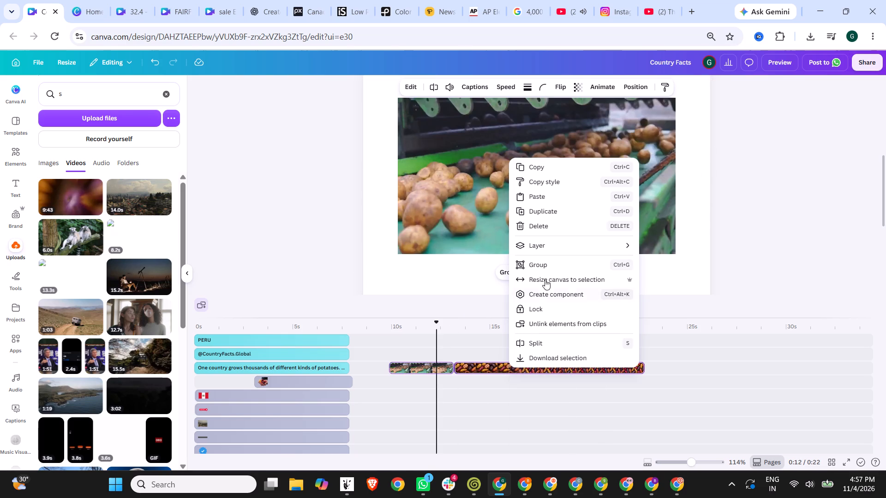
pyautogui.click(546, 265)
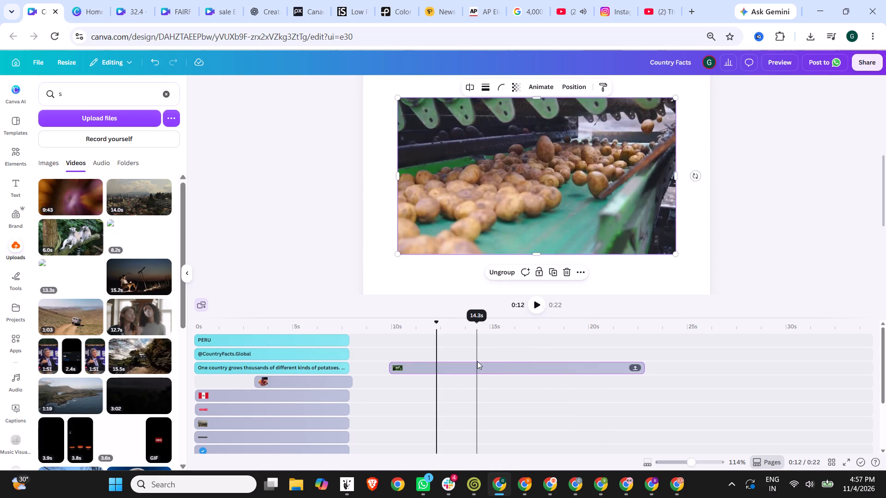
# Move the grouped potato clips to start at 0 s on the track directly above the city video.
pyautogui.moveTo(454, 367); pyautogui.dragTo(353, 391)
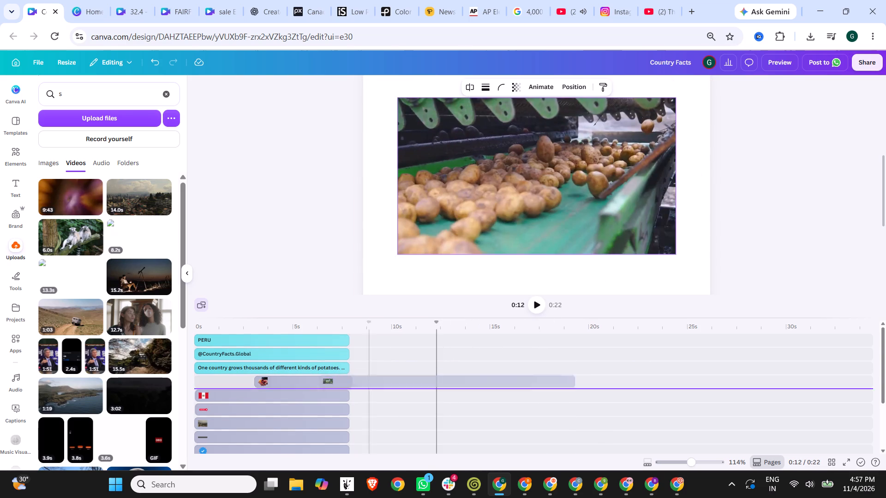
pyautogui.moveTo(353, 391); pyautogui.dragTo(256, 418)
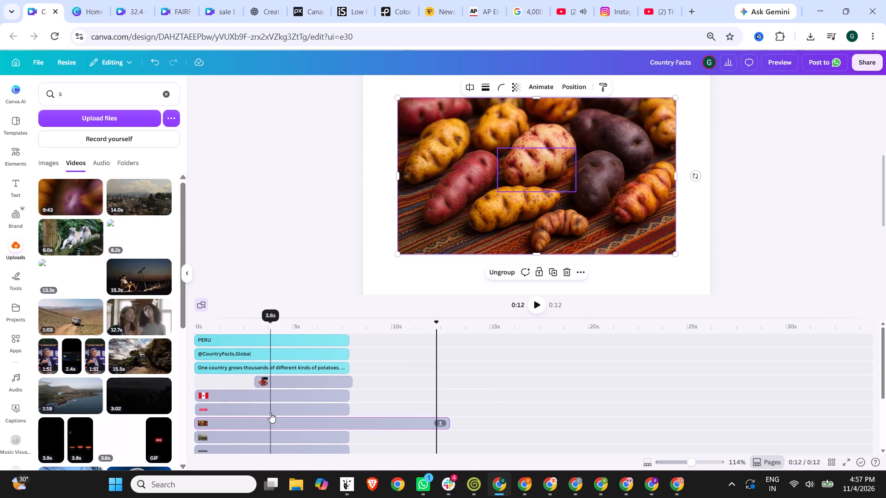
# Move the potato group down the page to overlap the lower part of the city video.
pyautogui.click(266, 328)
pyautogui.scroll(-2, 326, 285)
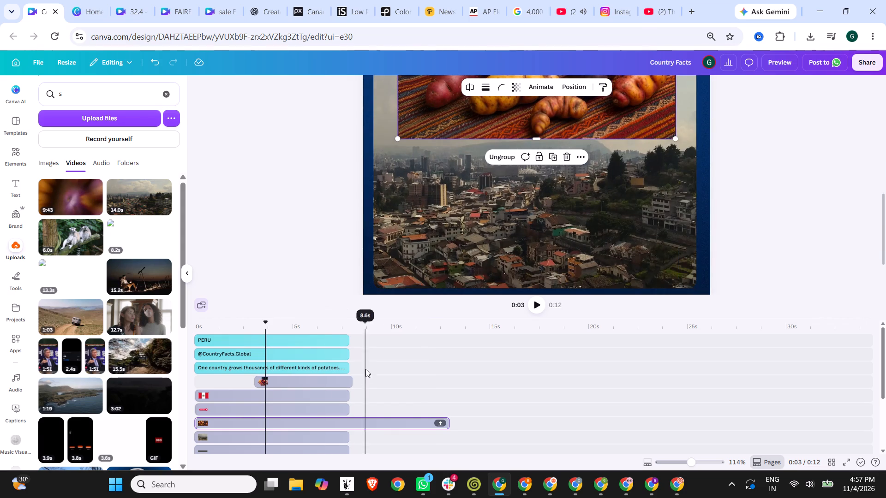
pyautogui.moveTo(456, 107); pyautogui.dragTo(440, 202)
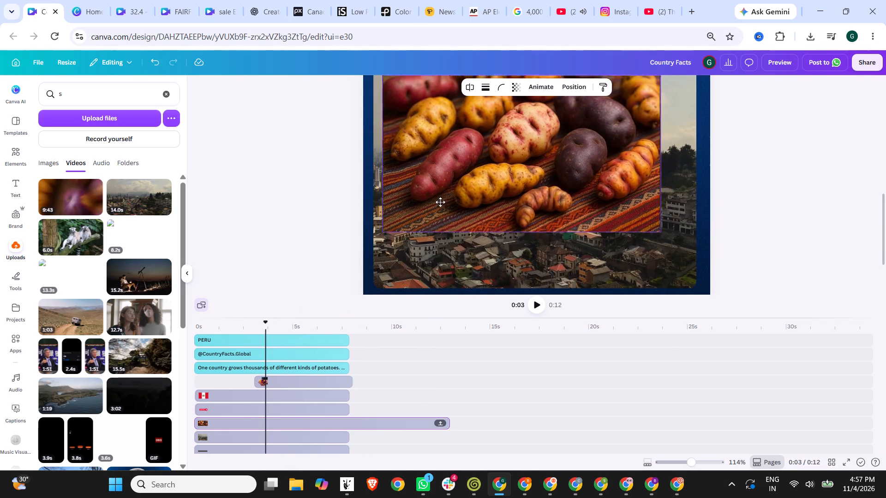
pyautogui.moveTo(440, 202); pyautogui.dragTo(436, 205)
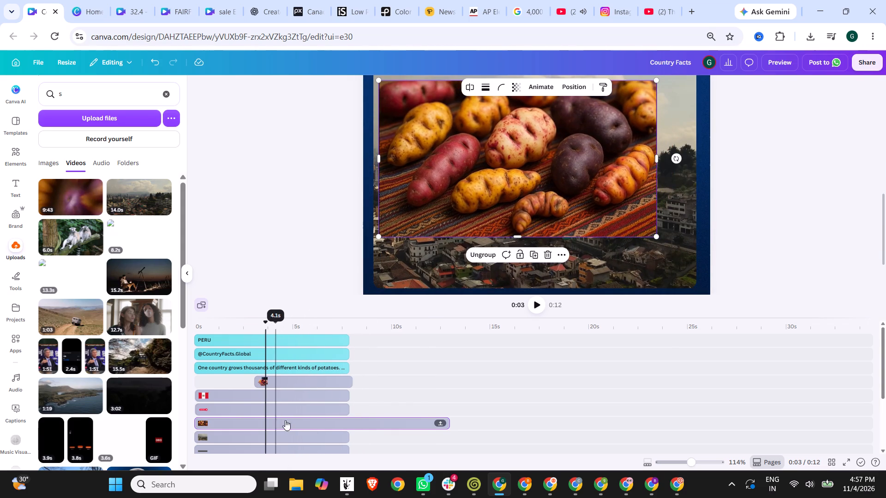
pyautogui.scroll(-3, 310, 413)
pyautogui.keyDown('ctrl'); pyautogui.scroll(-4, 305, 269); pyautogui.keyUp('ctrl')
pyautogui.moveTo(544, 211); pyautogui.dragTo(533, 259)
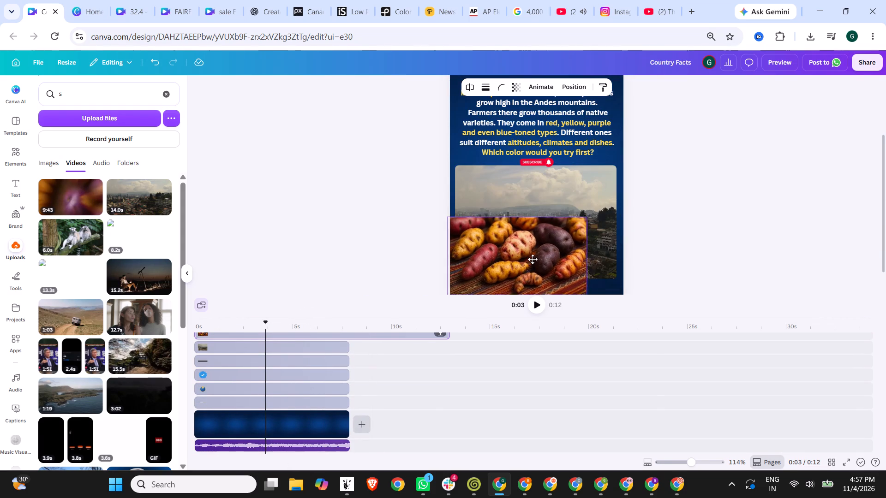
pyautogui.moveTo(533, 259); pyautogui.dragTo(547, 241)
pyautogui.scroll(1, 420, 352)
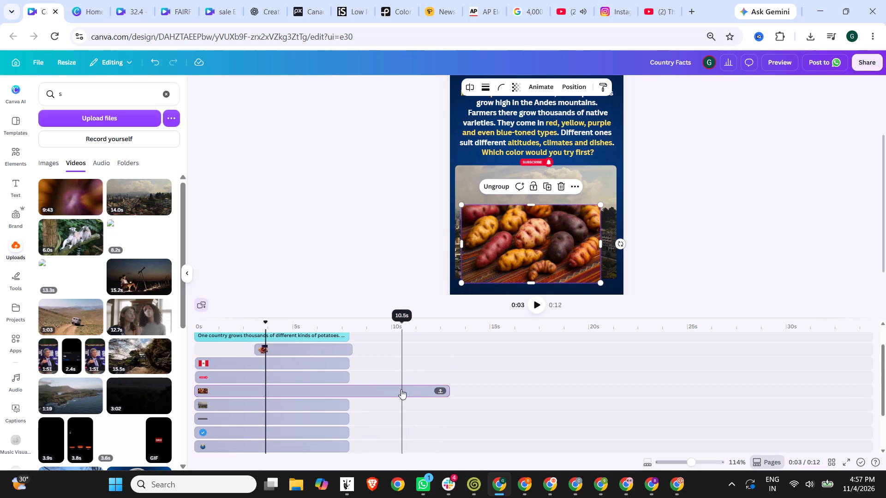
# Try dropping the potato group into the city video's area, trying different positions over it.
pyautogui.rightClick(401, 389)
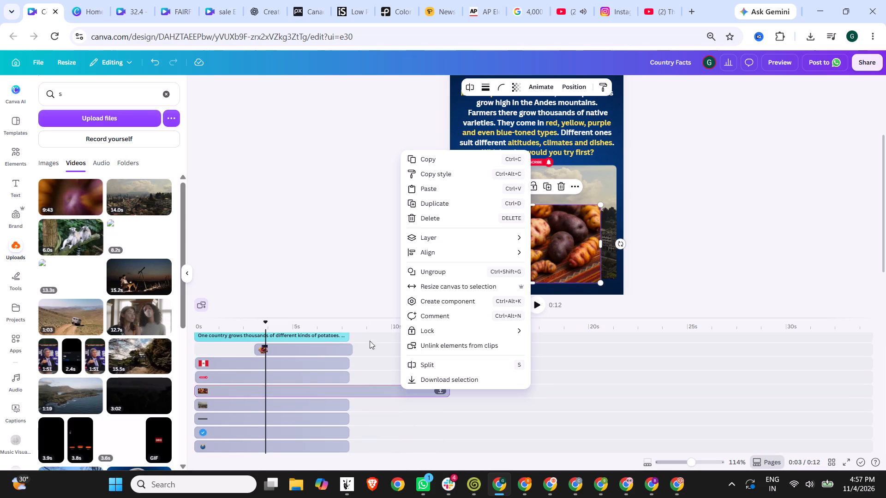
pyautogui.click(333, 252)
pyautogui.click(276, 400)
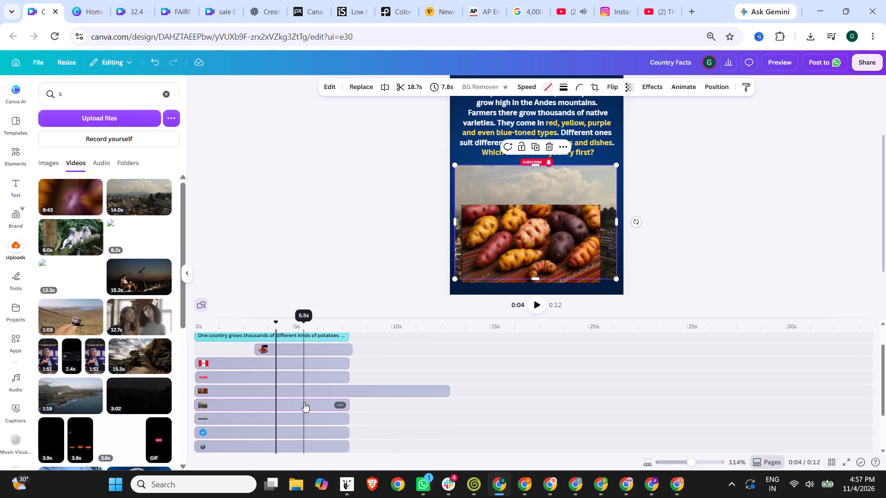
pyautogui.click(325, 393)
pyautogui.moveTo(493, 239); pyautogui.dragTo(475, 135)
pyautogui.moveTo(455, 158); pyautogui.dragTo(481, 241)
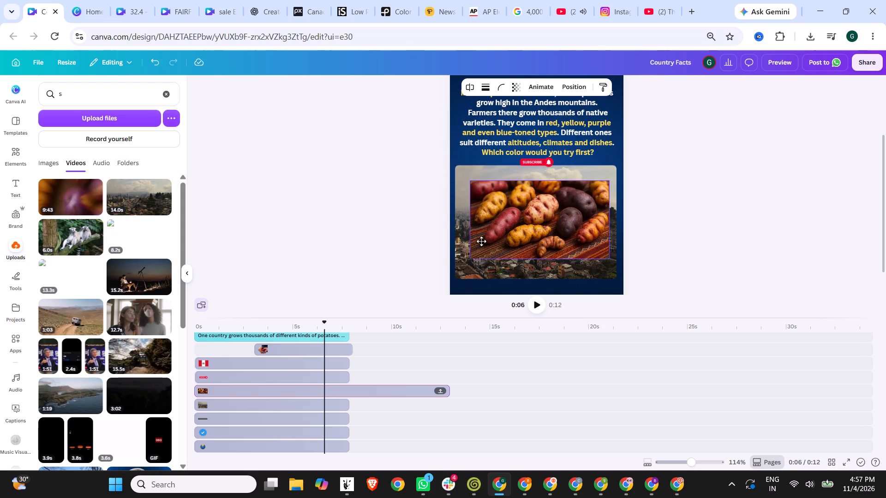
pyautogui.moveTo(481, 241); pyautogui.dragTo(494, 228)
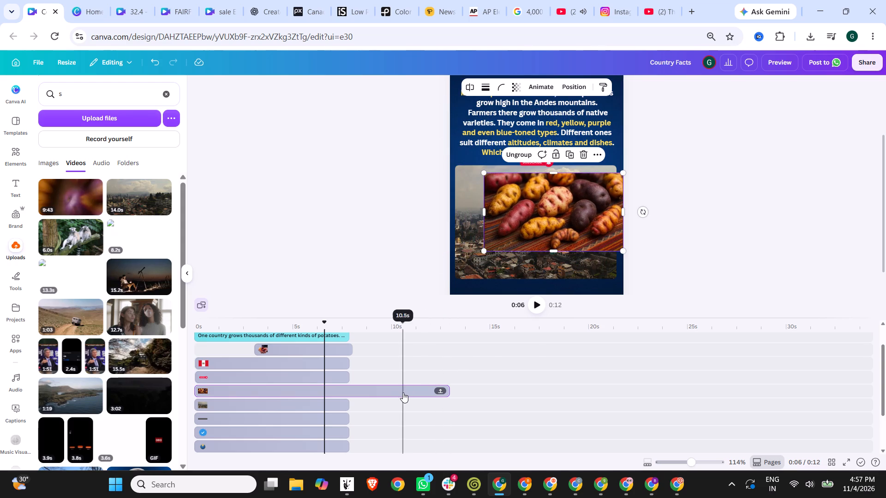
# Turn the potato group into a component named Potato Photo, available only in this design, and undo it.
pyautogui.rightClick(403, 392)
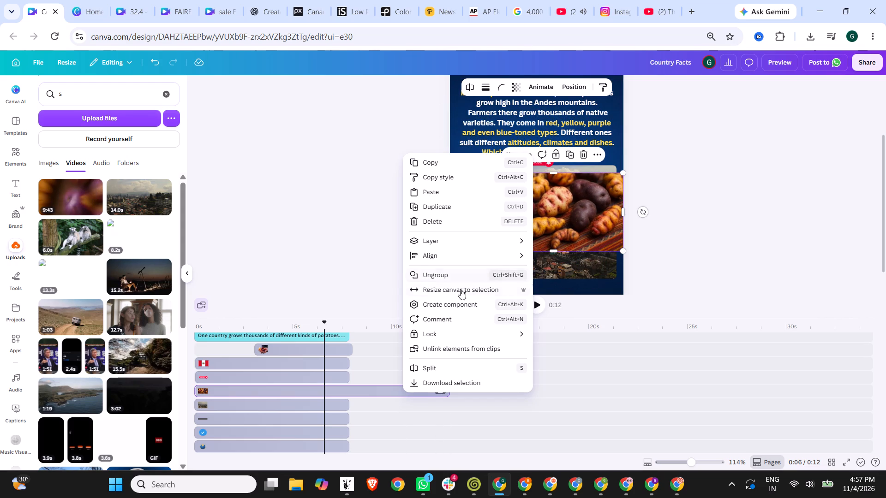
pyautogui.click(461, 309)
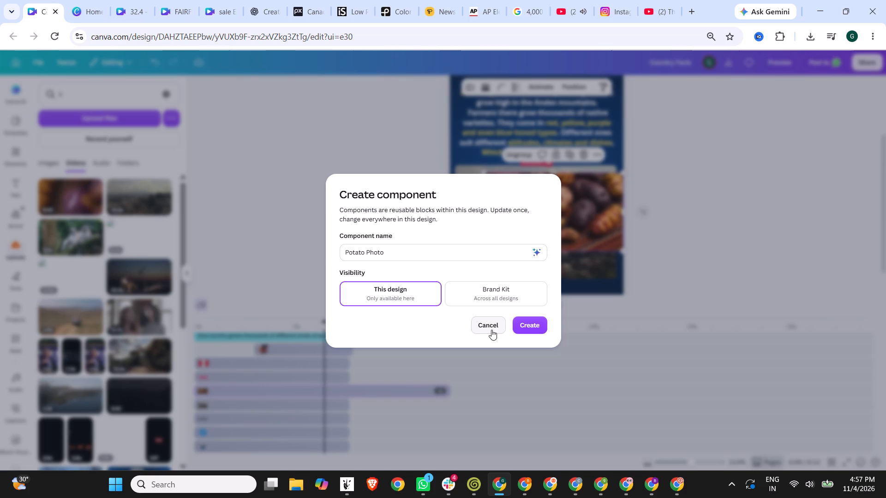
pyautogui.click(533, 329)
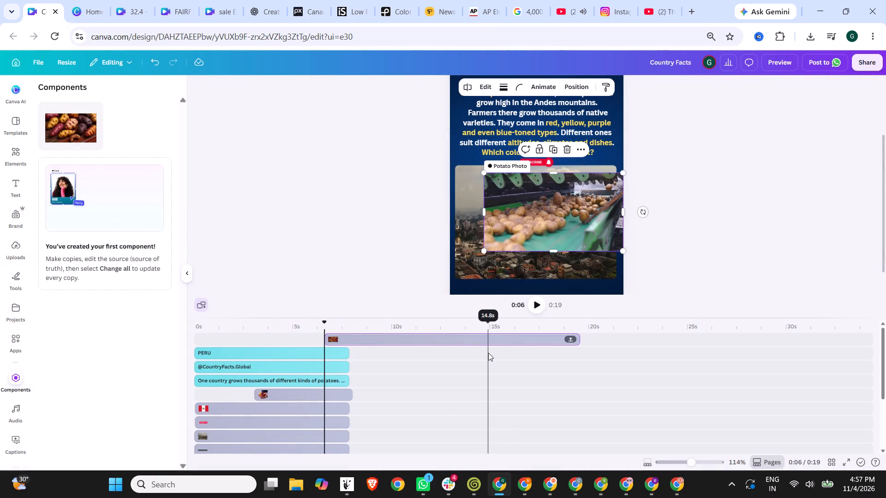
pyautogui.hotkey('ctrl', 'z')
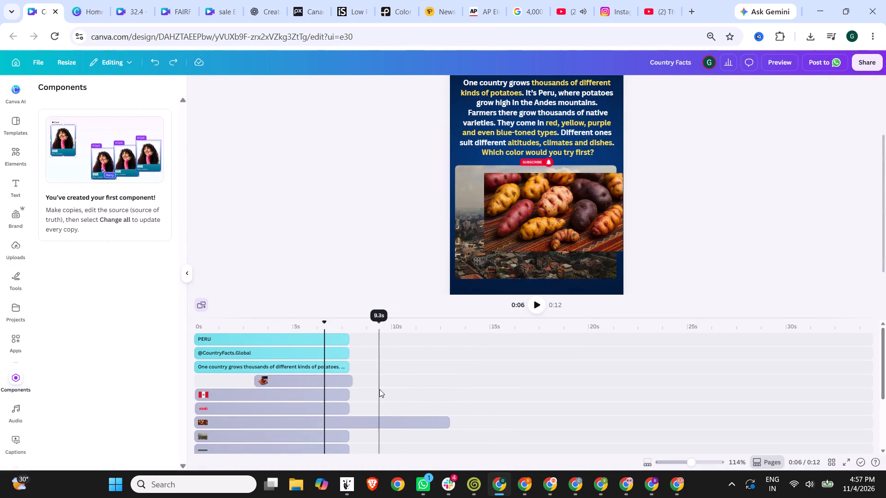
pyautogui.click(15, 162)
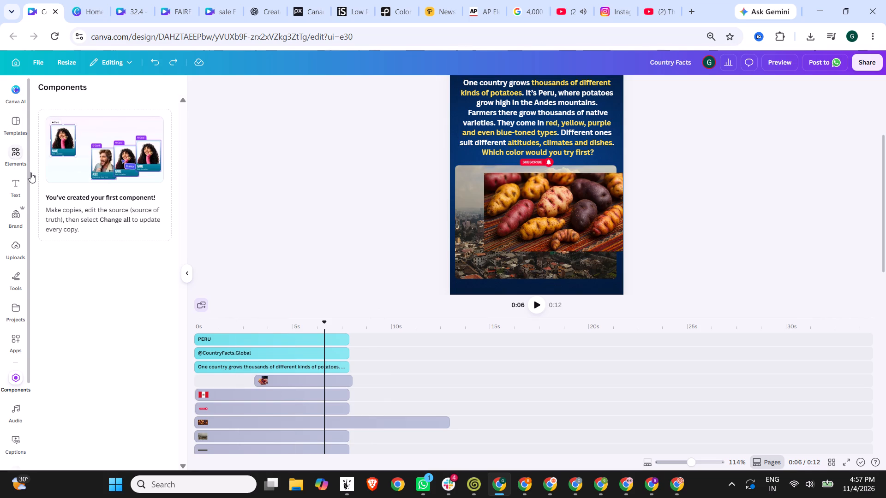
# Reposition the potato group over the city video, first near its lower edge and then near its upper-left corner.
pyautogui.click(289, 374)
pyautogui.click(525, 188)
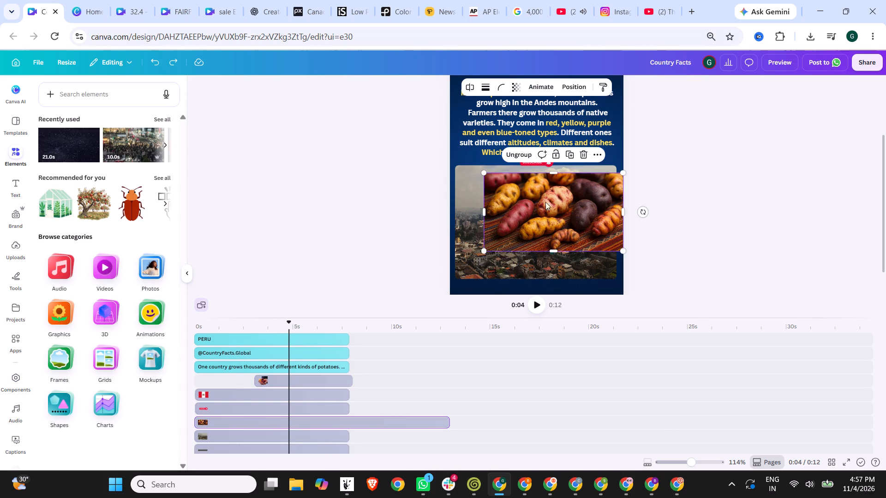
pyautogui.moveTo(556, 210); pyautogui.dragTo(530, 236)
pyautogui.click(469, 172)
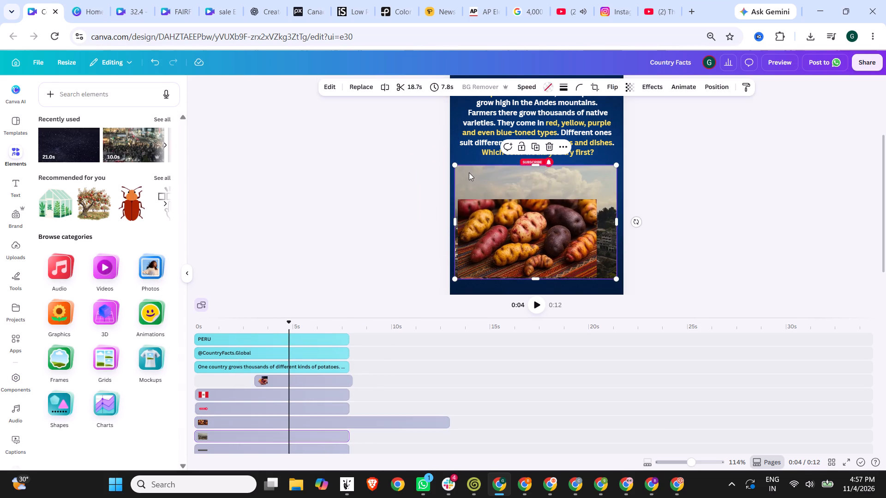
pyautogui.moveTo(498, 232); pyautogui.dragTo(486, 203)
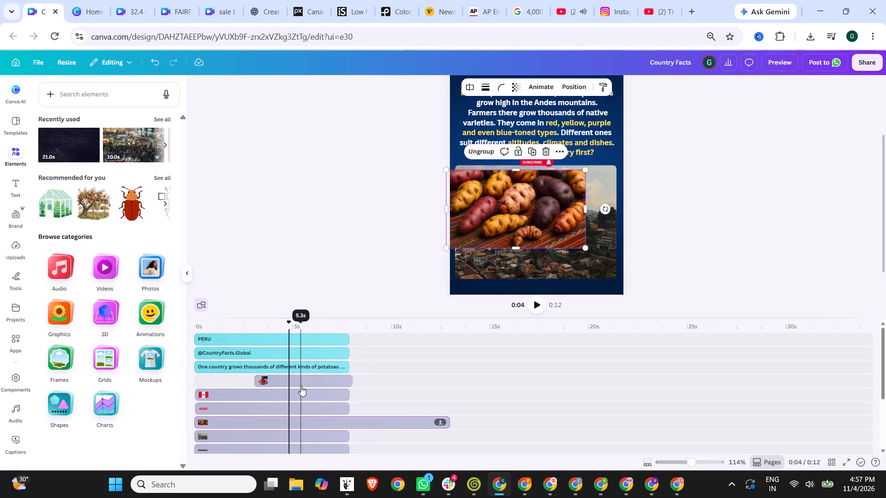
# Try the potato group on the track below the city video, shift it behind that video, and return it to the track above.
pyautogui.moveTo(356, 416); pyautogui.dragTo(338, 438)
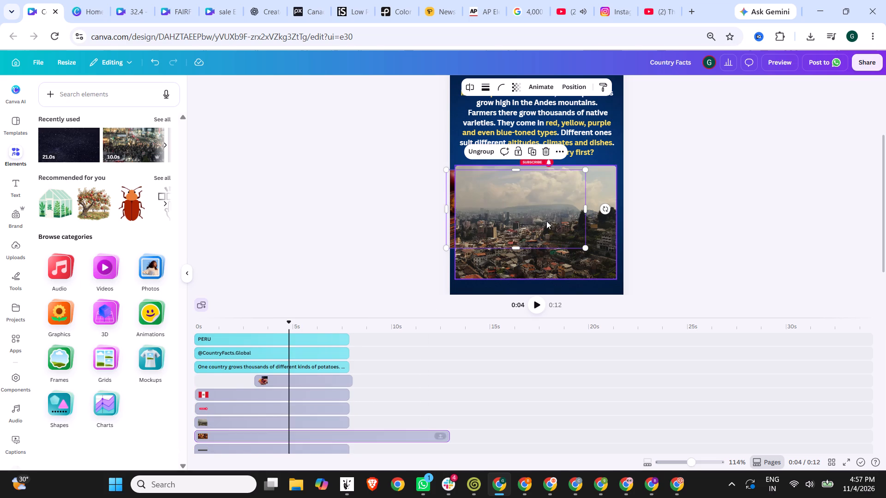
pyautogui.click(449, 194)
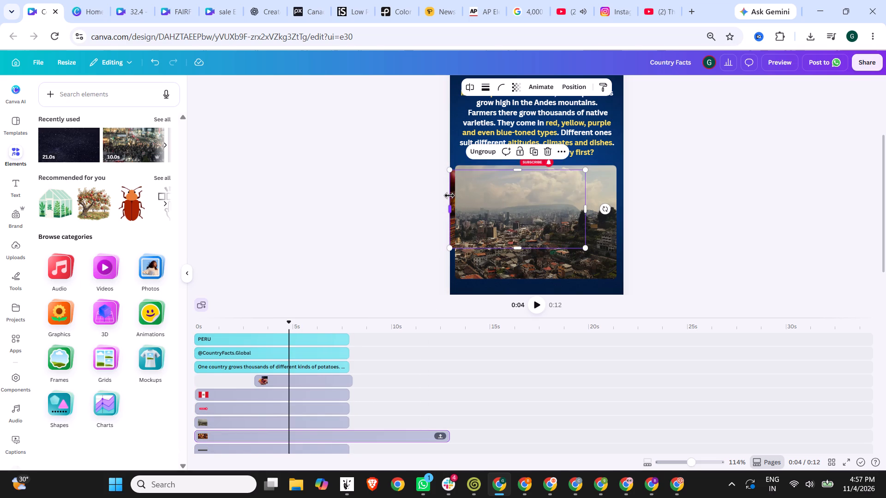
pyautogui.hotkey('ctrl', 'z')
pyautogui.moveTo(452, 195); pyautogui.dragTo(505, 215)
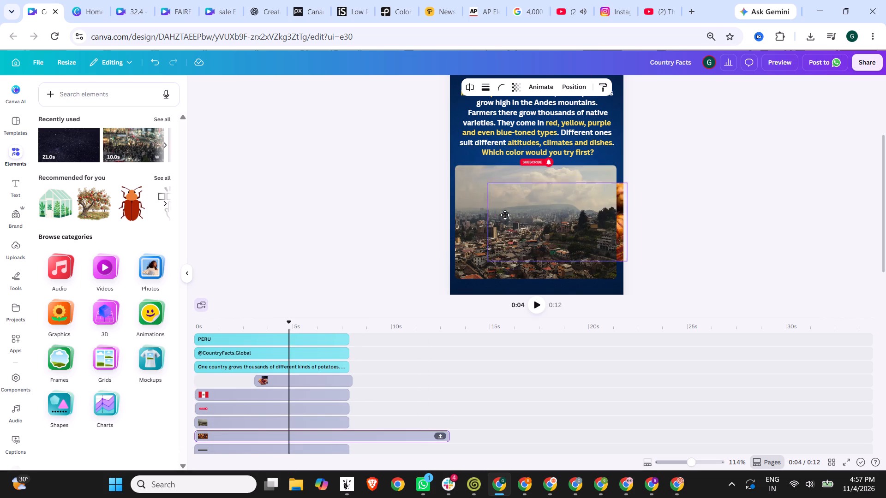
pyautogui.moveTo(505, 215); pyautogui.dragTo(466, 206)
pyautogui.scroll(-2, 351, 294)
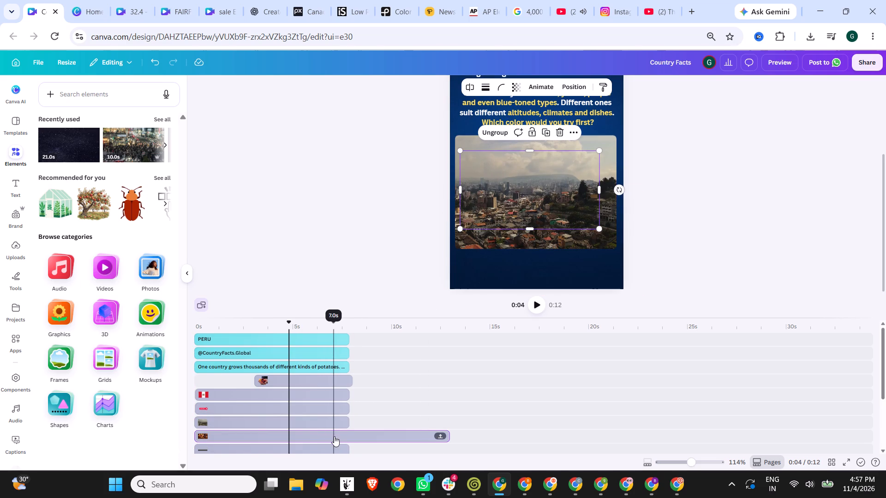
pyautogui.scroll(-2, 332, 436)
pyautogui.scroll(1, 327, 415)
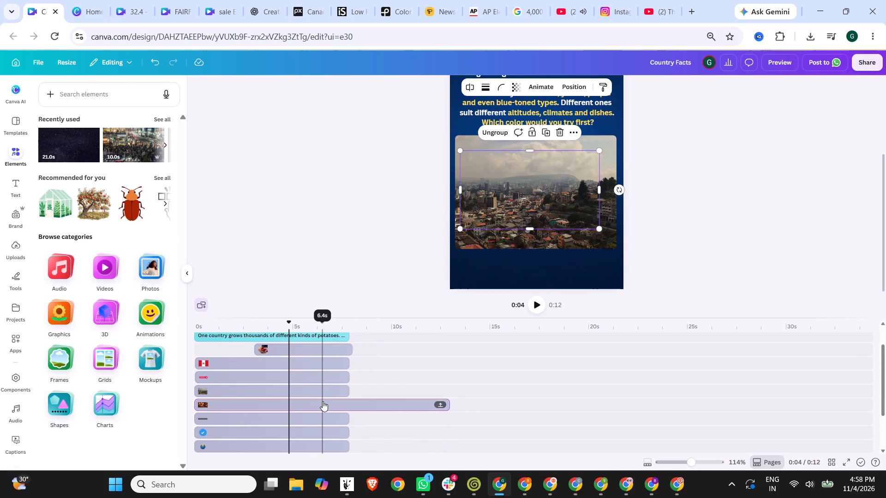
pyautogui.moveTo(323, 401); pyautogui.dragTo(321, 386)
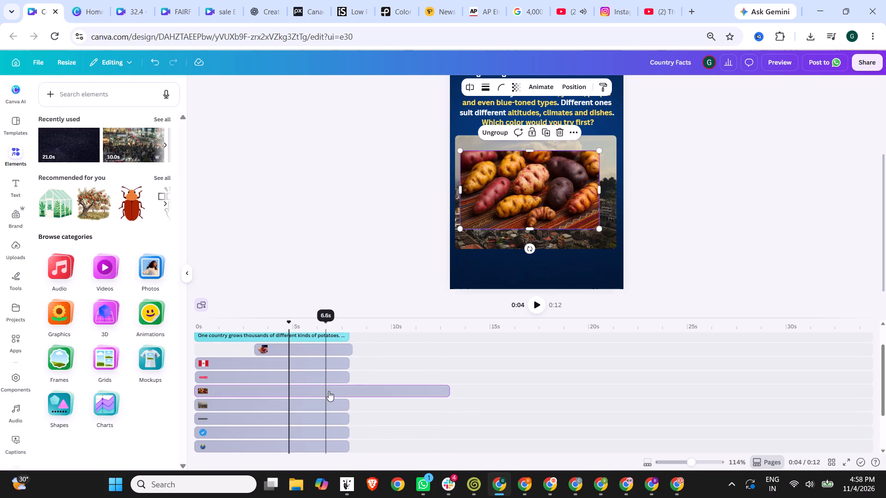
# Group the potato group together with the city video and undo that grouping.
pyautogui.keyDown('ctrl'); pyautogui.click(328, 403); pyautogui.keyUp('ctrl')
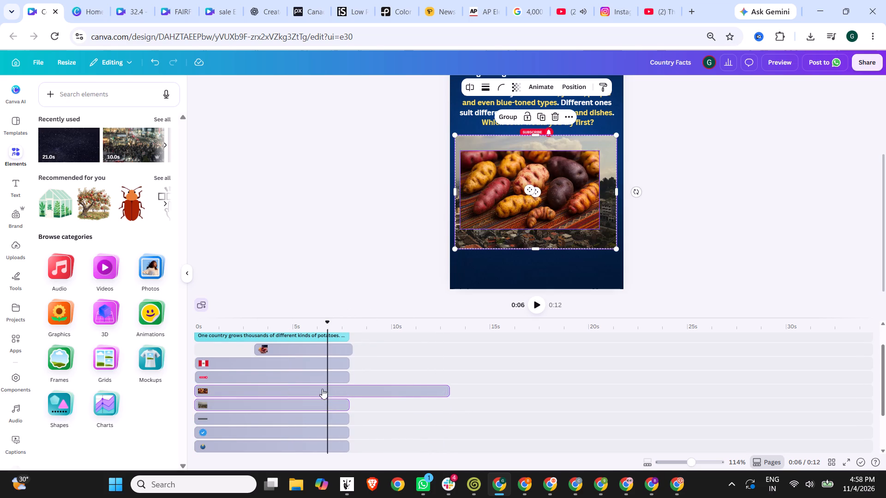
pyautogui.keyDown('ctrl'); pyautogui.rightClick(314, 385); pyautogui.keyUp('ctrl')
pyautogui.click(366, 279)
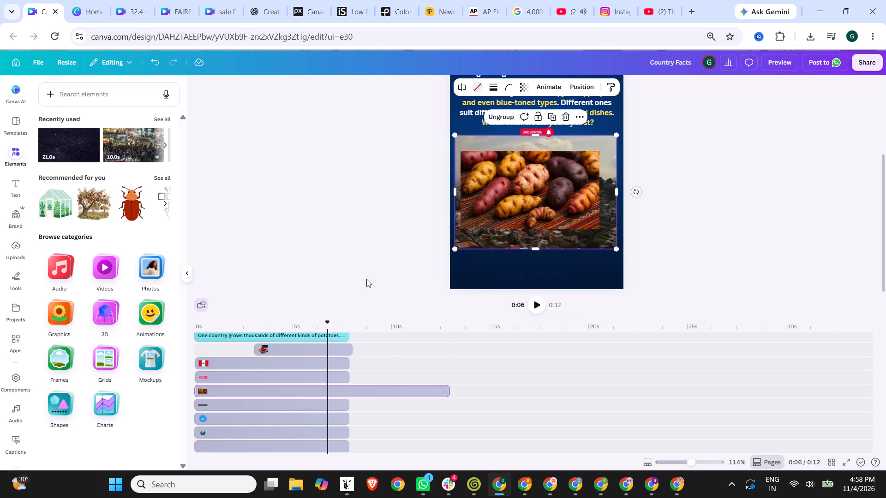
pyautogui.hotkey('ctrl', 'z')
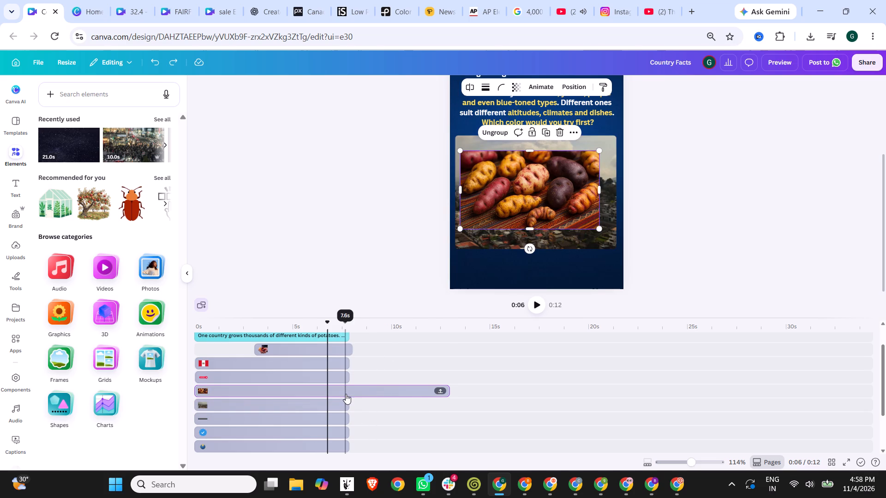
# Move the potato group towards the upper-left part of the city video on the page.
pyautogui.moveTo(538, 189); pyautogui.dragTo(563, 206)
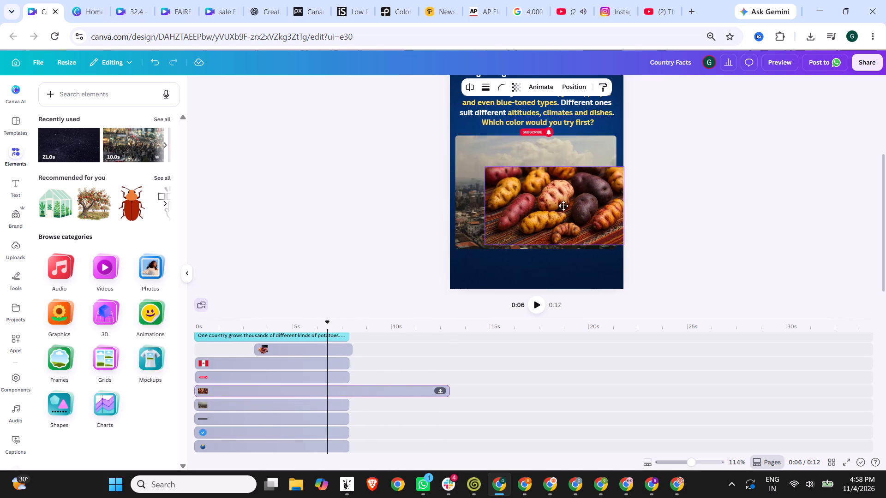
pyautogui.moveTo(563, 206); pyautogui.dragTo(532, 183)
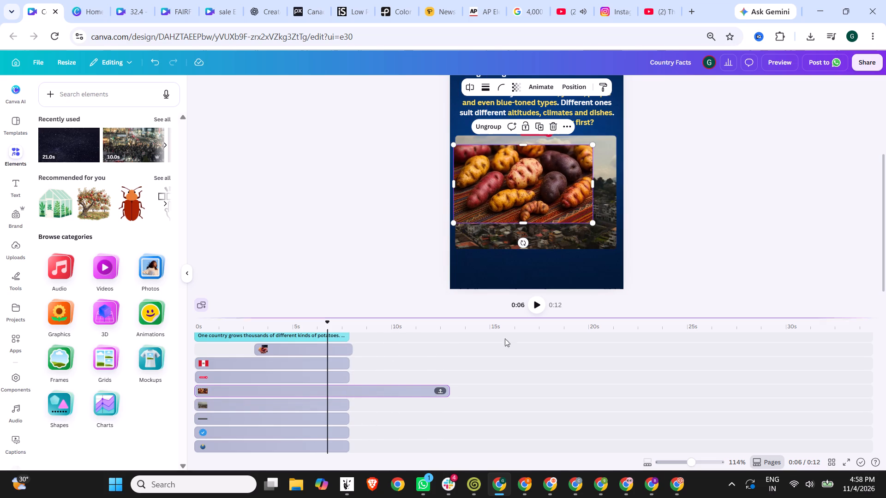
# Expand the potato group on the timeline and shift its conveyor clip on the same track to start just after 0 s.
pyautogui.click(436, 391)
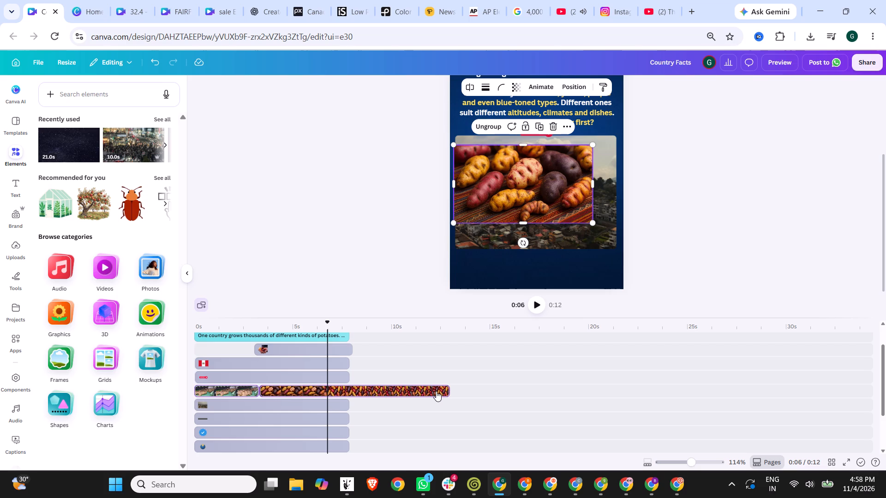
pyautogui.moveTo(228, 390); pyautogui.dragTo(231, 403)
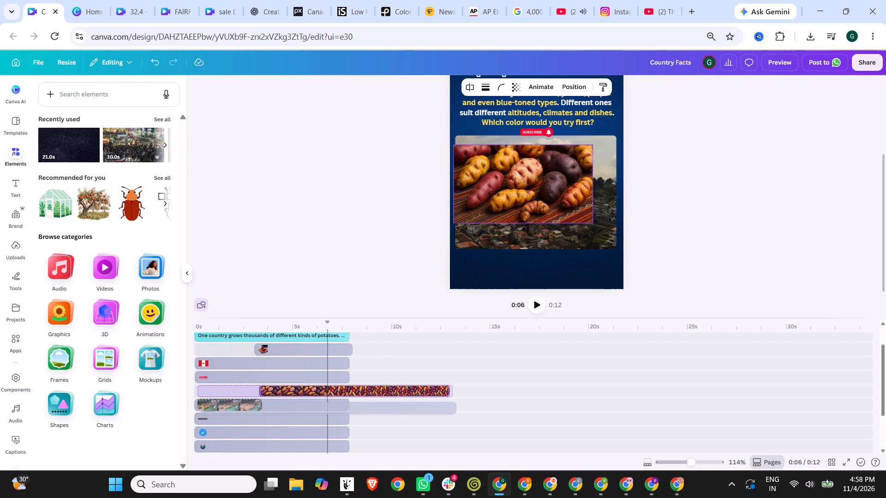
pyautogui.moveTo(231, 403); pyautogui.dragTo(231, 394)
# Move the potato group near the upper-left corner of the city video on the page.
pyautogui.moveTo(546, 178); pyautogui.dragTo(554, 213)
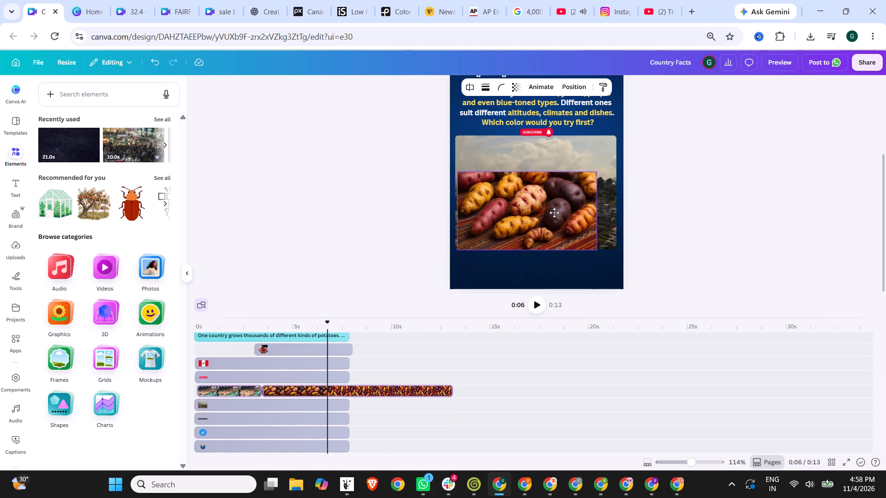
pyautogui.moveTo(554, 213); pyautogui.dragTo(550, 173)
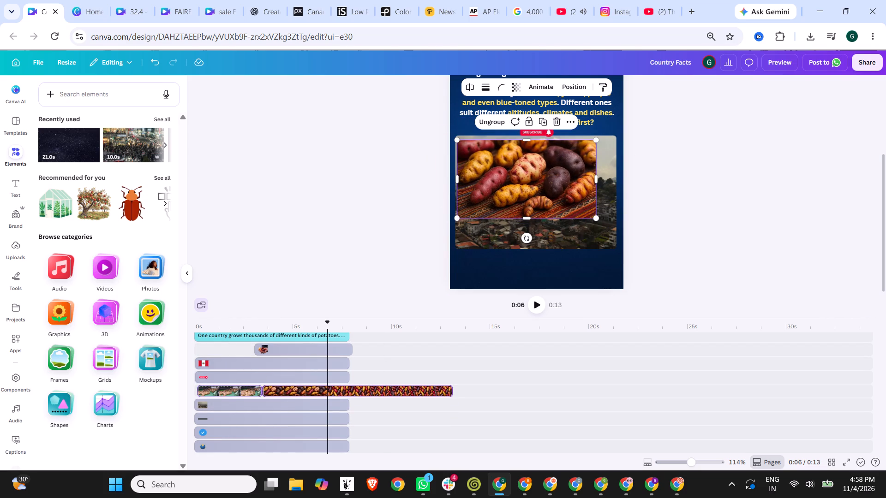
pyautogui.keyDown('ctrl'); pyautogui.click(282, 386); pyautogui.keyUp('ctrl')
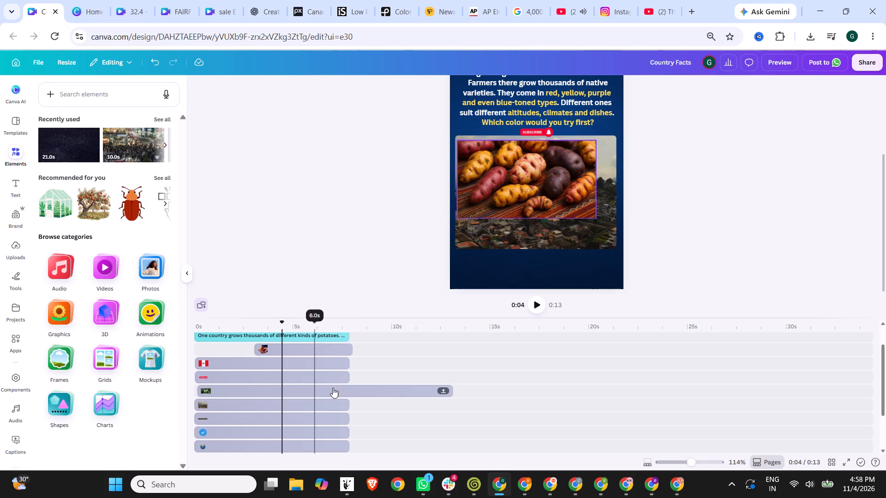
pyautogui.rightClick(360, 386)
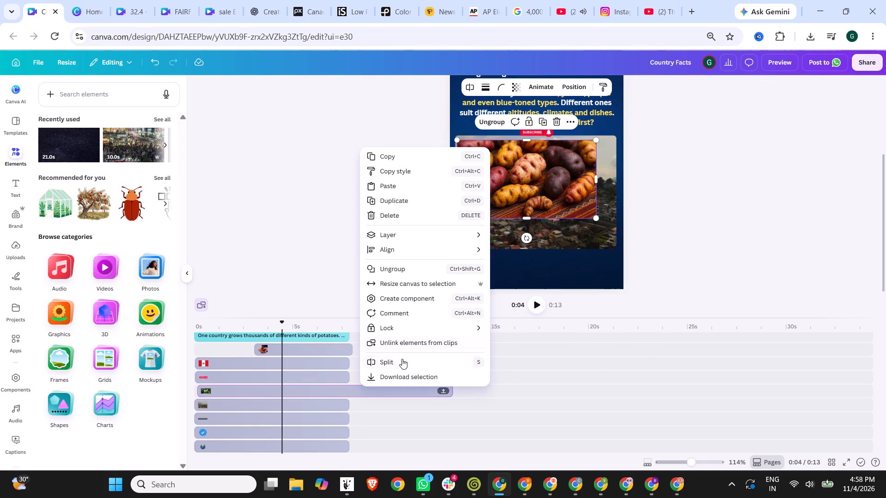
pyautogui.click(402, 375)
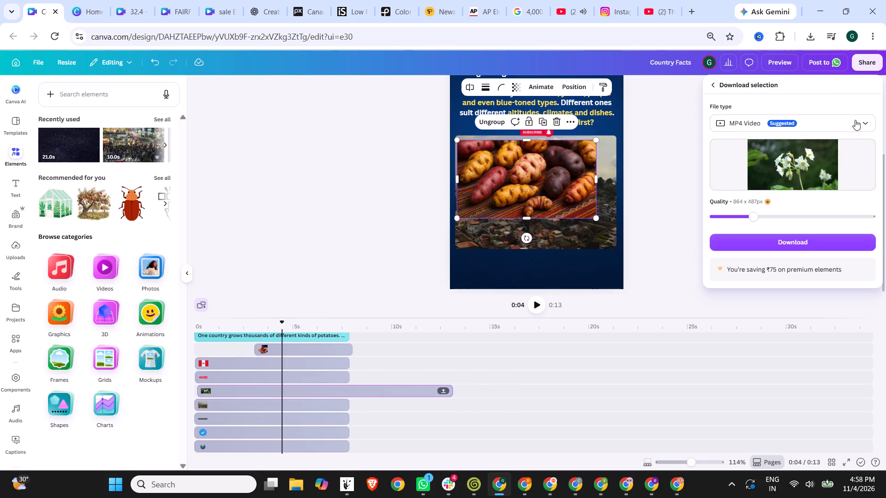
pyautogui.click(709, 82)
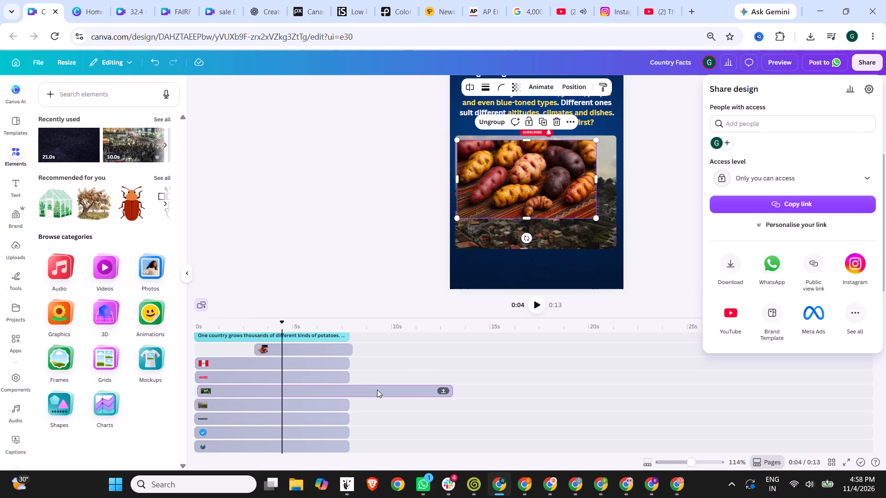
# Bring the potato group to the front and shift it on the timeline to start at 0 s.
pyautogui.rightClick(377, 390)
pyautogui.click(363, 394)
pyautogui.rightClick(360, 390)
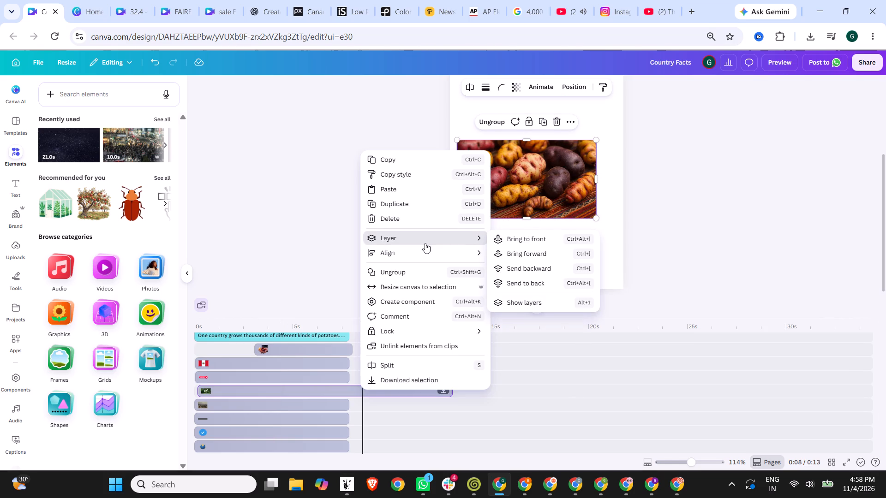
pyautogui.click(575, 236)
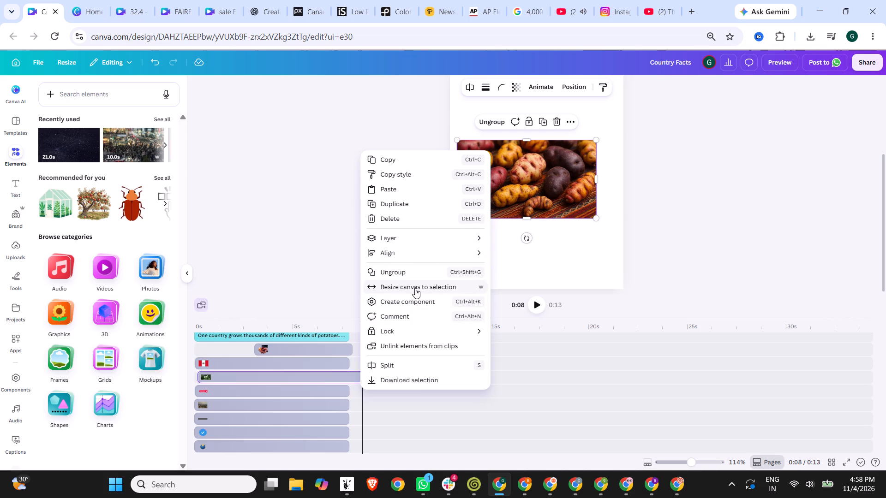
pyautogui.click(295, 275)
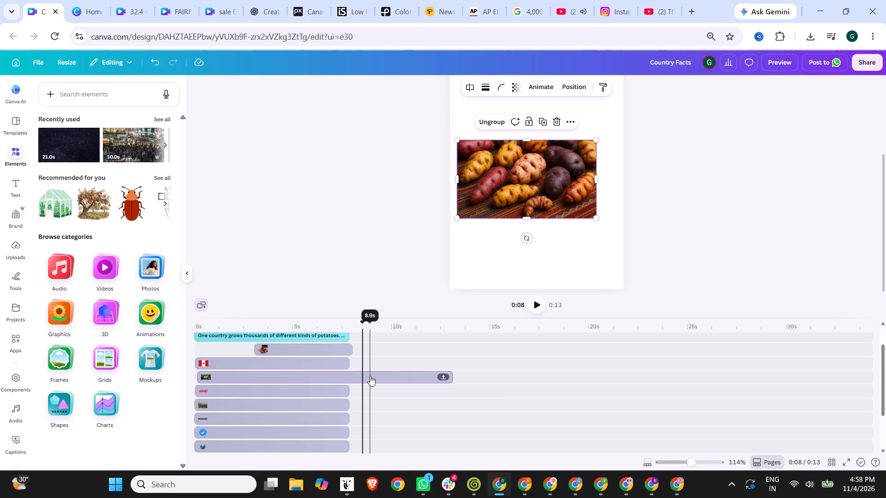
pyautogui.moveTo(370, 376); pyautogui.dragTo(360, 406)
pyautogui.click(269, 320)
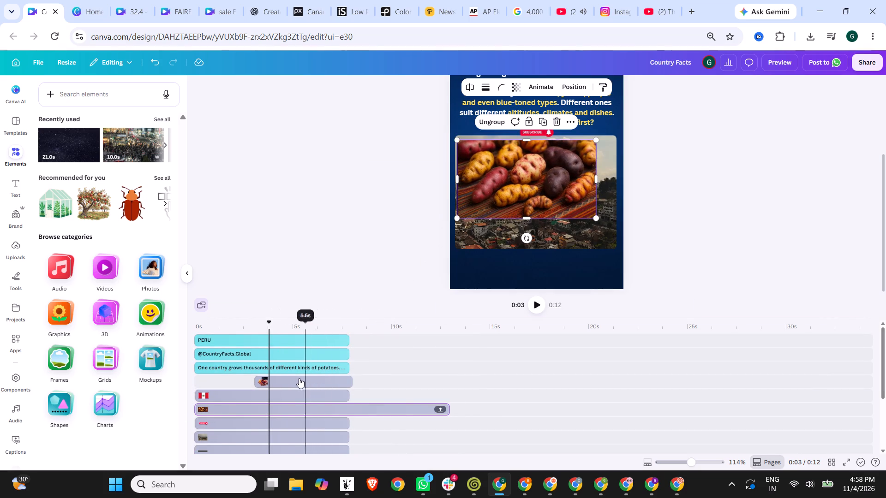
# Extend the picture of hand-held potatoes to start at 0 s and last 8.0 s, matching the other elements.
pyautogui.click(282, 378)
pyautogui.moveTo(255, 380); pyautogui.dragTo(206, 379)
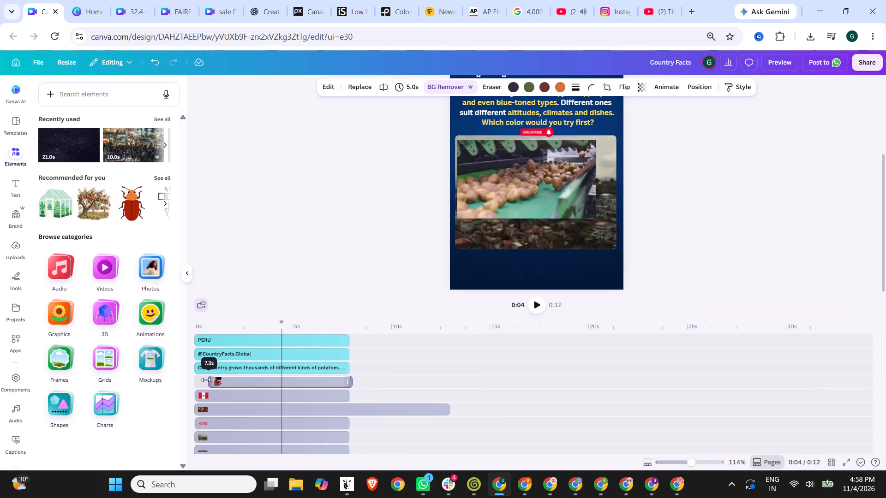
pyautogui.moveTo(206, 379); pyautogui.dragTo(198, 379)
pyautogui.click(350, 378)
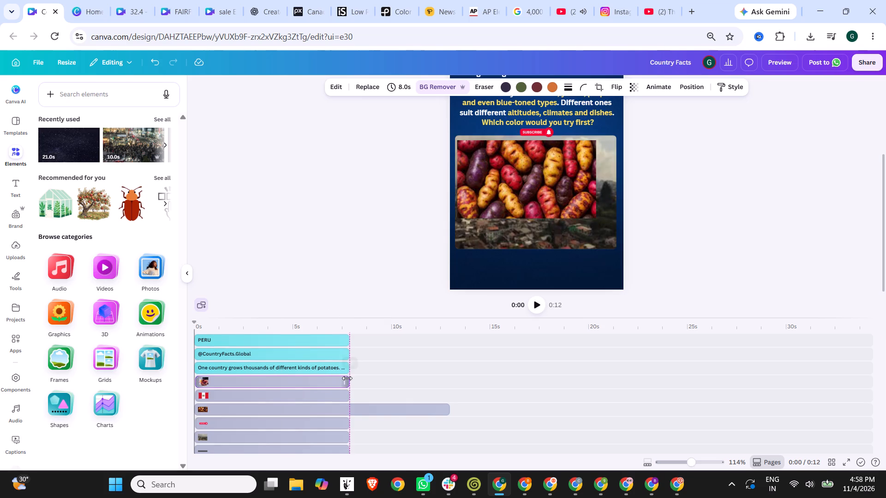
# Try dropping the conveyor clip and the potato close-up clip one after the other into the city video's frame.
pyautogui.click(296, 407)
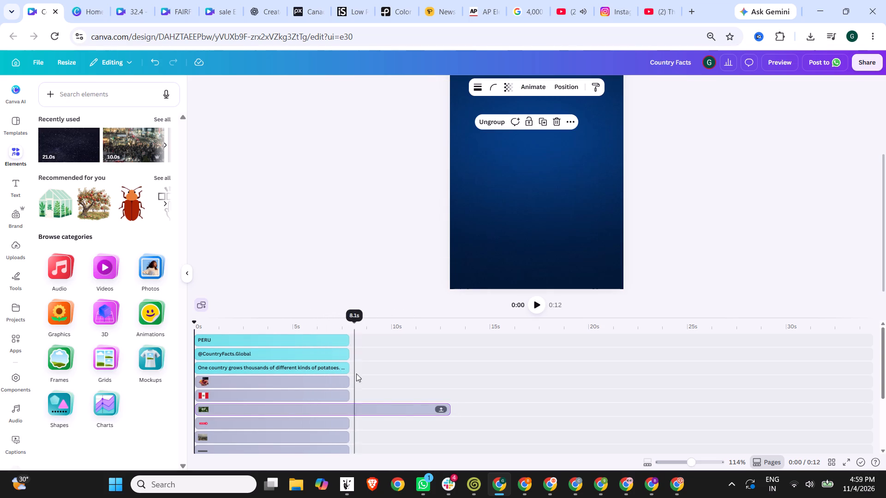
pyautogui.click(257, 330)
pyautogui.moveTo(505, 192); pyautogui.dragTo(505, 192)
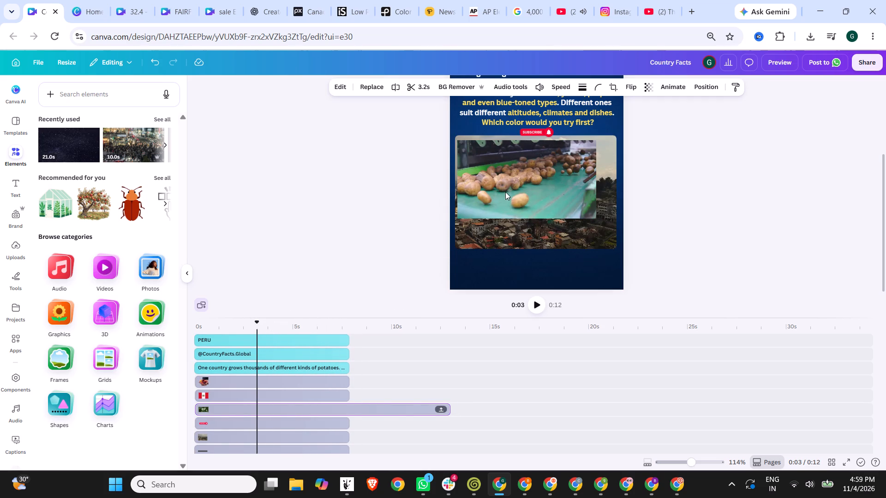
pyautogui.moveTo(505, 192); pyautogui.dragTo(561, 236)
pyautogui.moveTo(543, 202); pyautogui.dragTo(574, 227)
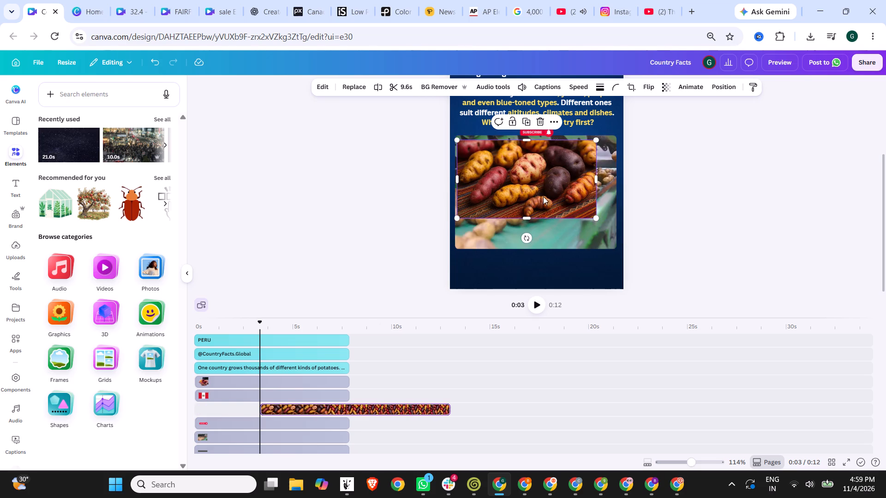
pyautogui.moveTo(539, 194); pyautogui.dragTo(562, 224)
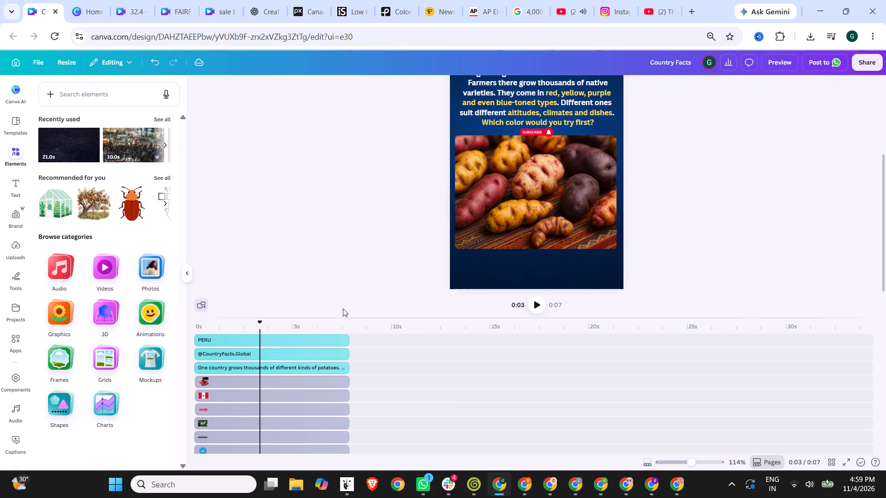
# Preview the Short from the beginning to check how the video area plays.
pyautogui.click(198, 326)
pyautogui.click(790, 60)
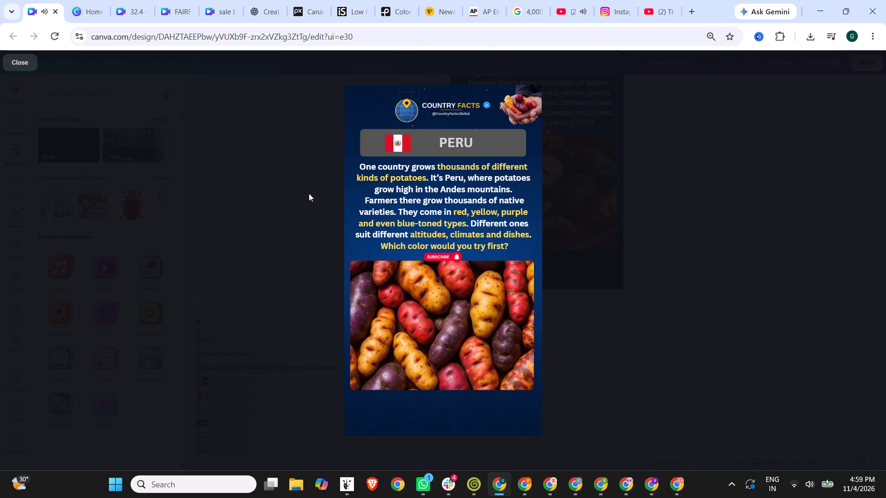
pyautogui.click(297, 191)
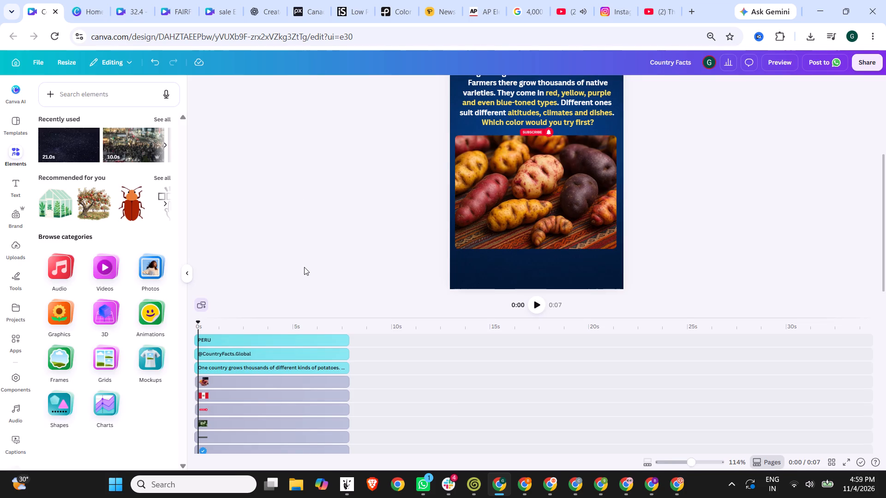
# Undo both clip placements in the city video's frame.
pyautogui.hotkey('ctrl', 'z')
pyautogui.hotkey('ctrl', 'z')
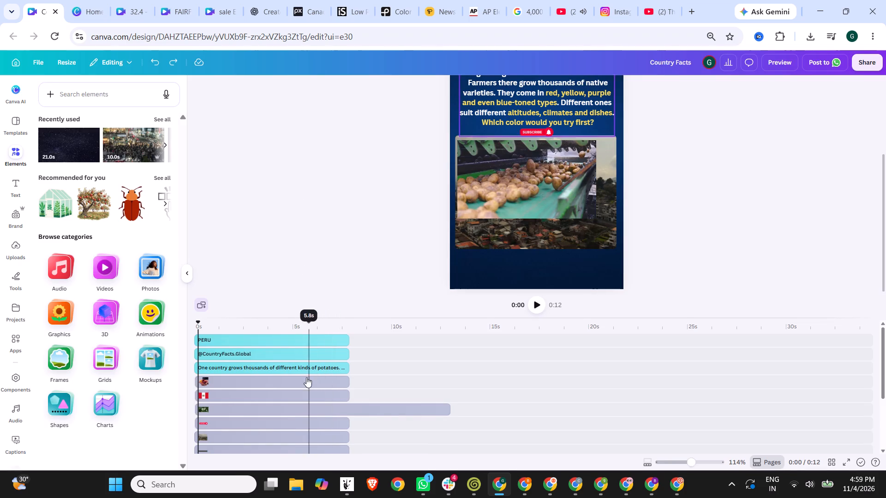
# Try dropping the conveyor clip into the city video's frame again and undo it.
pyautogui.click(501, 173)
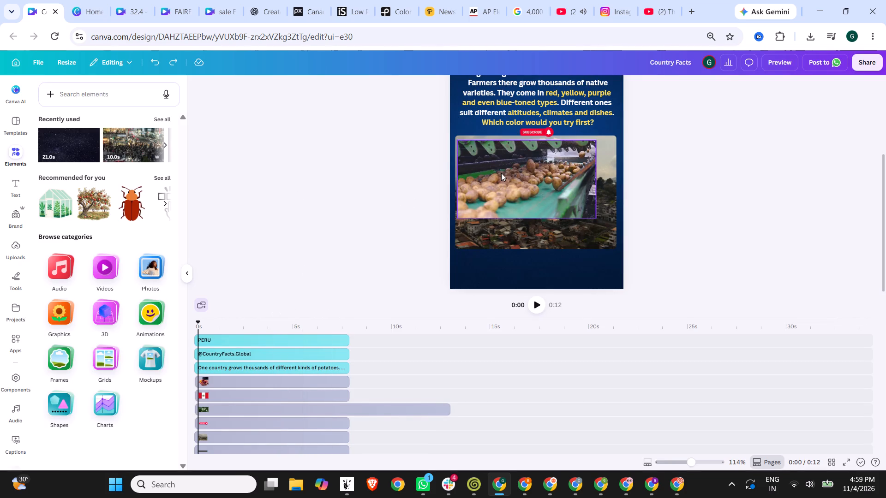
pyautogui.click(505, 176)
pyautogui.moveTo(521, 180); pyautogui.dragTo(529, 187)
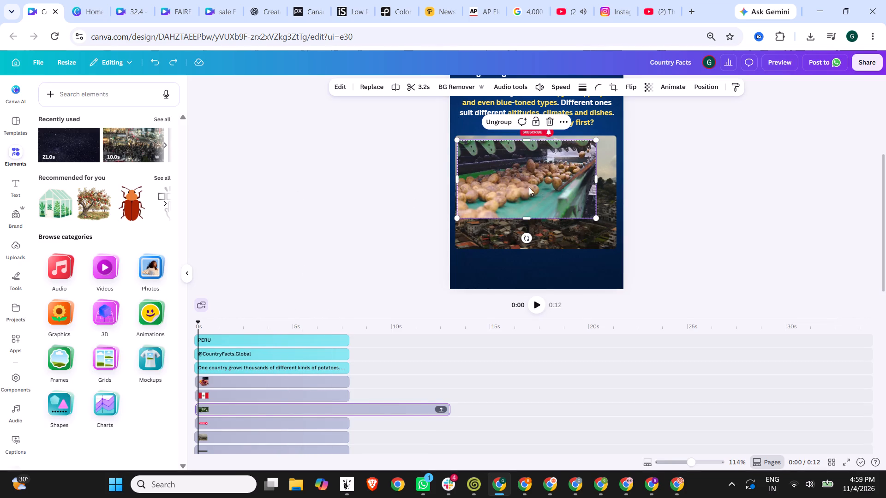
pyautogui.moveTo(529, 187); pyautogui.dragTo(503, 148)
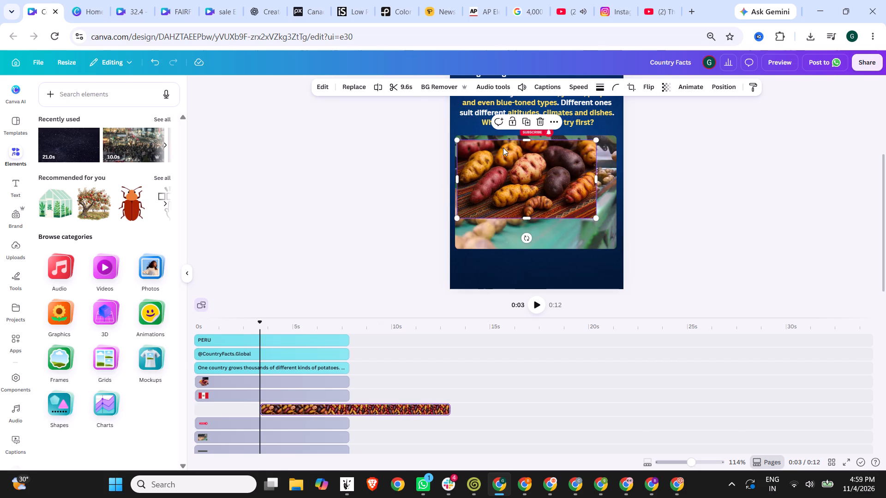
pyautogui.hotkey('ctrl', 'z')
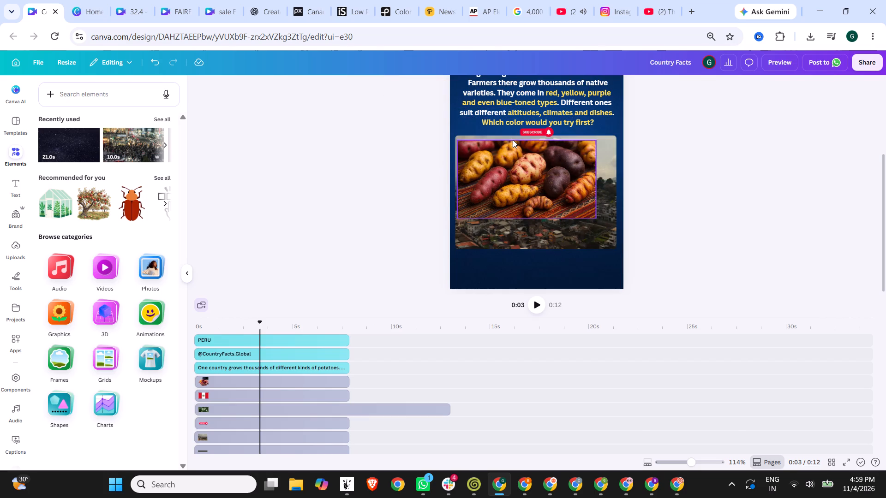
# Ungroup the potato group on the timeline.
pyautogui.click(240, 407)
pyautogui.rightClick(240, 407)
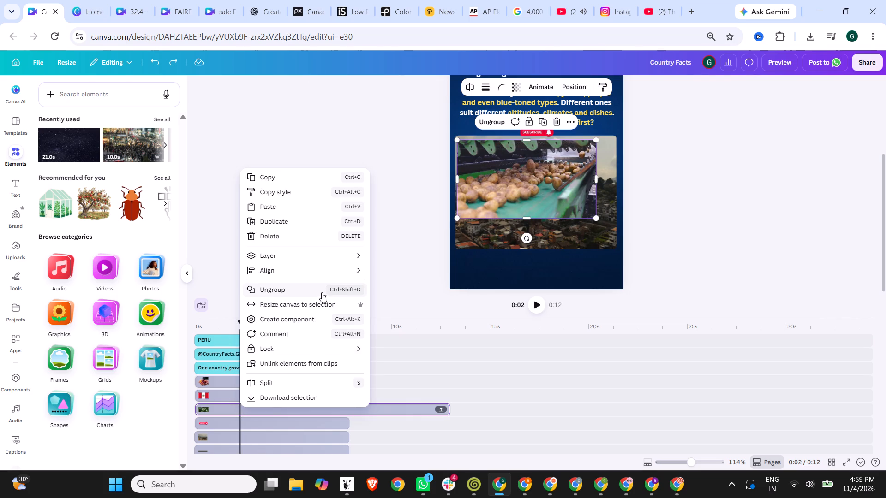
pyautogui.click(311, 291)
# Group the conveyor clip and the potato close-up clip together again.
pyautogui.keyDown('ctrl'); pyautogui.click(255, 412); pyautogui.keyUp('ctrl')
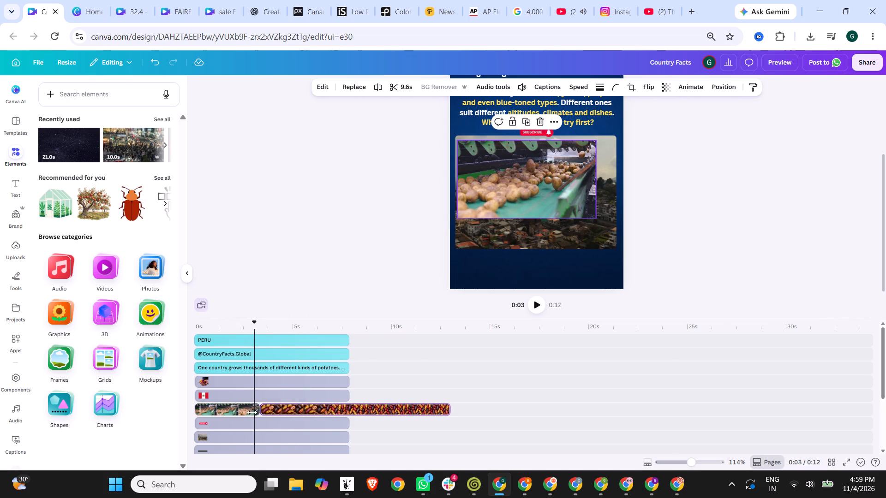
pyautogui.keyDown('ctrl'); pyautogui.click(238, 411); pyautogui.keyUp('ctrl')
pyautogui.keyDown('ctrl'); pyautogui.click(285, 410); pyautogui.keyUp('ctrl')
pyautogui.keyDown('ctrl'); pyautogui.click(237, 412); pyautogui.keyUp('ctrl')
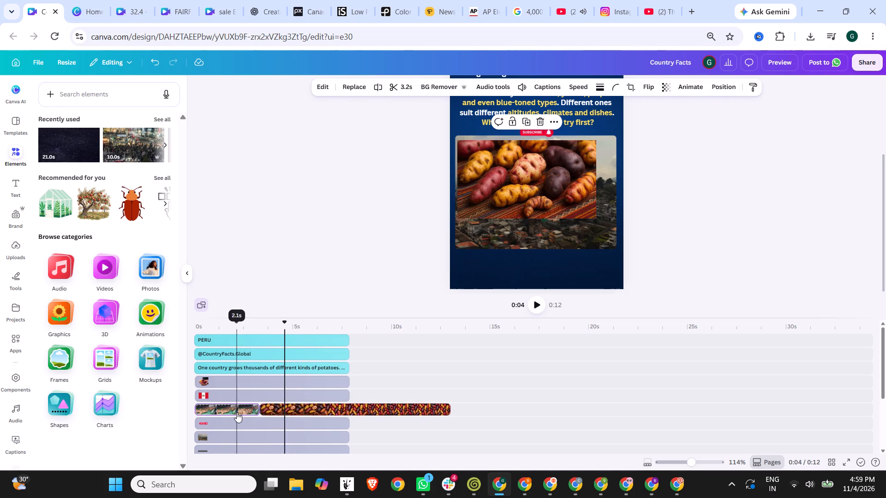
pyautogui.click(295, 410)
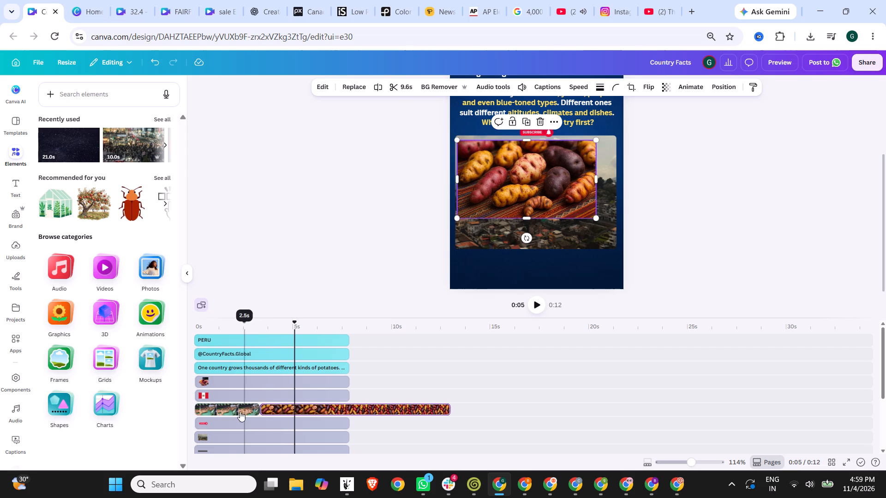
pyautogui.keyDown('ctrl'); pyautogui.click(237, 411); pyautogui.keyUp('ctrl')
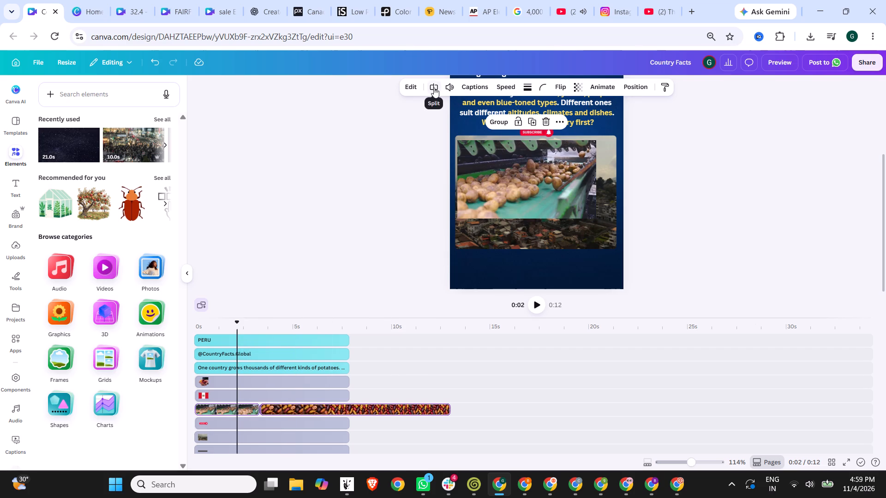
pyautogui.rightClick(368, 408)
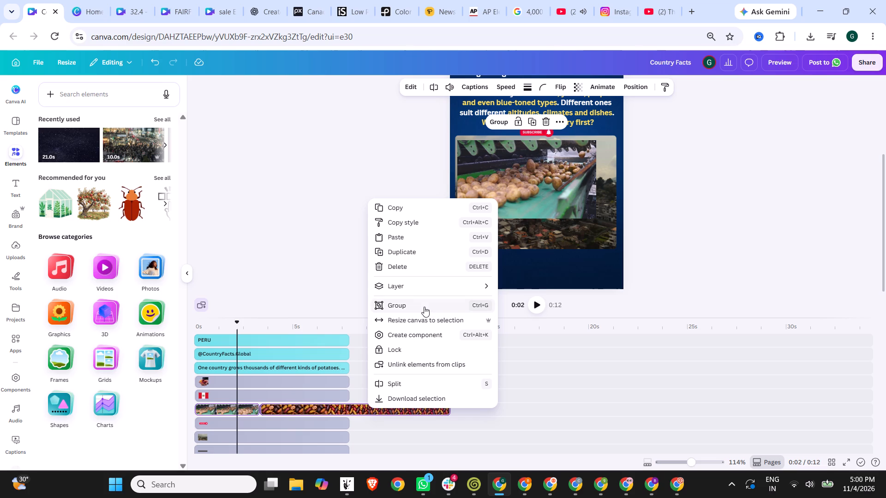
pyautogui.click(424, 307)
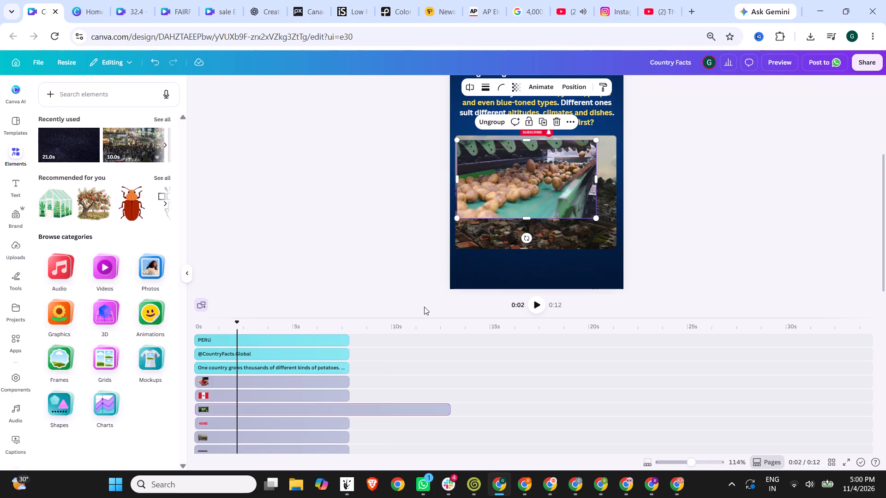
# Show the page's layers and expand the potato group to examine its clips.
pyautogui.rightClick(318, 406)
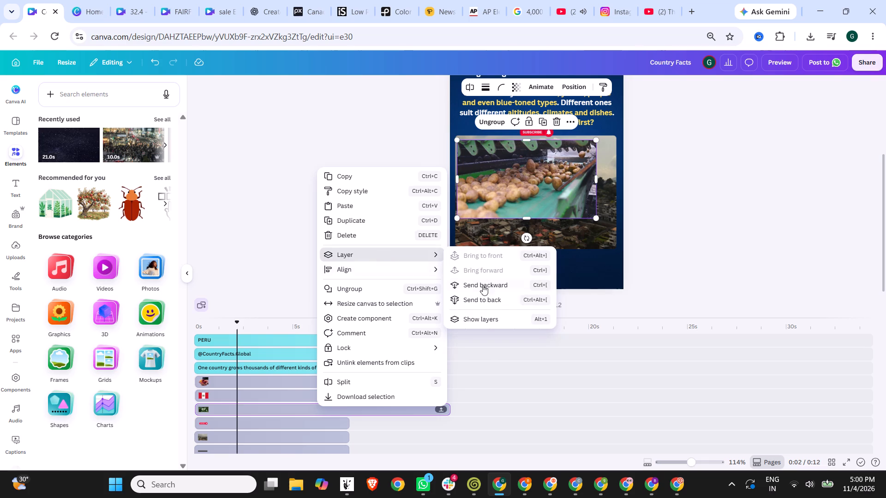
pyautogui.click(488, 313)
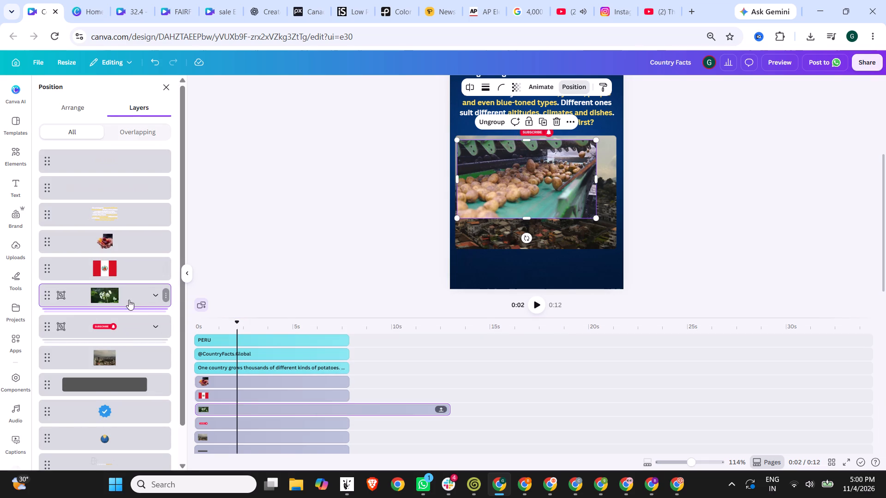
pyautogui.click(156, 294)
pyautogui.click(156, 294)
pyautogui.click(156, 294)
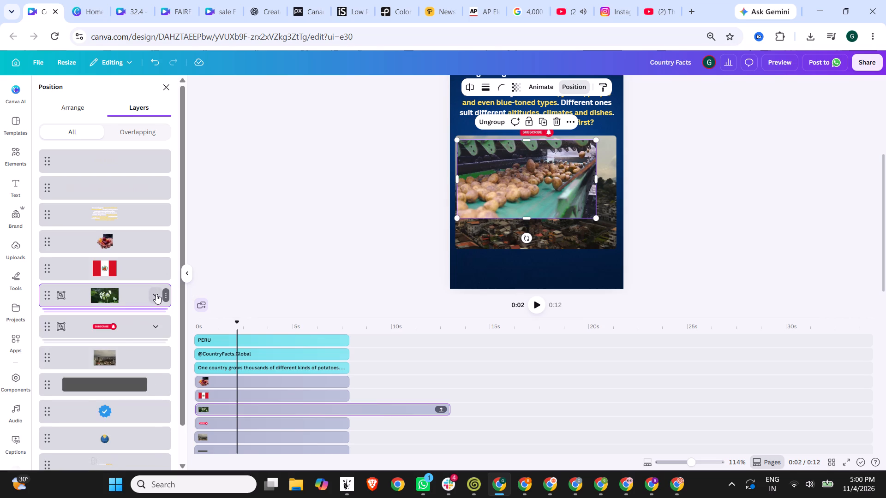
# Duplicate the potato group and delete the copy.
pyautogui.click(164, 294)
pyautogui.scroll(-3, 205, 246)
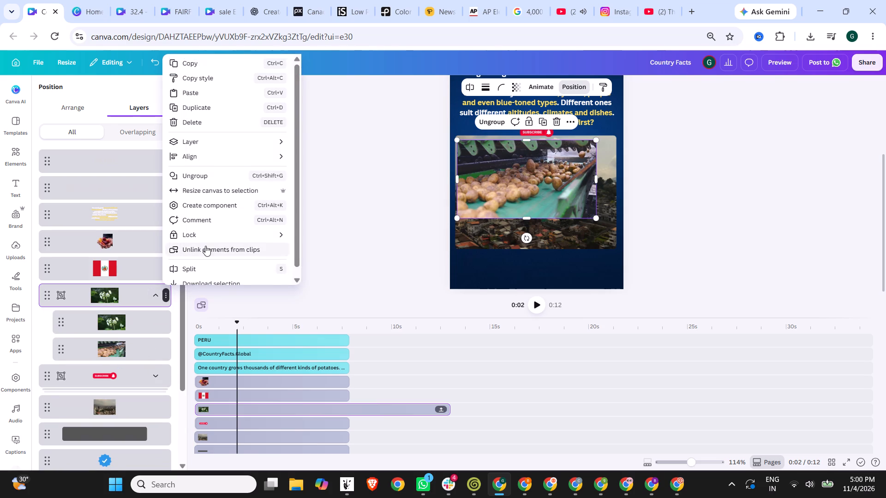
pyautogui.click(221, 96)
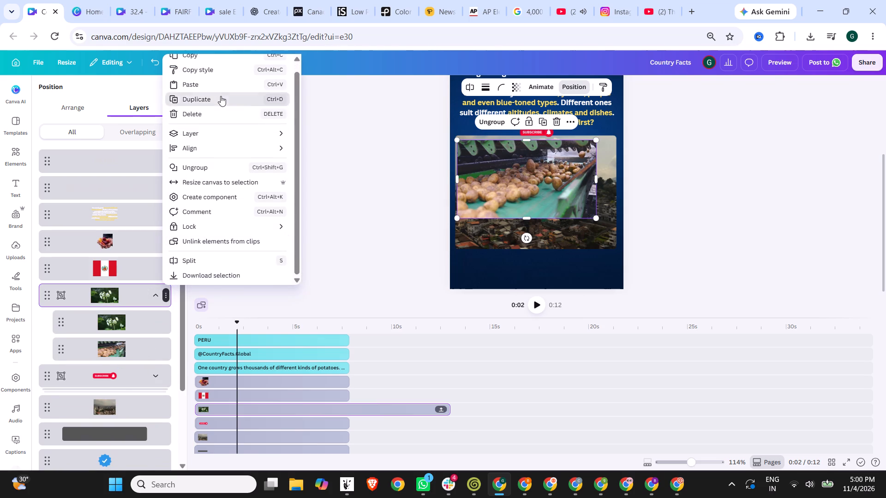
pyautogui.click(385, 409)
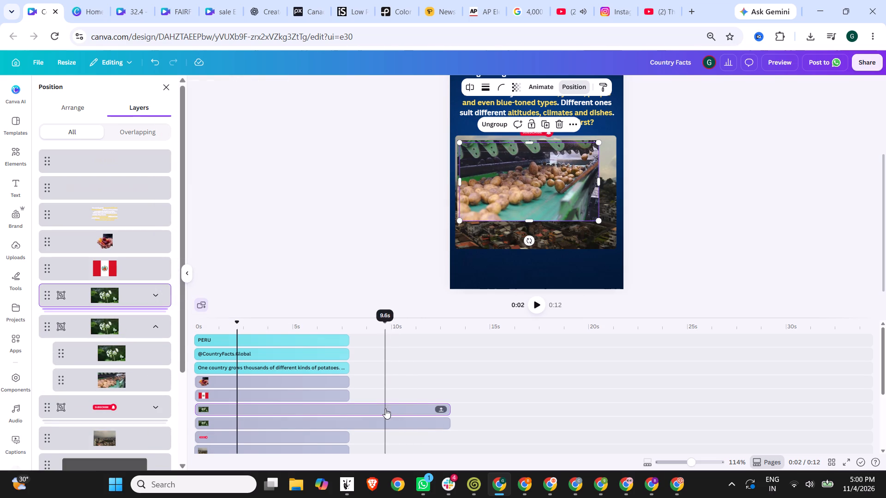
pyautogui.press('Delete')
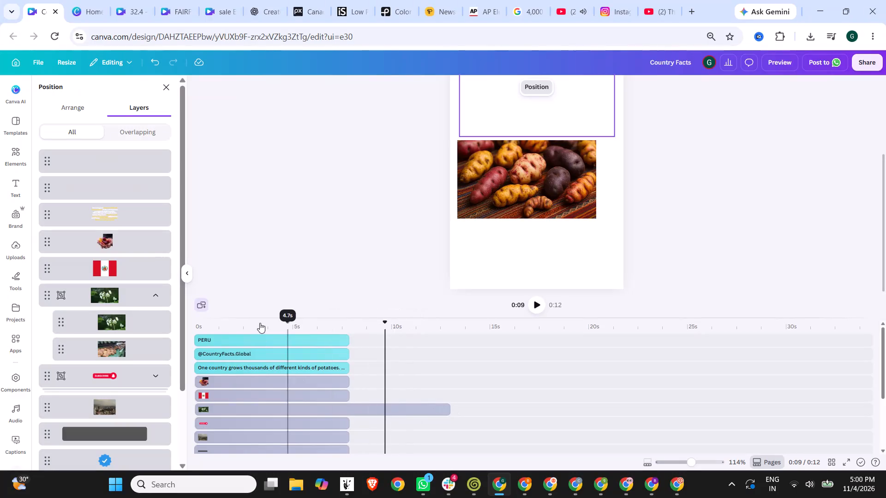
# Check the grouped potato clips at several points on the timeline and play the page from about 4 seconds.
pyautogui.click(264, 324)
pyautogui.click(431, 411)
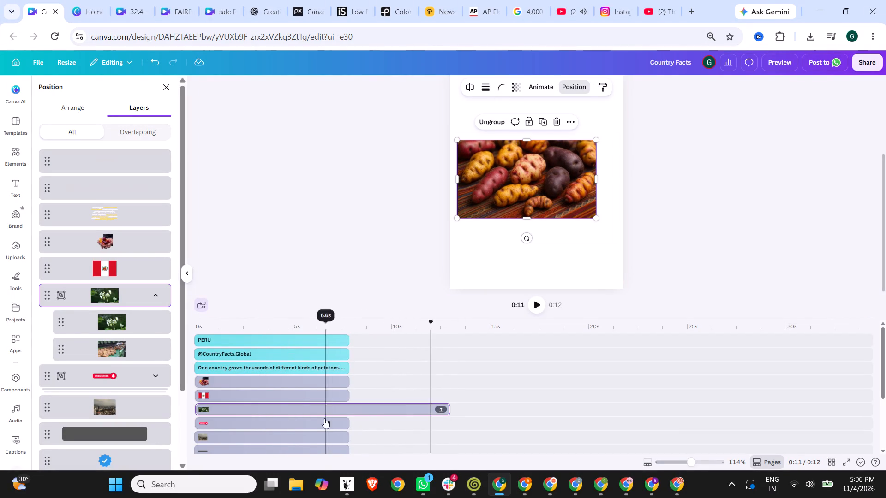
pyautogui.click(280, 326)
pyautogui.click(288, 406)
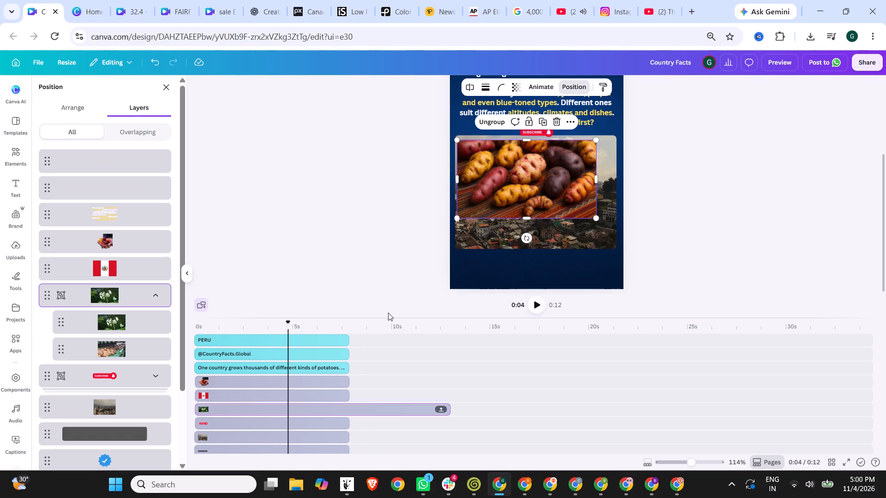
pyautogui.click(544, 300)
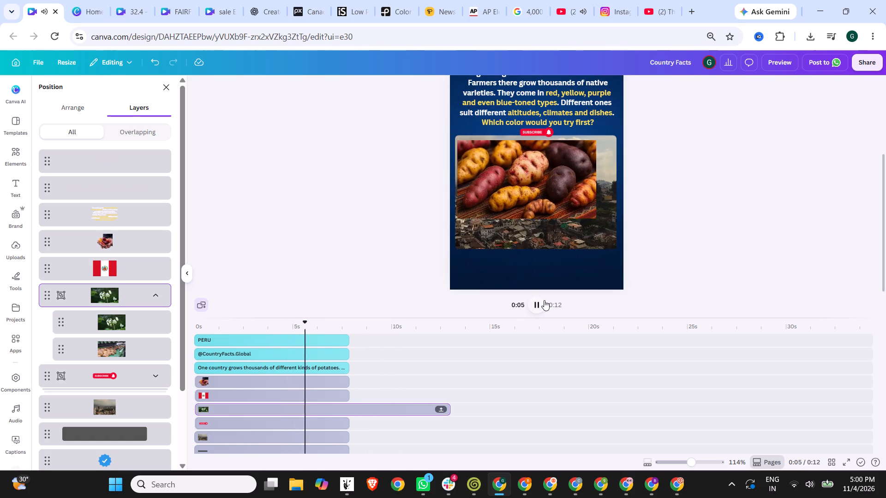
pyautogui.click(533, 300)
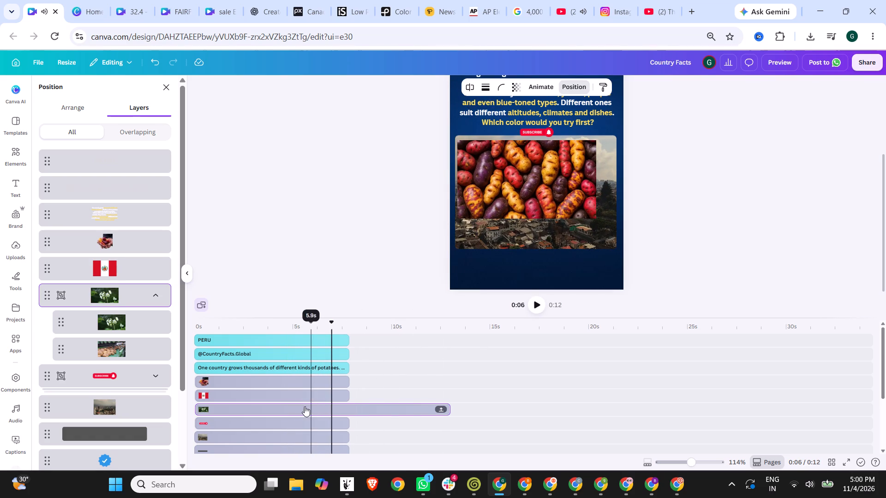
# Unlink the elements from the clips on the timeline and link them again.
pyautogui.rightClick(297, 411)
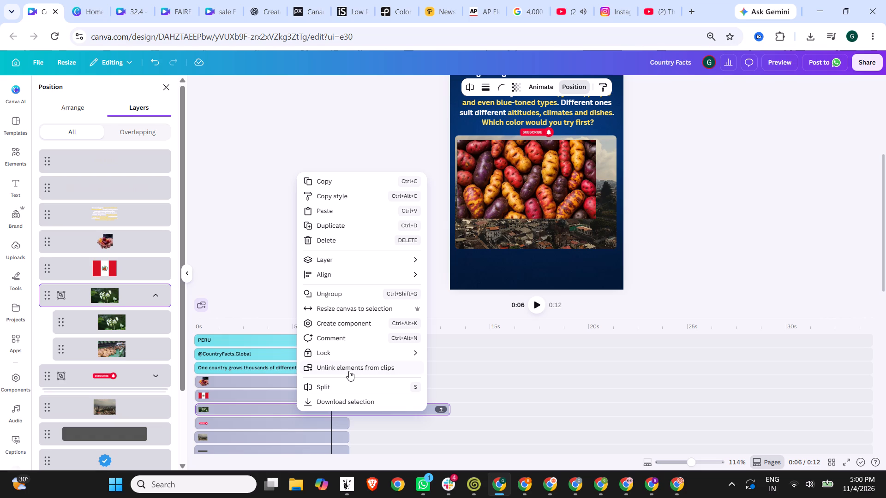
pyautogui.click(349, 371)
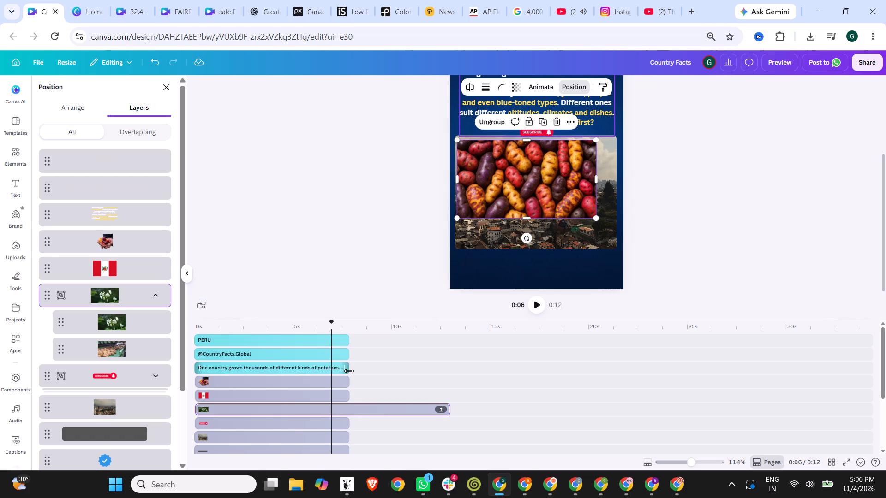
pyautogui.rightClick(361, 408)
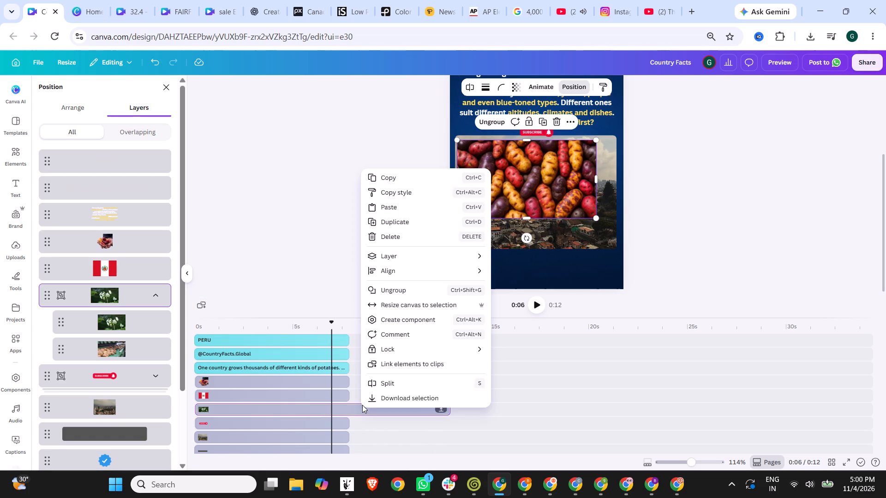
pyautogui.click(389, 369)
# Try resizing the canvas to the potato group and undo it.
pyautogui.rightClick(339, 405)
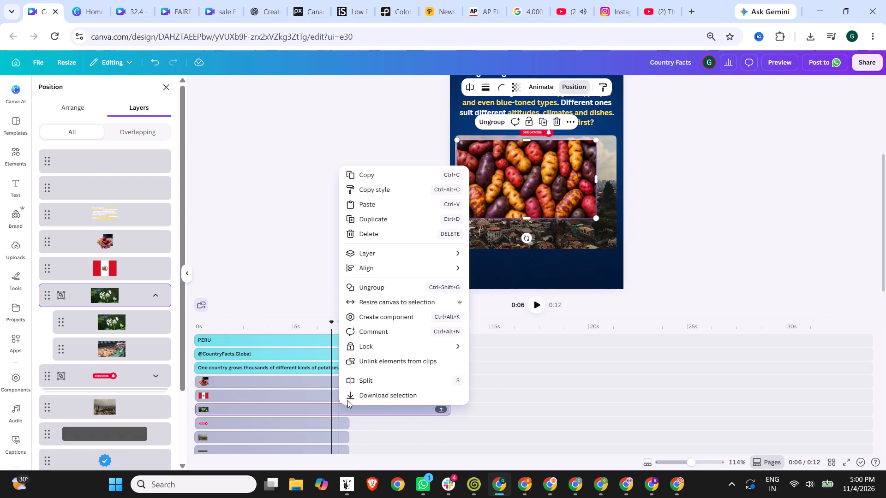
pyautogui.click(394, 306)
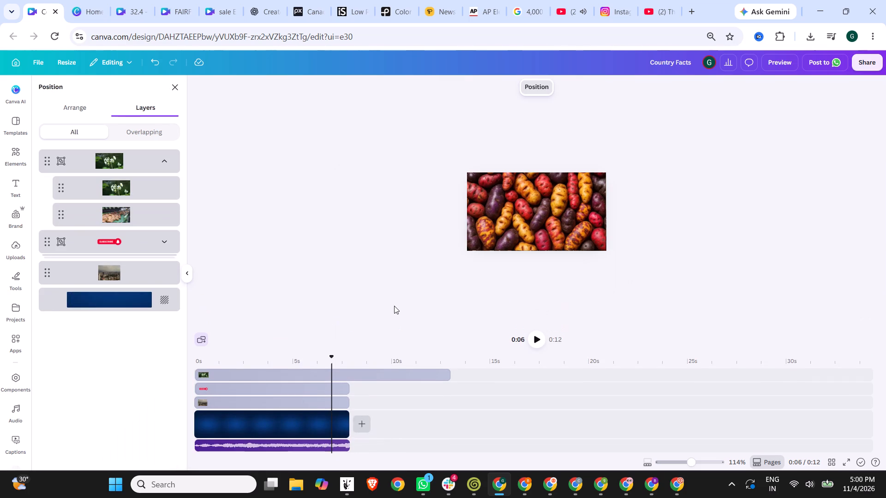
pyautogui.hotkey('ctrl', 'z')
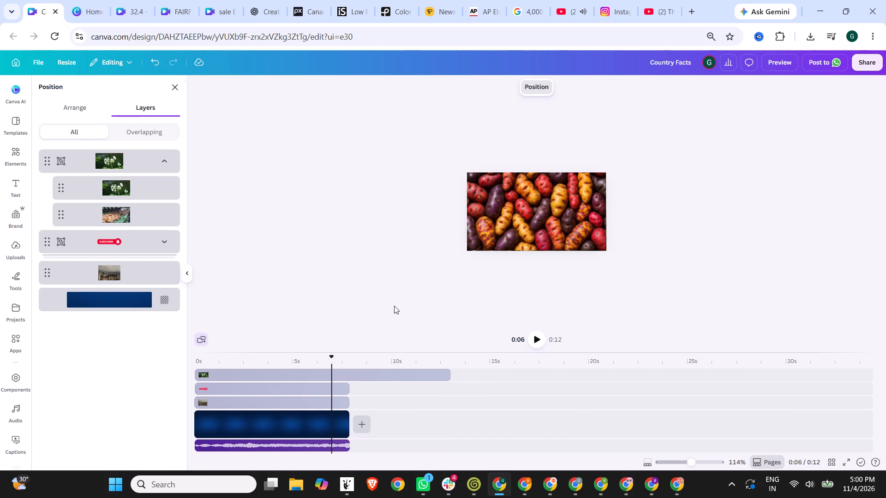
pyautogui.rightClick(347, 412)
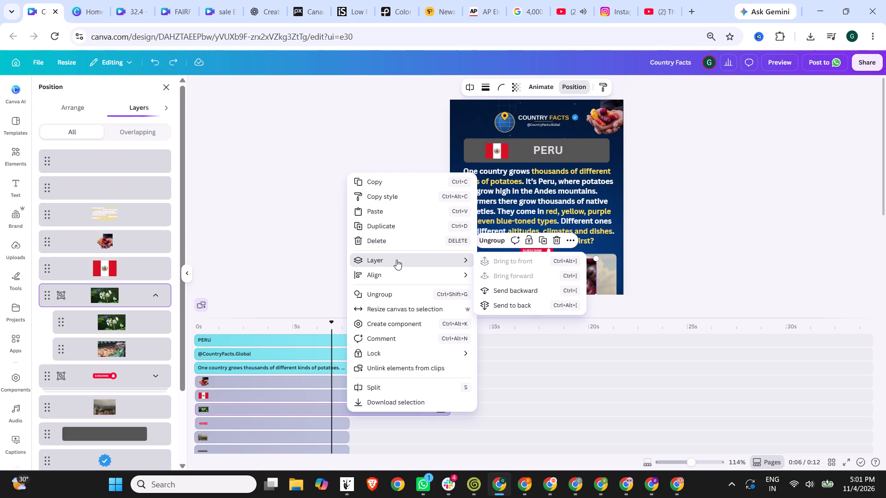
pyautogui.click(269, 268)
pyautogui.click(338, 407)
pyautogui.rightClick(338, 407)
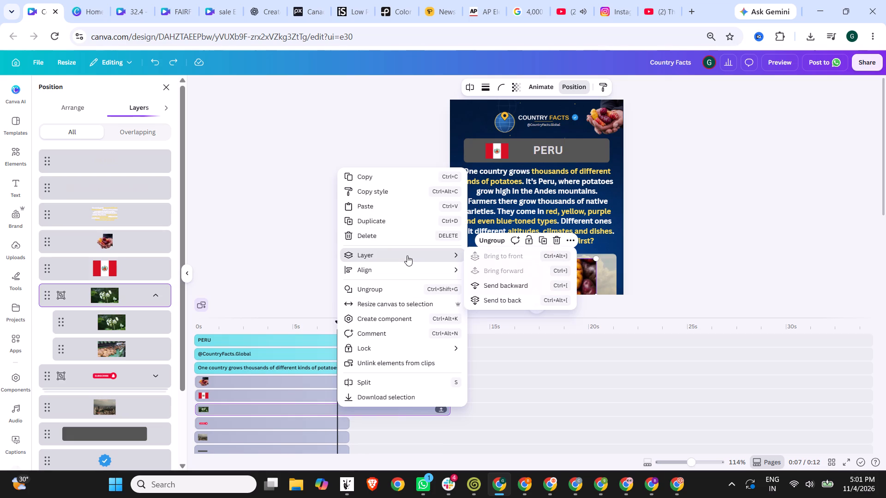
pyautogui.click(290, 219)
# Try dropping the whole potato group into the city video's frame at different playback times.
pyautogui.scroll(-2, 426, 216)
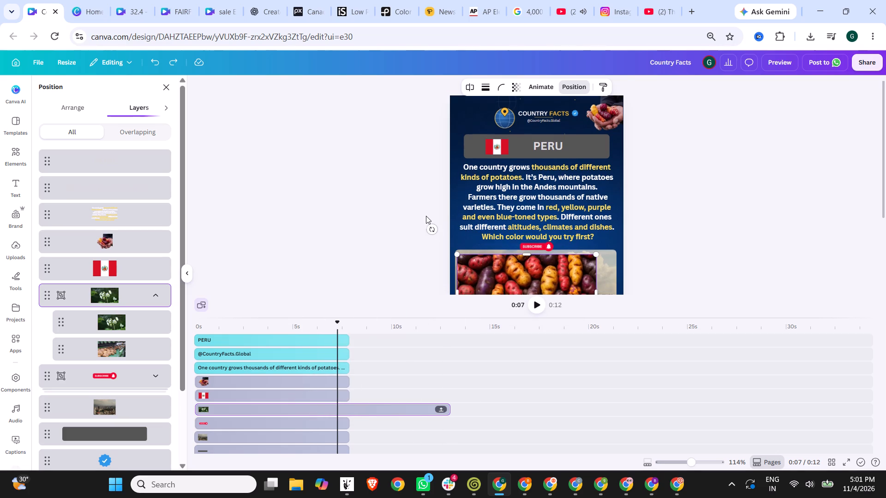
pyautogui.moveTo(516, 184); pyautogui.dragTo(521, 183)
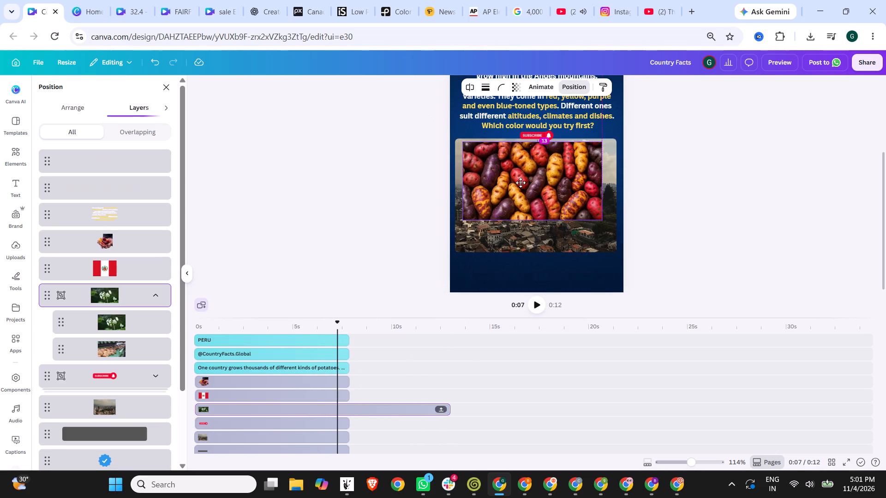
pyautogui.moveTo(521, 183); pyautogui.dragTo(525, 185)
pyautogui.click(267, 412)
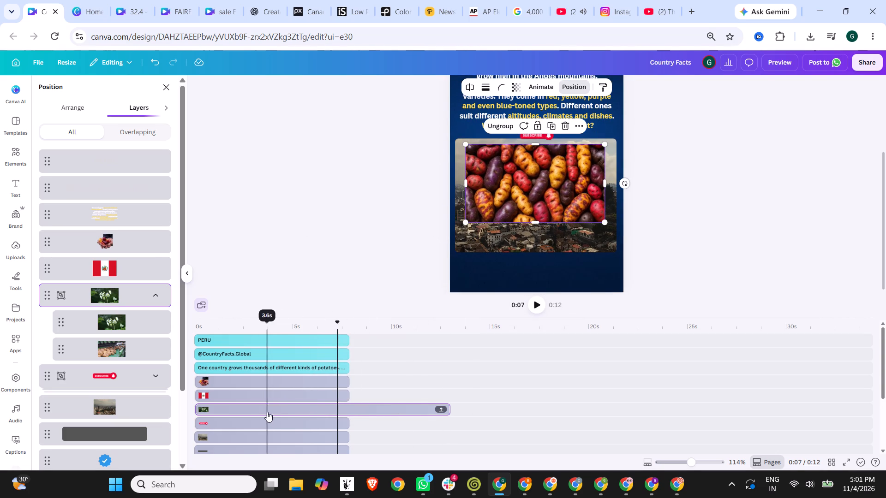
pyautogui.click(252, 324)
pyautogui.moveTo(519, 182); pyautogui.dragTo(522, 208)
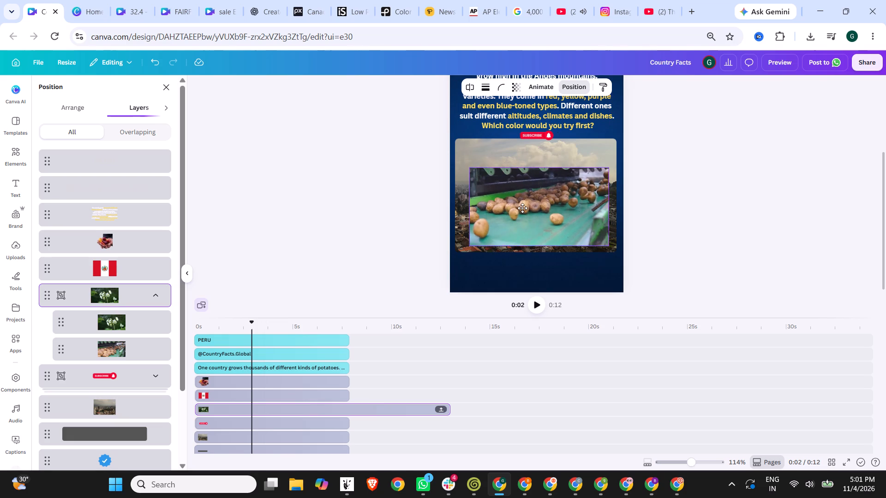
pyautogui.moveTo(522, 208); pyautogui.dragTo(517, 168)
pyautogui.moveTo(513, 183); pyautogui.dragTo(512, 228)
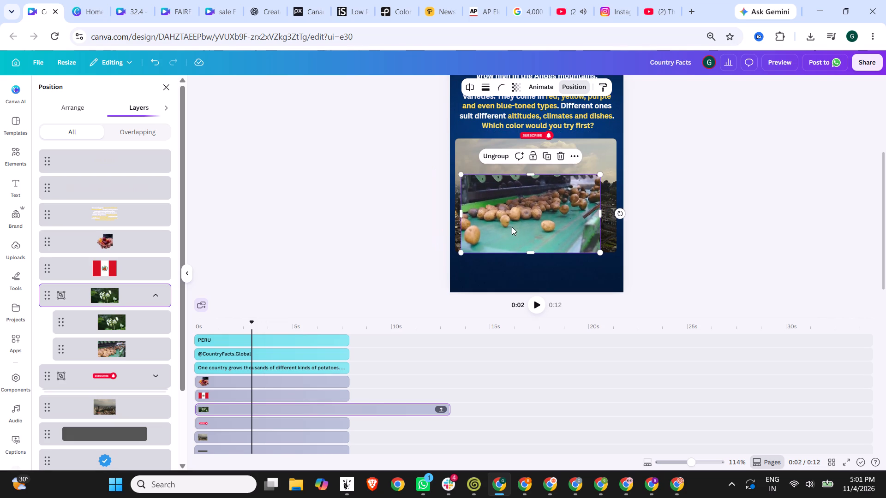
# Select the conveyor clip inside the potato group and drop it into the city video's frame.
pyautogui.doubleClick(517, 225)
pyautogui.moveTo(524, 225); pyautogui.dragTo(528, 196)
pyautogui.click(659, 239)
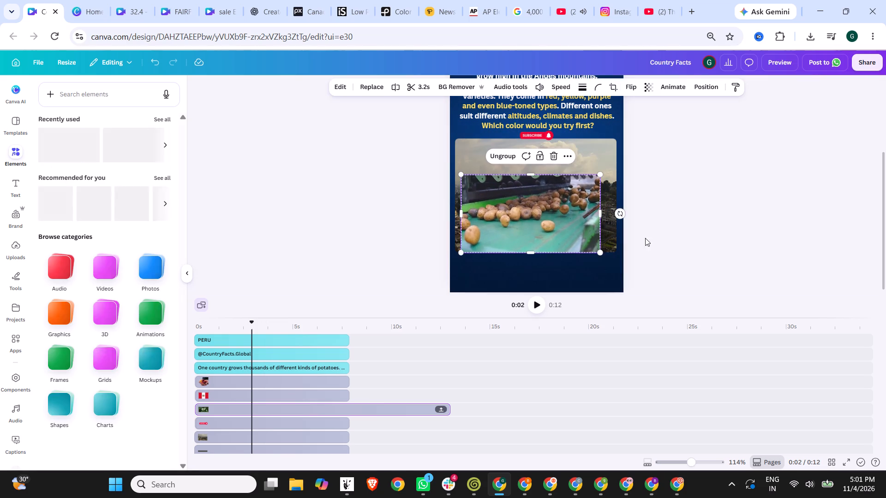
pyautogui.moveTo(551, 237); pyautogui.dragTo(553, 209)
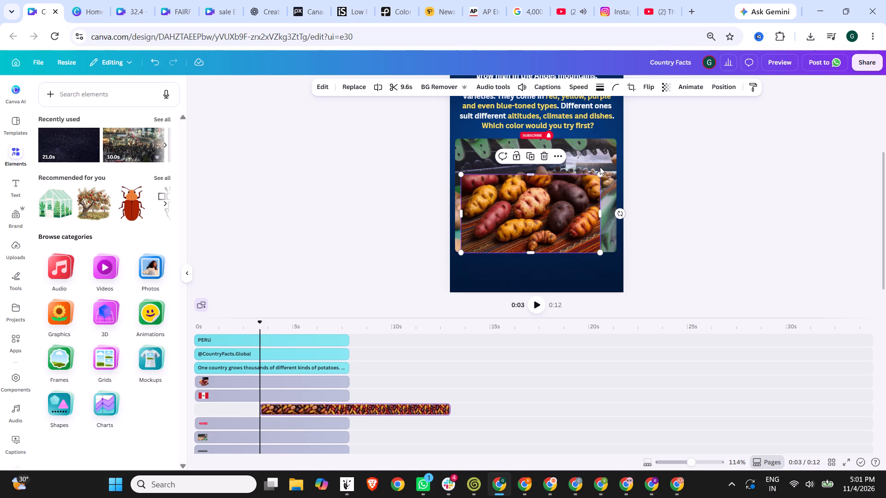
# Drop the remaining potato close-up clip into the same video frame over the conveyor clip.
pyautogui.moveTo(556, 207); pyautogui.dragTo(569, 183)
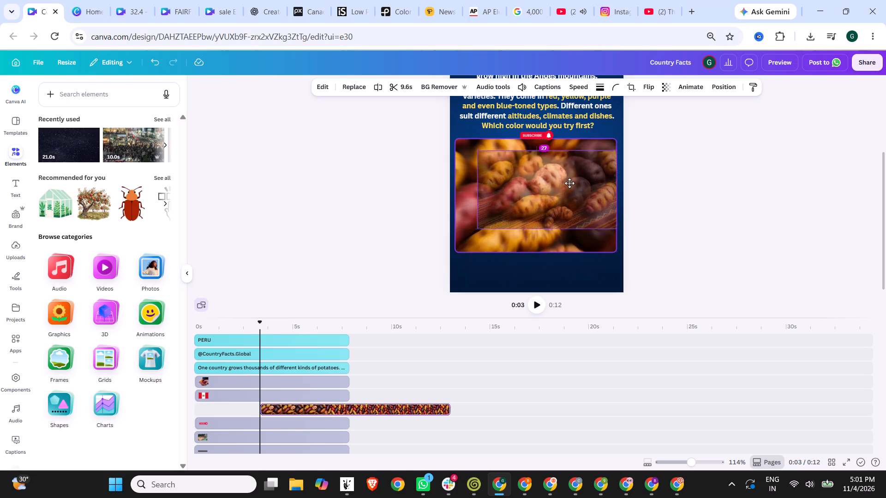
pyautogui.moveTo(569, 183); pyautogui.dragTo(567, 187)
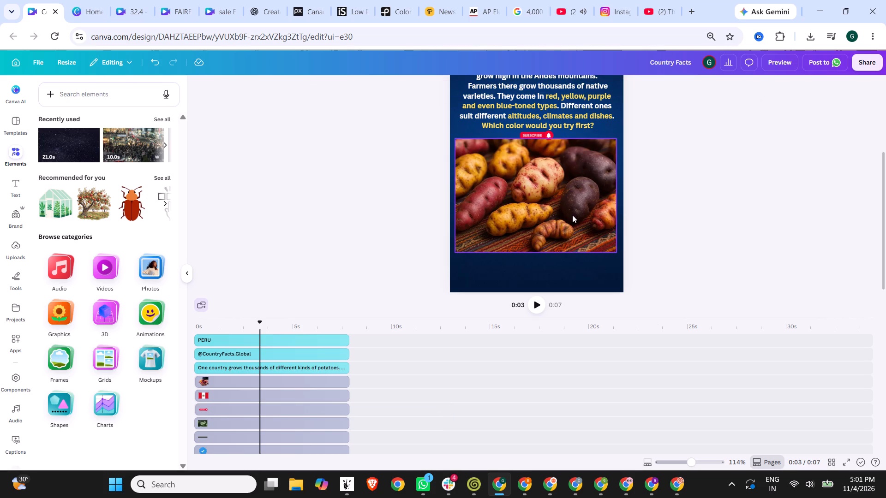
# Play the page from the start to check the video area, and return the playhead to the beginning.
pyautogui.click(202, 326)
pyautogui.click(533, 304)
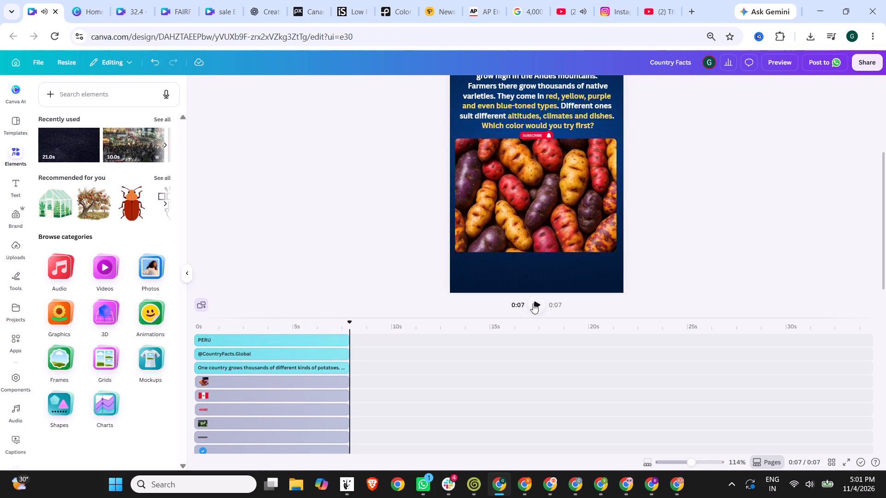
pyautogui.click(204, 324)
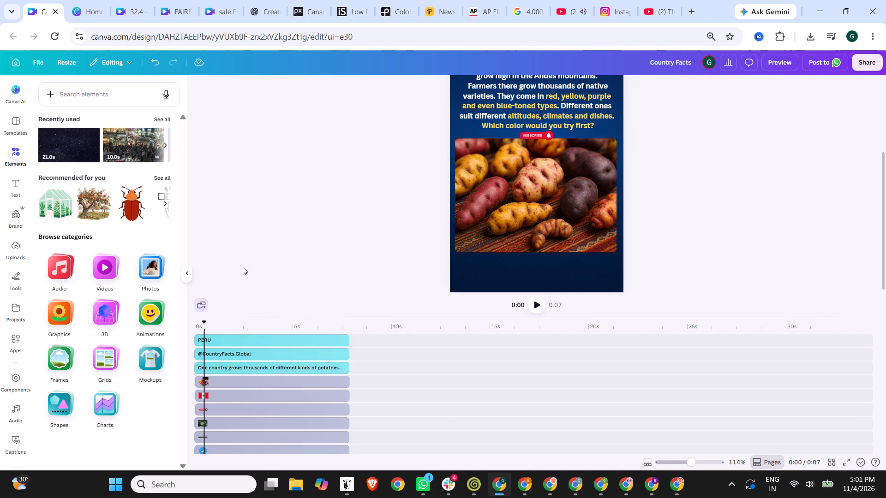
# Undo the last two clip drops into the video frame to restore the potato clips as a group.
pyautogui.hotkey('ctrl', 'z')
pyautogui.hotkey('ctrl', 'z')
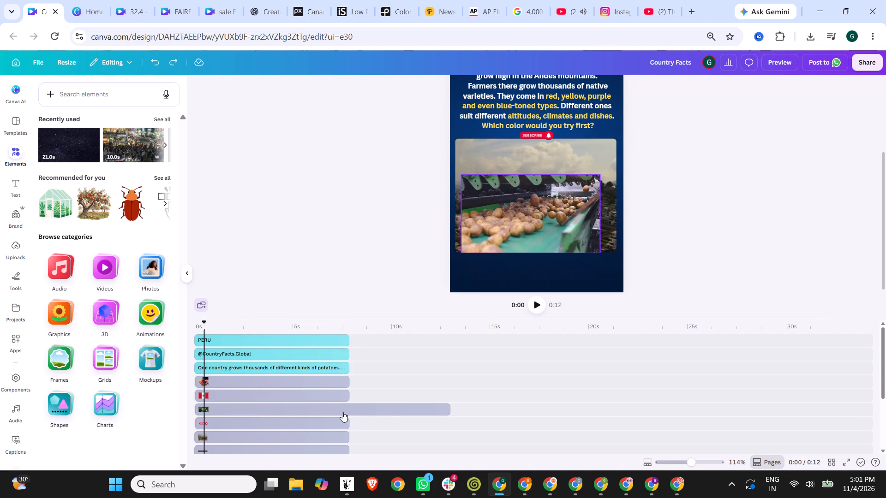
# Copy the potato clip group from the Country Facts page and paste it into a new Landscape Video design.
pyautogui.click(334, 412)
pyautogui.hotkey('ctrl', 'c')
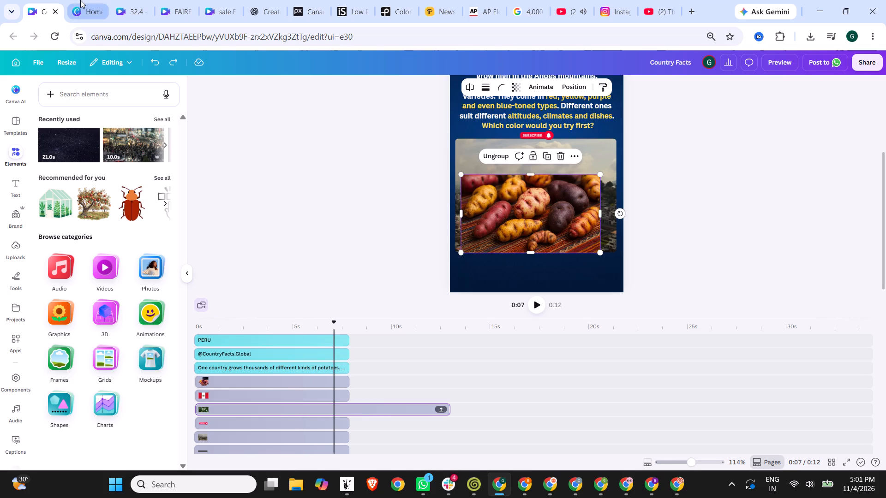
pyautogui.click(93, 0)
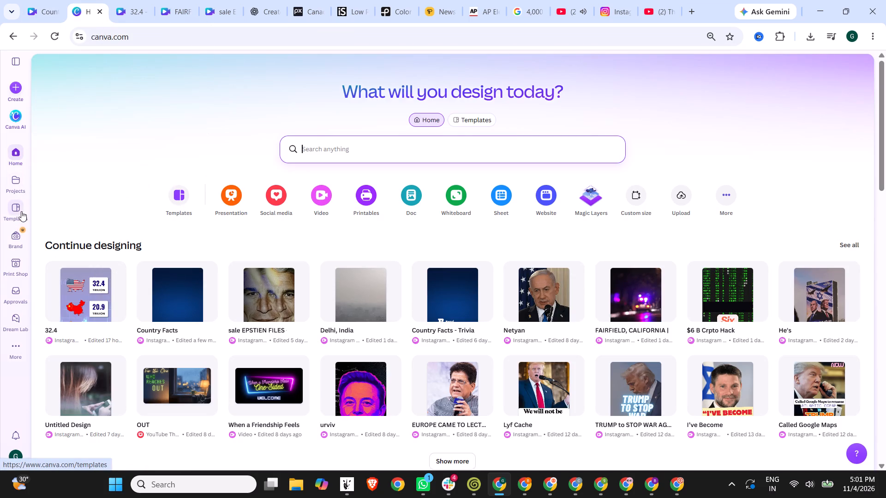
pyautogui.click(18, 89)
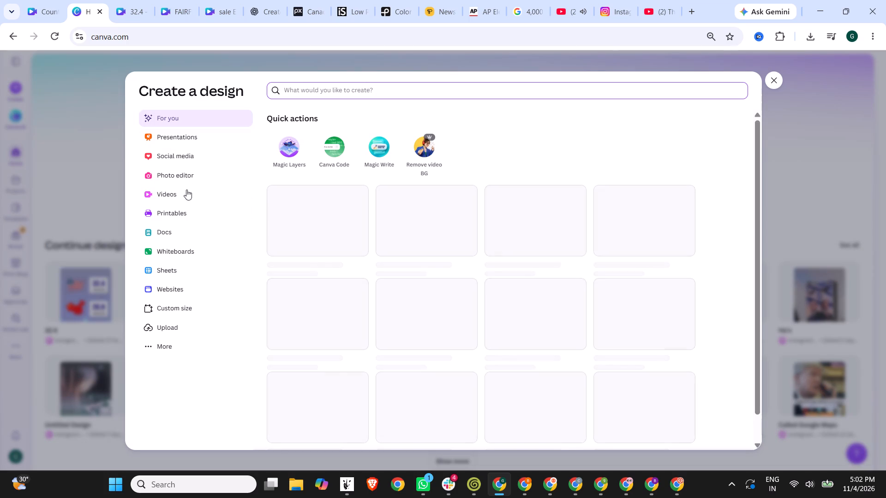
pyautogui.click(186, 190)
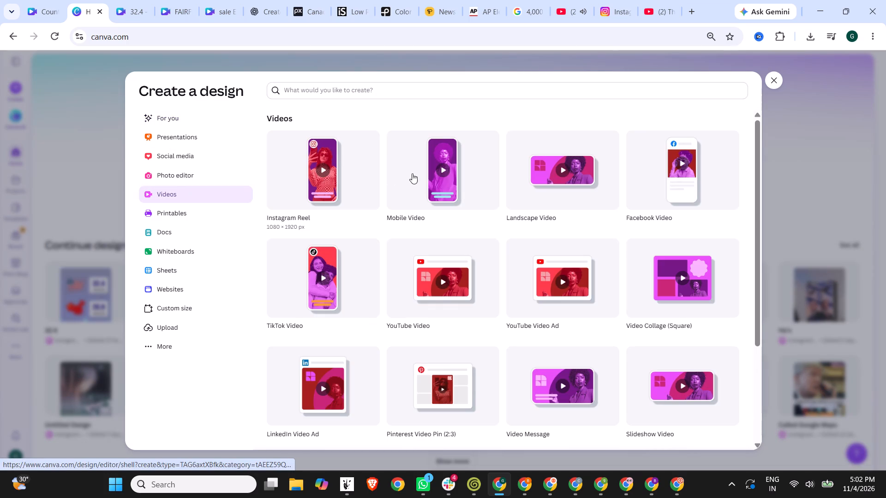
pyautogui.click(543, 179)
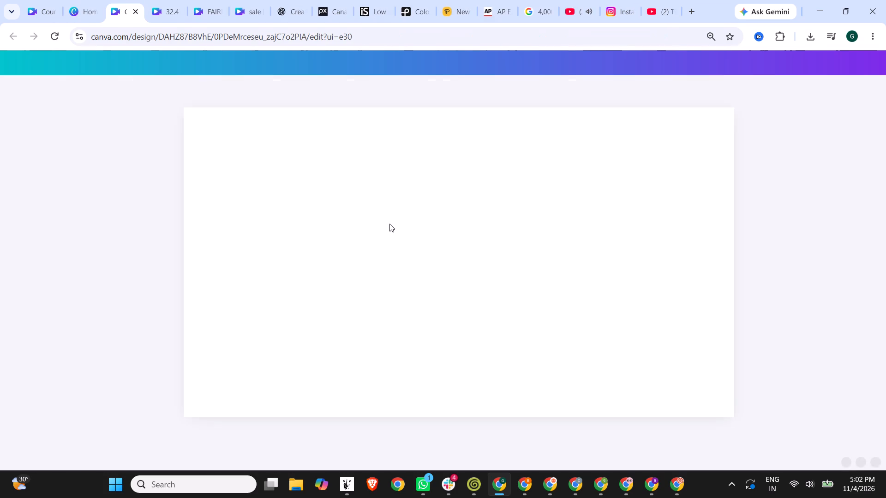
pyautogui.hotkey('ctrl', 'v')
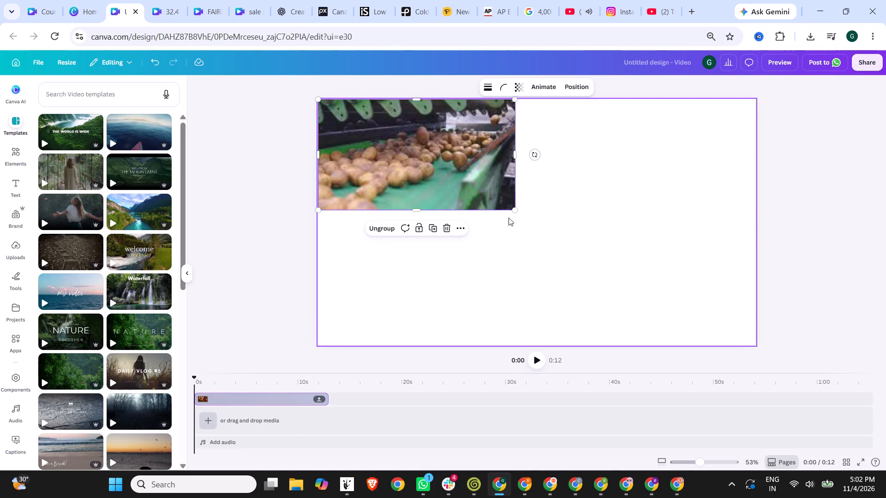
# Enlarge the pasted potato clip group until it fills the whole landscape page.
pyautogui.moveTo(511, 209); pyautogui.dragTo(746, 338)
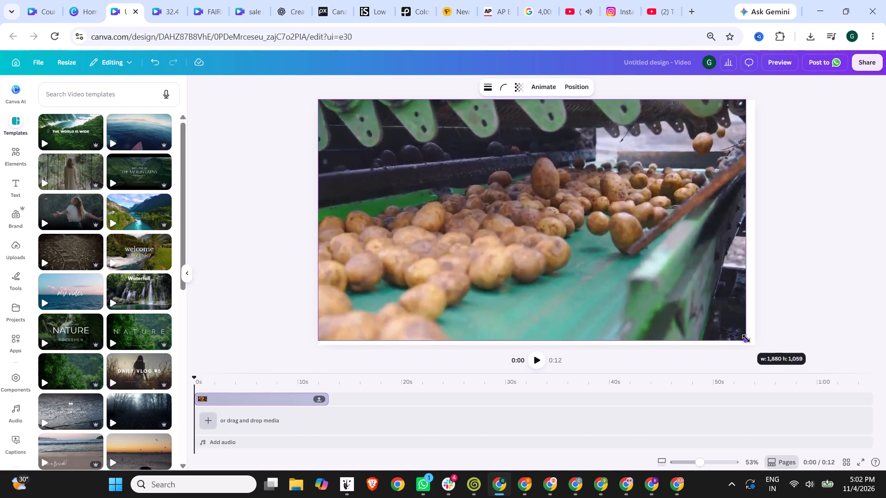
pyautogui.moveTo(746, 338); pyautogui.dragTo(752, 343)
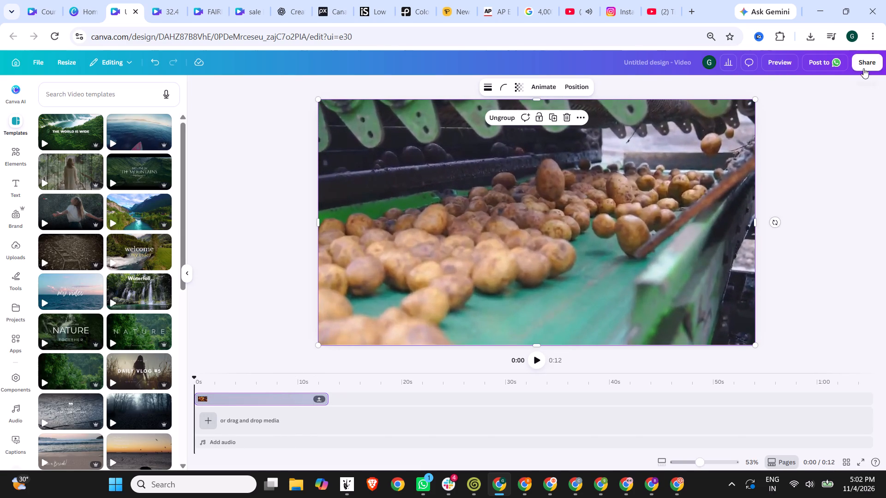
# Open the download settings for the new landscape potato video.
pyautogui.click(863, 67)
pyautogui.click(731, 265)
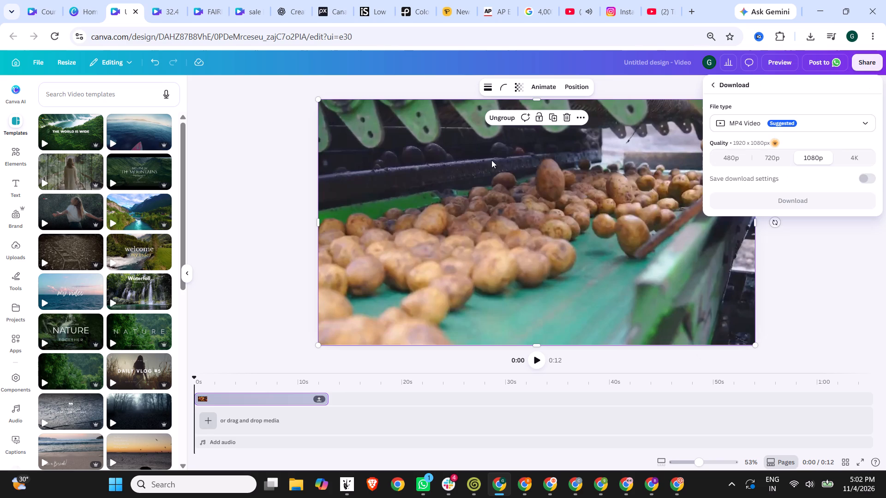
# Download the combined potato video from the untitled video design as an MP4 at 1080p.
pyautogui.click(754, 200)
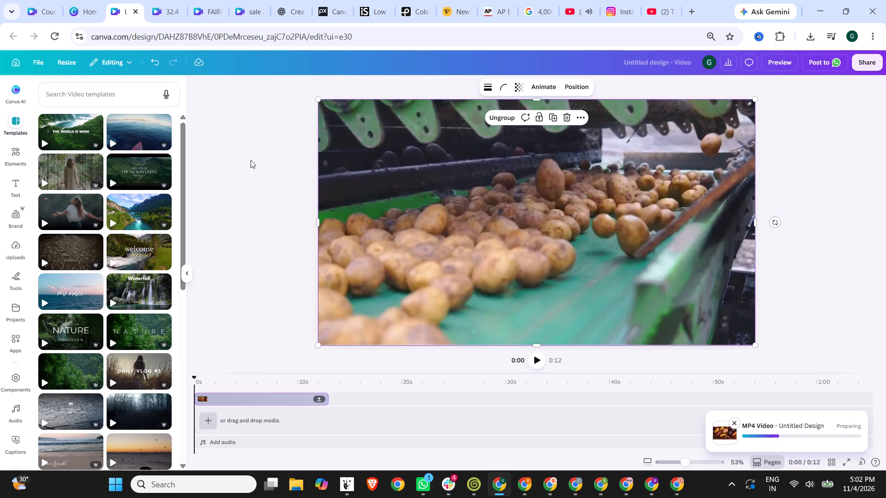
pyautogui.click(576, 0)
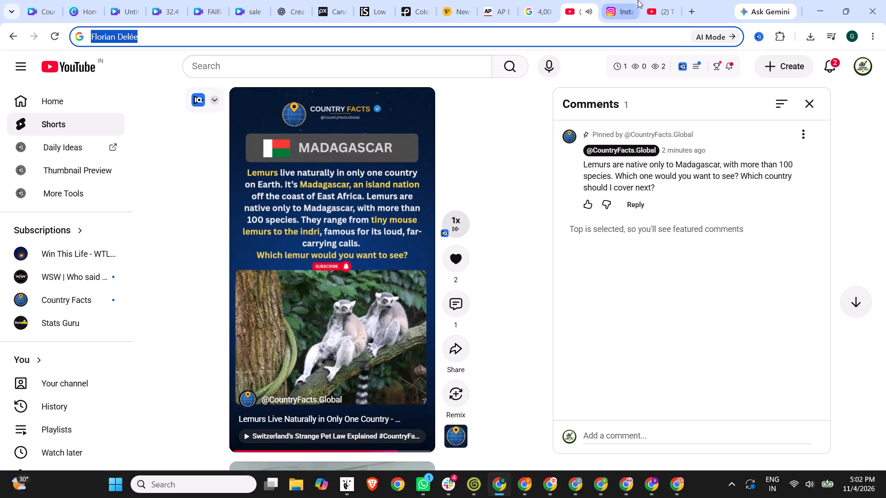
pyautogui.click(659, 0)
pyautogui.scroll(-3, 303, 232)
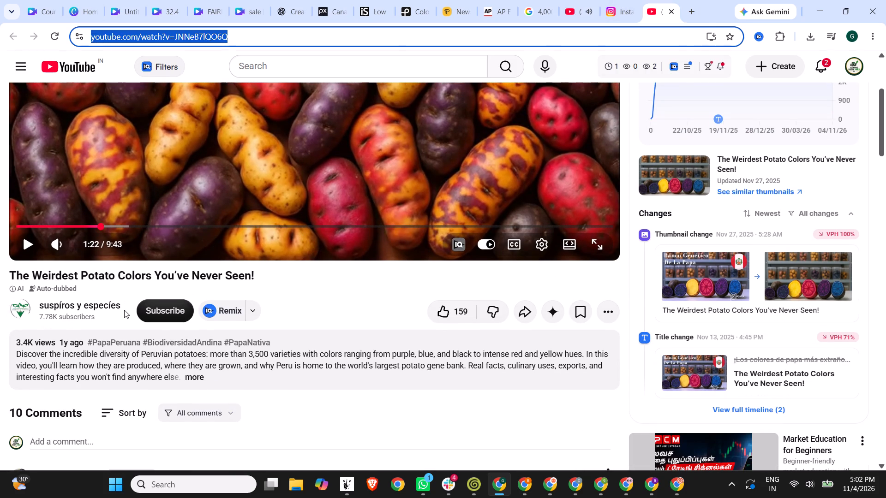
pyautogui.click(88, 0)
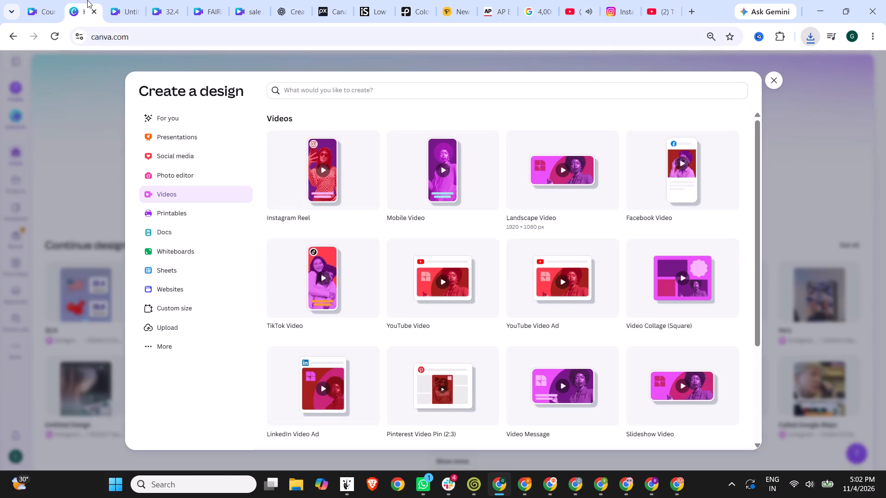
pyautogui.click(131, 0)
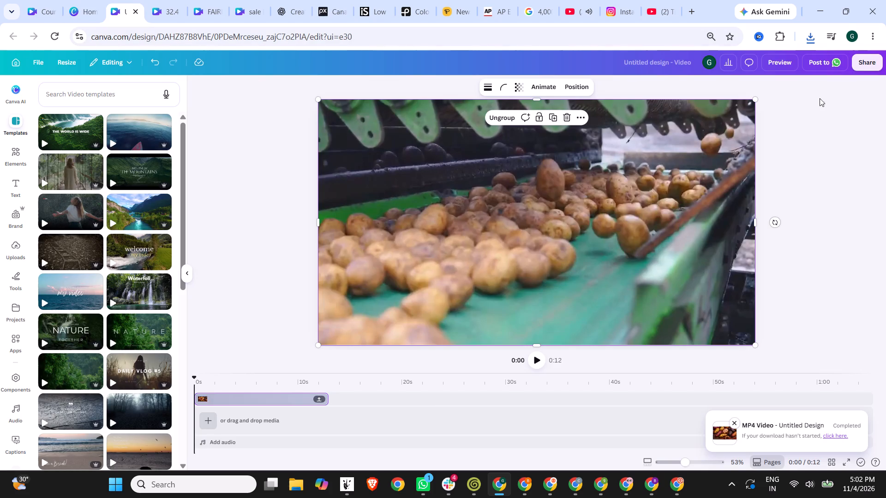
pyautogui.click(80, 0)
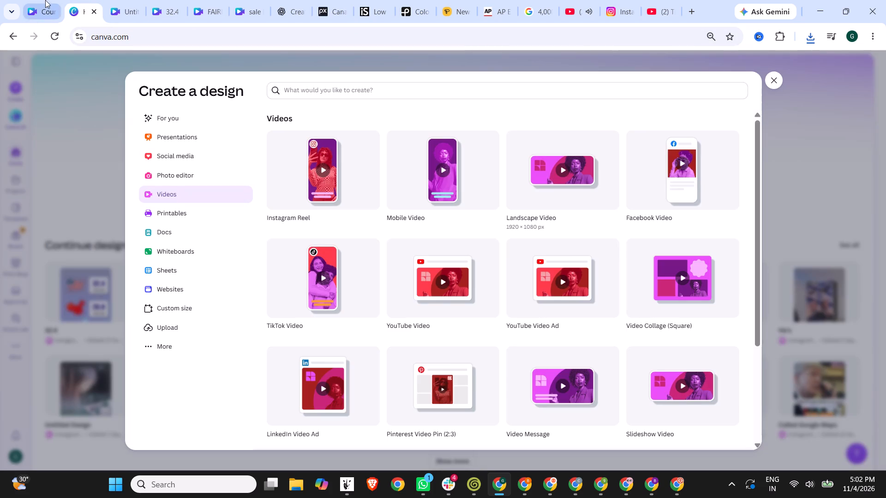
# Delete the grouped potato clips that extend past the other layers in the Country Facts design.
pyautogui.click(45, 0)
pyautogui.click(395, 404)
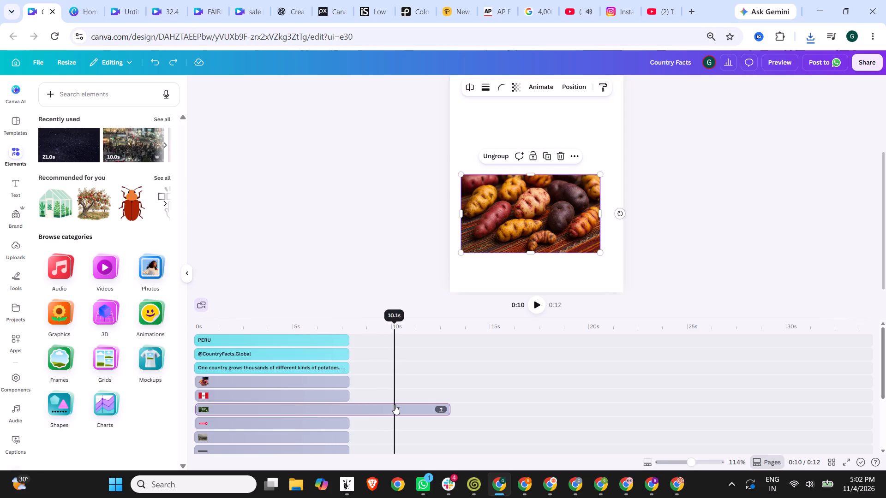
pyautogui.press('Delete')
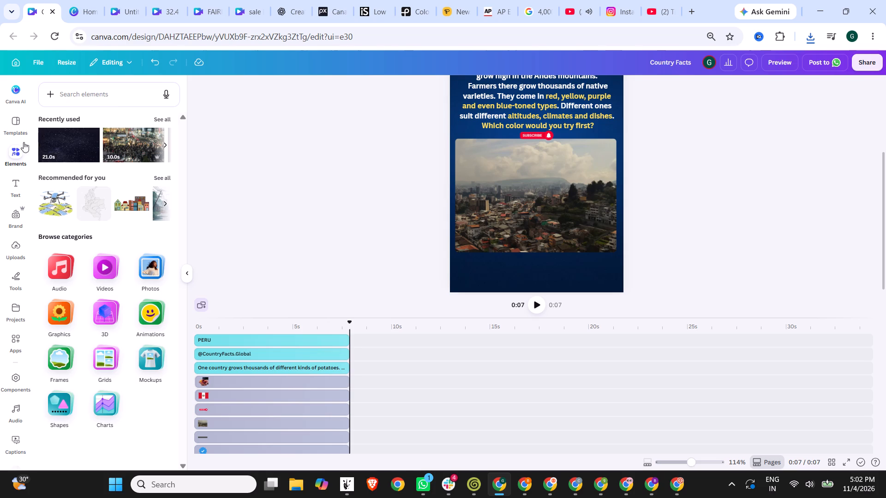
# Upload the exported potato video file named download from the Downloads folder.
pyautogui.click(17, 252)
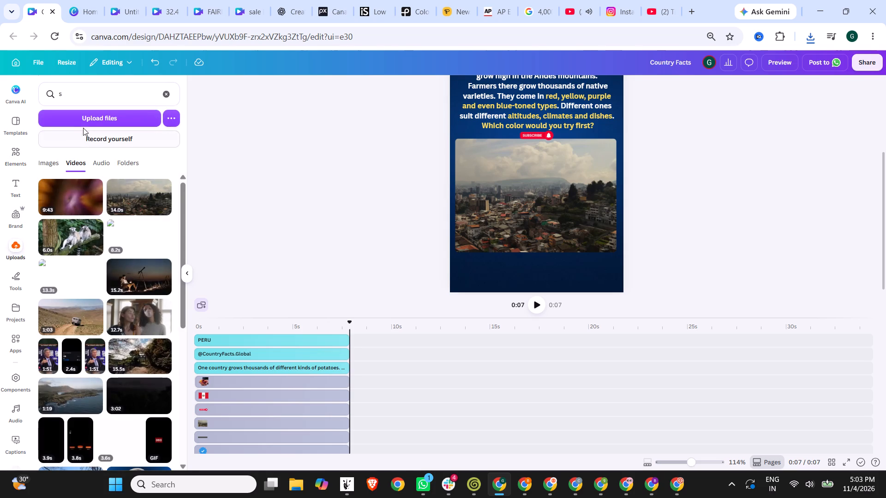
pyautogui.click(83, 117)
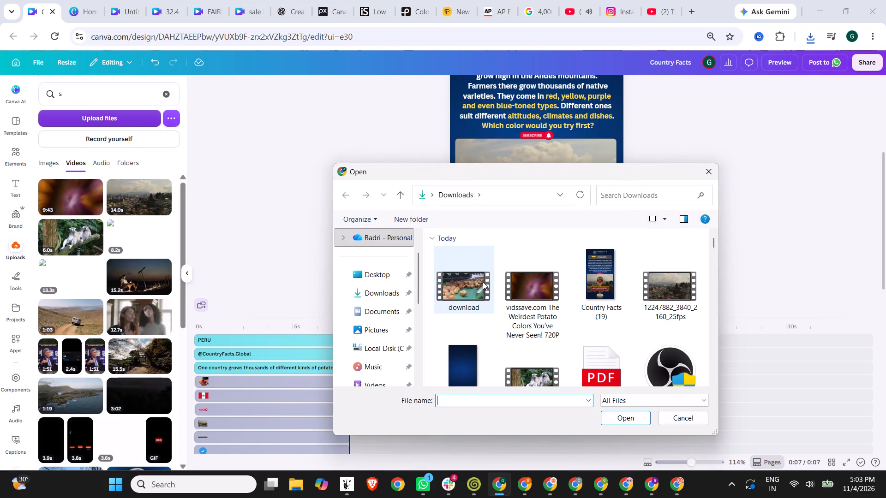
pyautogui.doubleClick(481, 282)
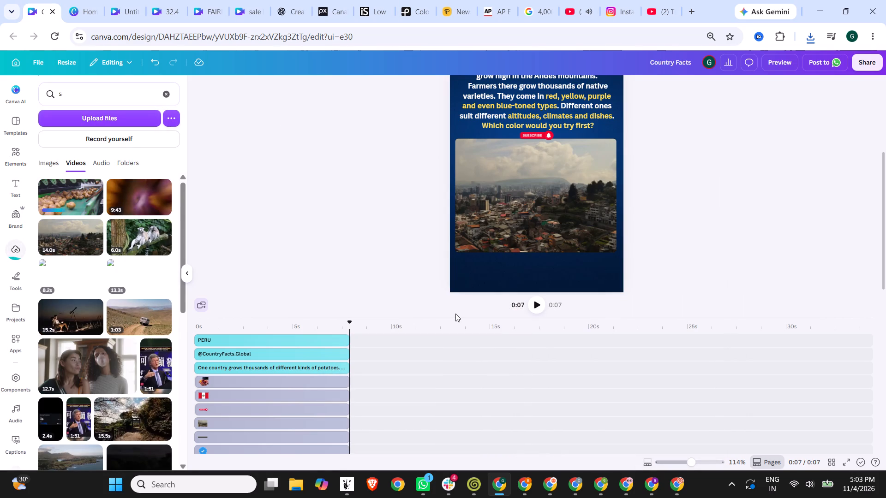
# Place the uploaded potato conveyor video into the frame holding the city video.
pyautogui.moveTo(83, 190); pyautogui.dragTo(83, 190)
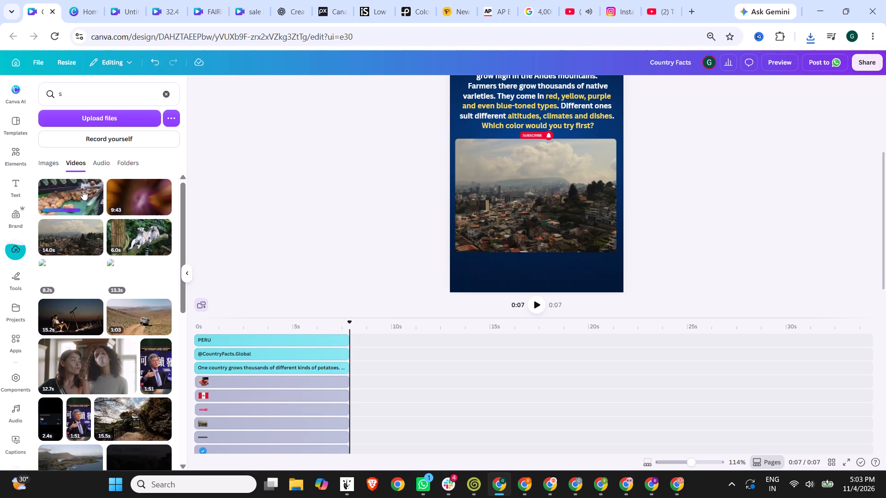
pyautogui.moveTo(83, 190); pyautogui.dragTo(515, 204)
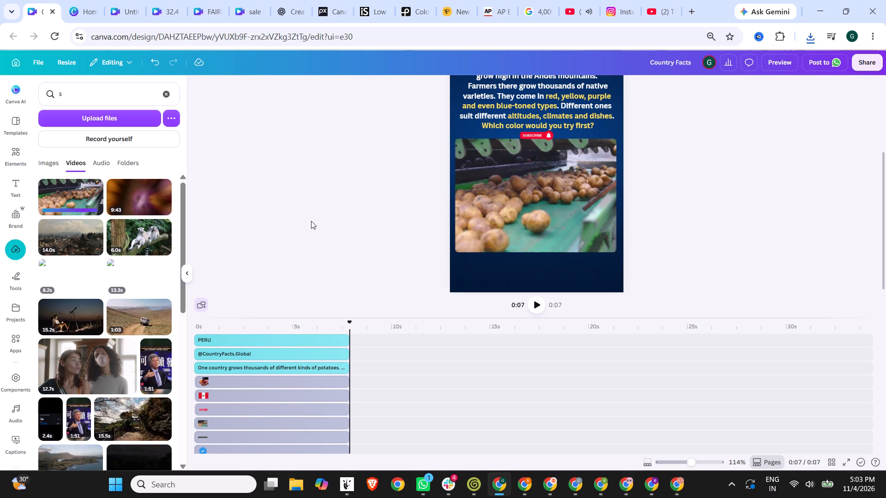
# Select the potato video layer at about 3 seconds on the timeline.
pyautogui.click(262, 420)
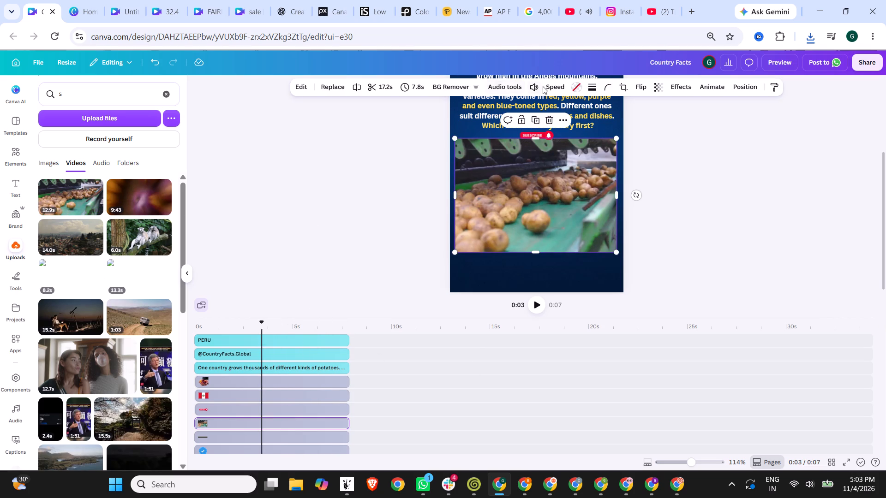
# Set the playback speed of the combined potato clip in the video frame to 1.5.
pyautogui.click(557, 86)
pyautogui.moveTo(528, 123); pyautogui.dragTo(532, 123)
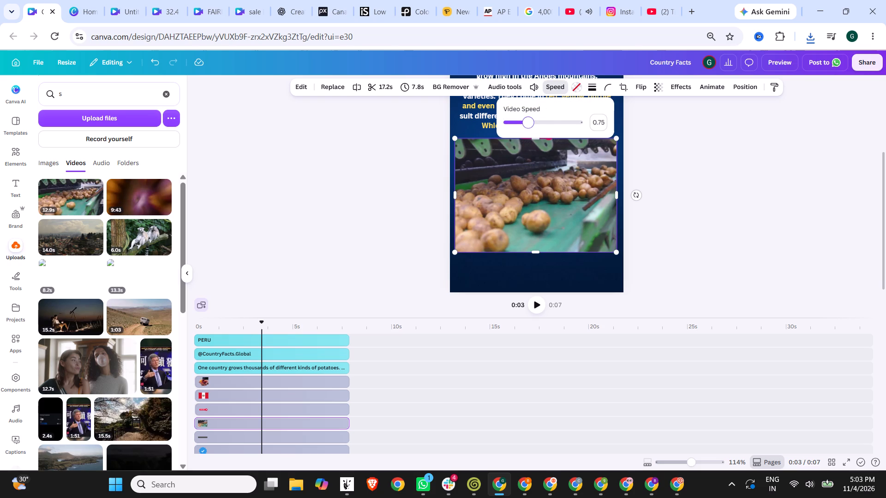
pyautogui.moveTo(532, 123); pyautogui.dragTo(564, 123)
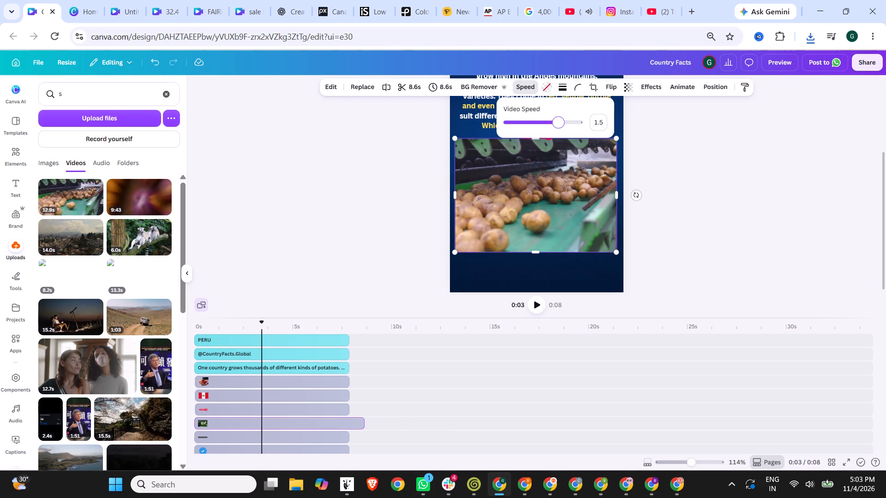
pyautogui.moveTo(564, 123); pyautogui.dragTo(561, 123)
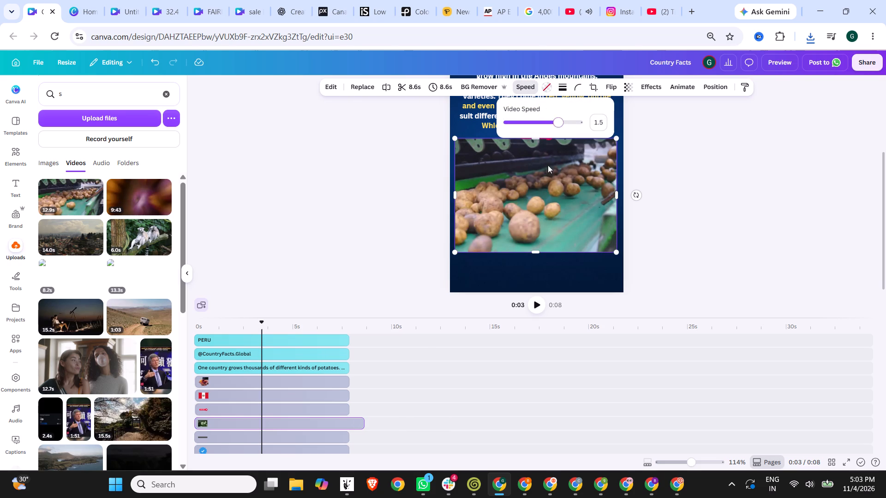
# Trim the end of the combined potato clip to 7.8 s, in line with the other timeline tracks.
pyautogui.moveTo(364, 423); pyautogui.dragTo(350, 422)
# Preview the Short in full and check the potato clip at about 4 seconds on the timeline.
pyautogui.click(768, 60)
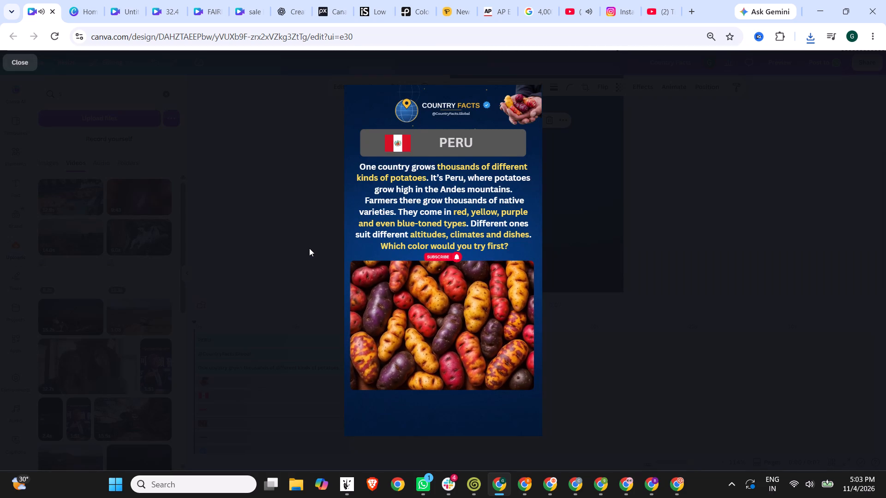
pyautogui.click(691, 251)
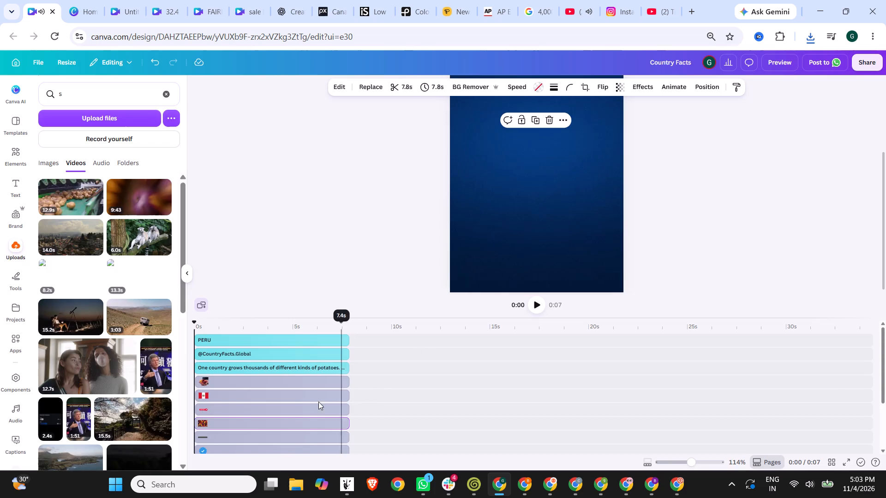
pyautogui.click(289, 423)
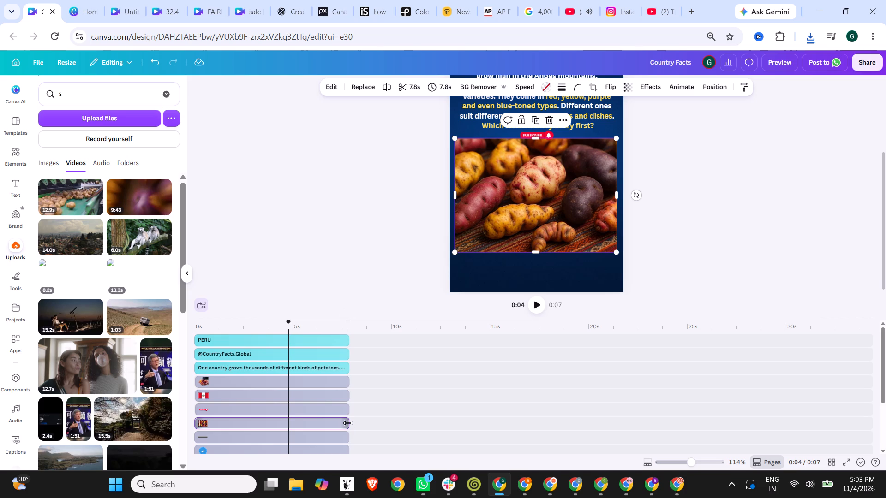
# Slightly reduce the potato clip's playback speed from 1.5 and trim its end back to 7.8 s, level with the other tracks.
pyautogui.click(521, 87)
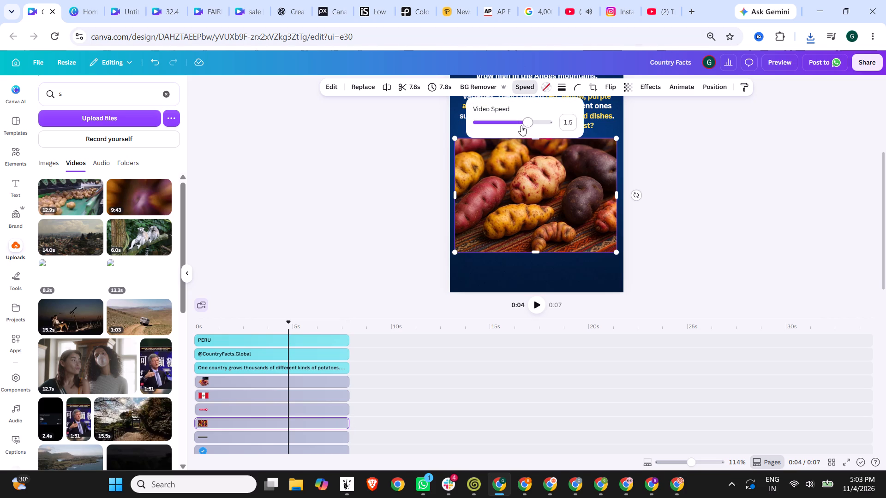
pyautogui.moveTo(527, 125); pyautogui.dragTo(522, 125)
pyautogui.moveTo(378, 421); pyautogui.dragTo(346, 421)
# Preview the Short with the adjusted potato clip.
pyautogui.click(772, 58)
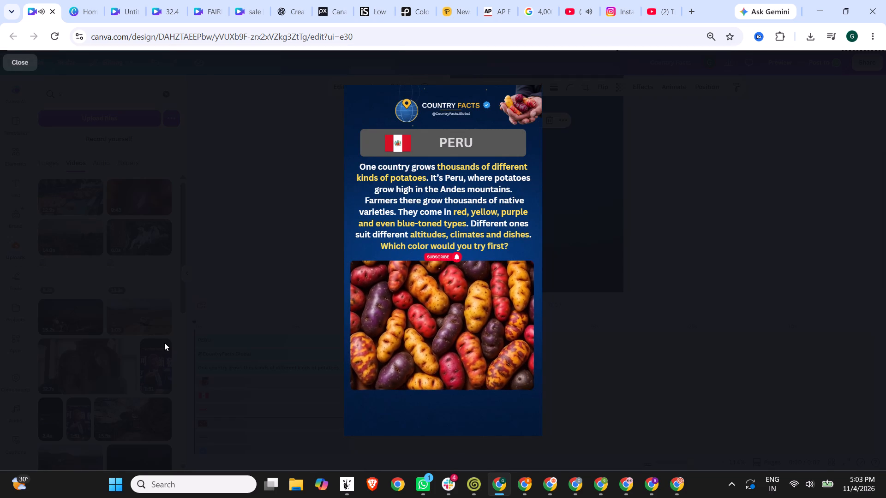
pyautogui.click(292, 210)
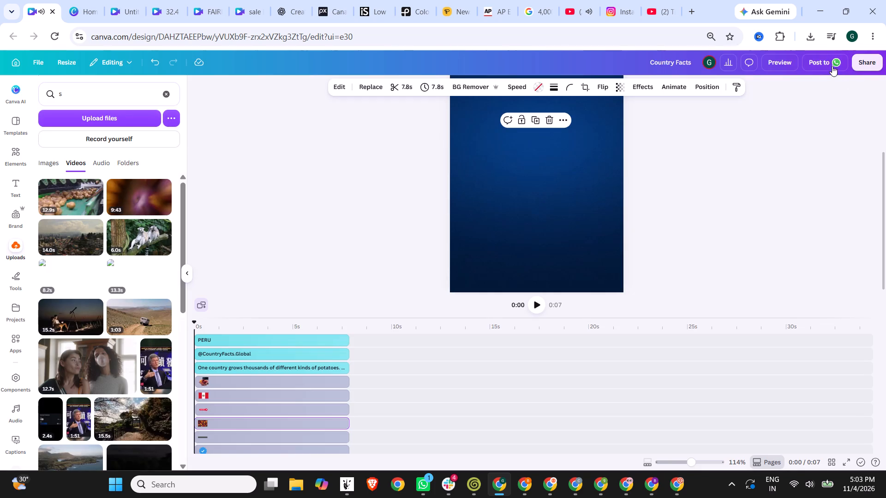
# Download the Country Facts Short as an MP4 video at 1080p.
pyautogui.click(866, 61)
pyautogui.click(731, 260)
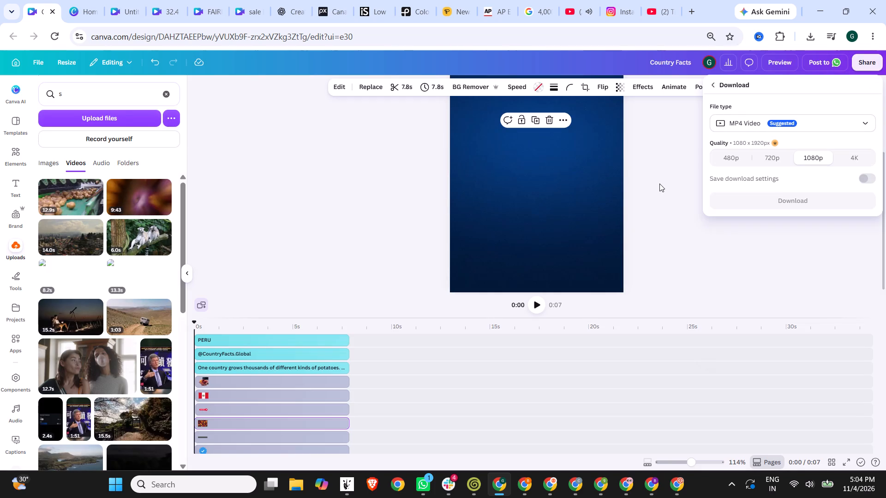
pyautogui.click(827, 205)
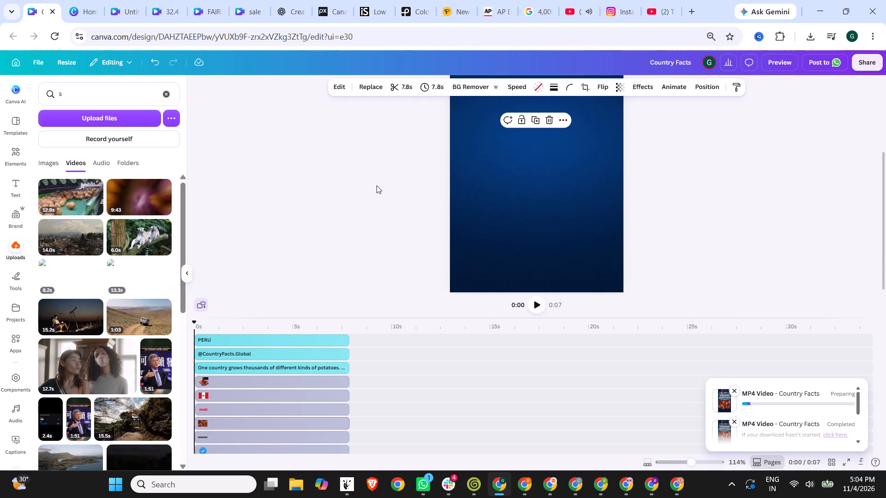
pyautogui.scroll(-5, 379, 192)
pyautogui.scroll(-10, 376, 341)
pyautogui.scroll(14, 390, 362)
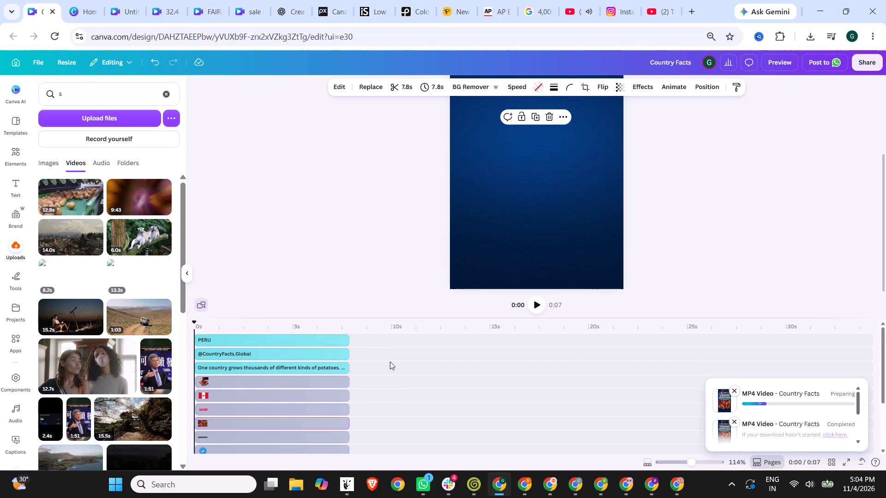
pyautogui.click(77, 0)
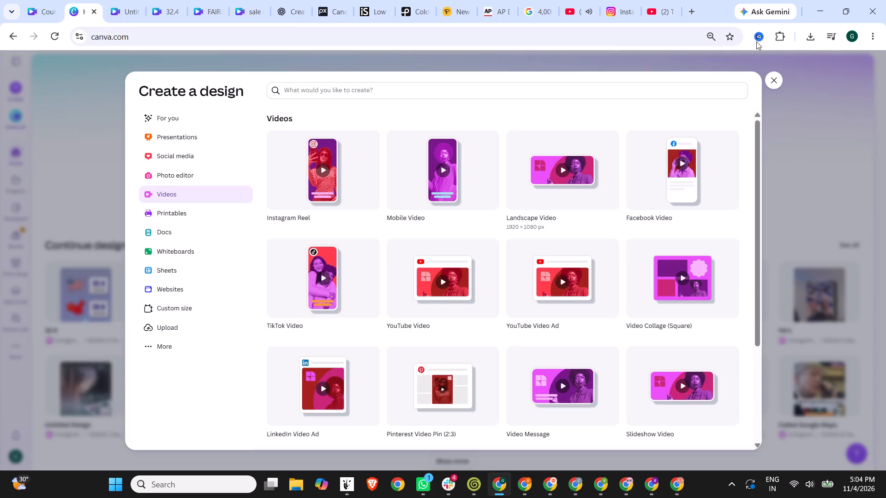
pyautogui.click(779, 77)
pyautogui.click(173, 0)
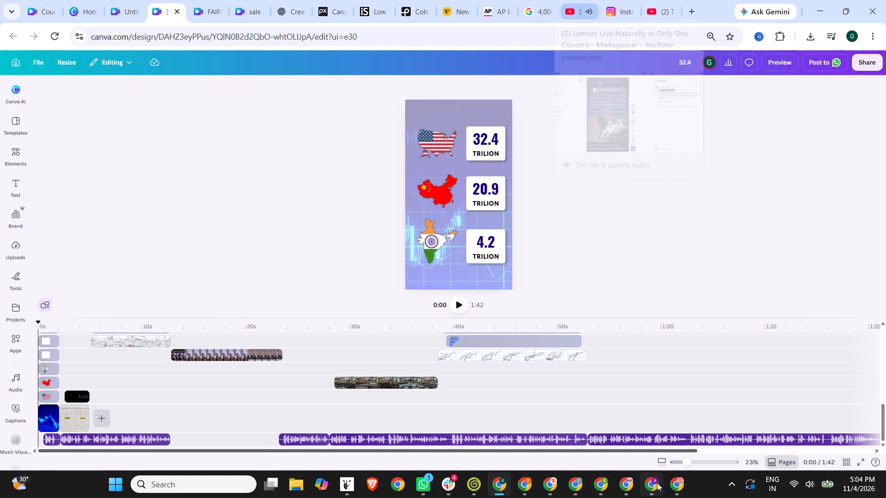
pyautogui.click(571, 485)
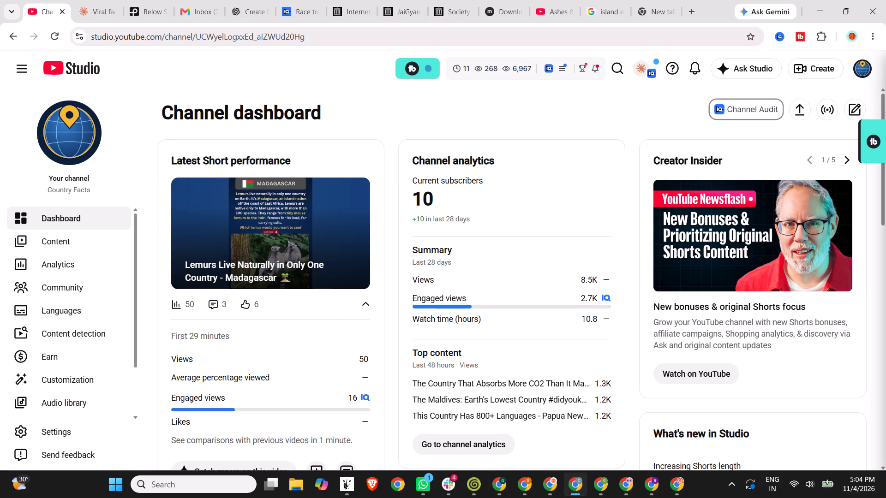
pyautogui.click(795, 71)
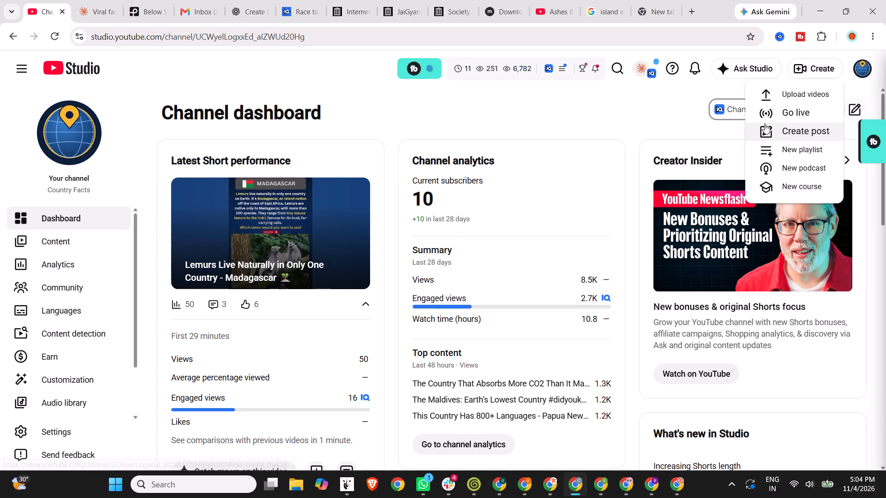
pyautogui.click(789, 94)
pyautogui.click(502, 486)
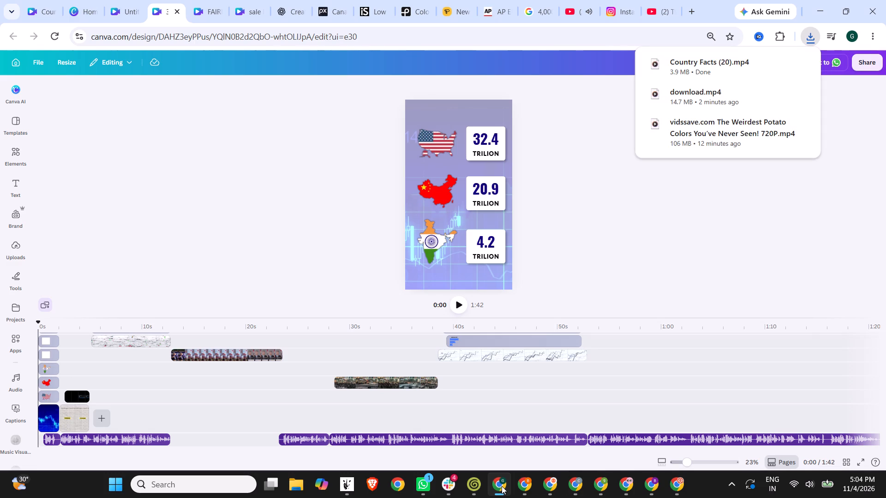
pyautogui.click(502, 486)
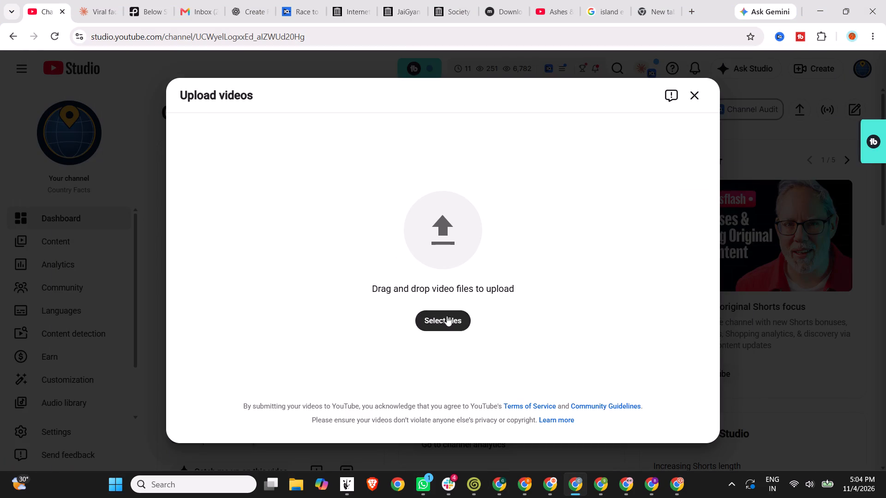
pyautogui.click(448, 325)
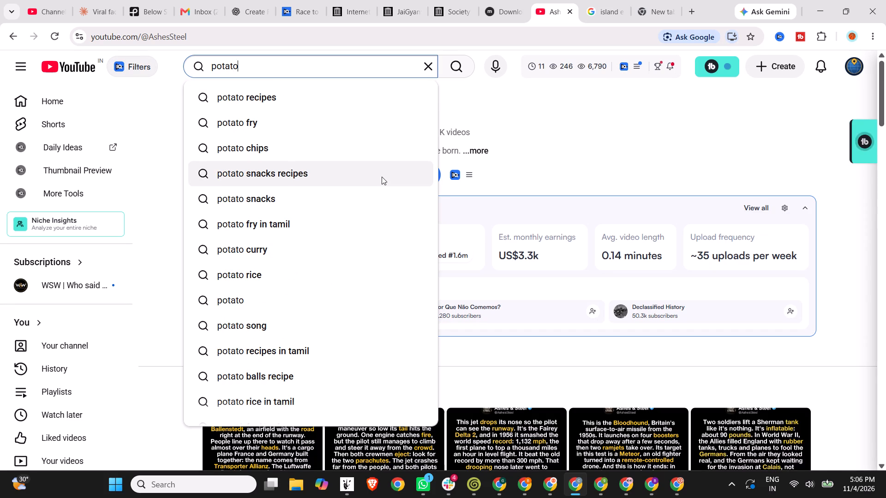
pyautogui.click(43, 0)
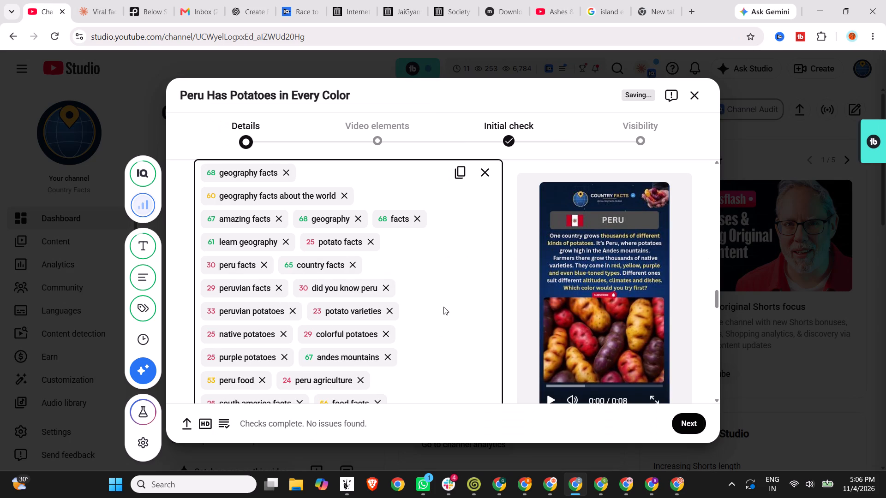
pyautogui.scroll(-3, 425, 324)
pyautogui.press('space')
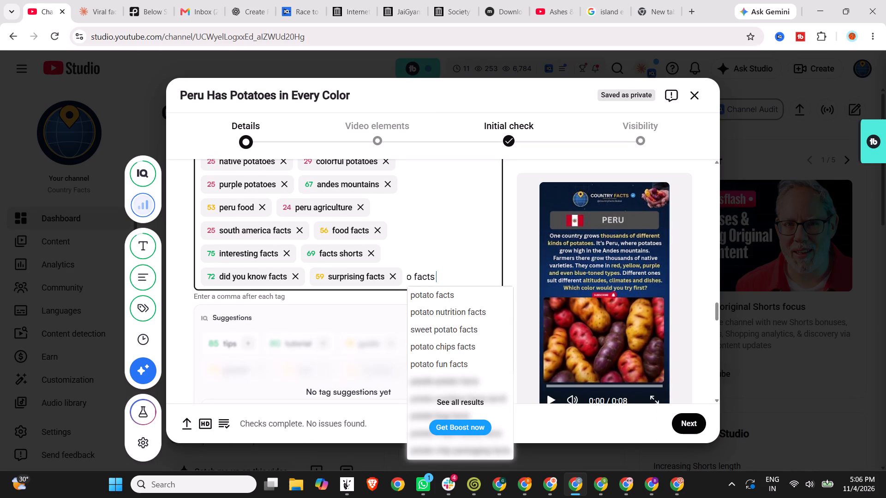
pyautogui.write('re')
pyautogui.press('BackSpace')
pyautogui.press('BackSpace')
pyautogui.press('BackSpace')
pyautogui.press('BackSpace')
pyautogui.press('BackSpace')
pyautogui.press('BackSpace')
pyautogui.press('BackSpace')
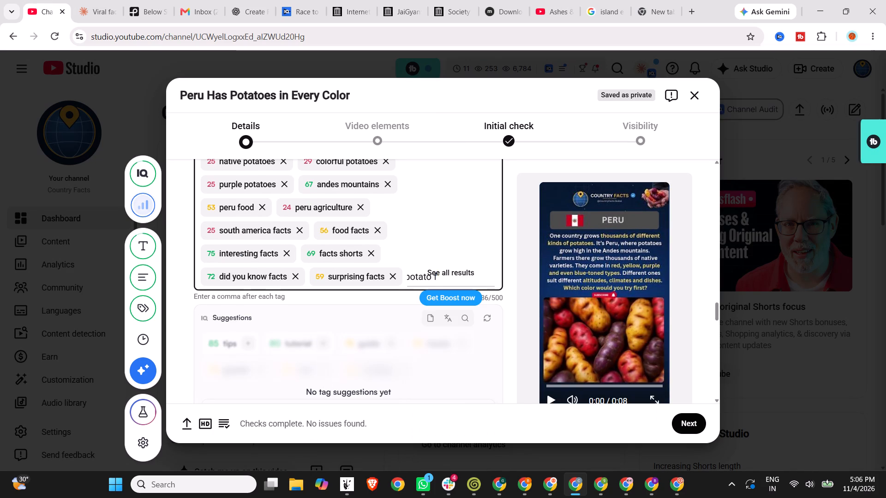
pyautogui.press('BackSpace')
pyautogui.write('recipes')
pyautogui.press('Return')
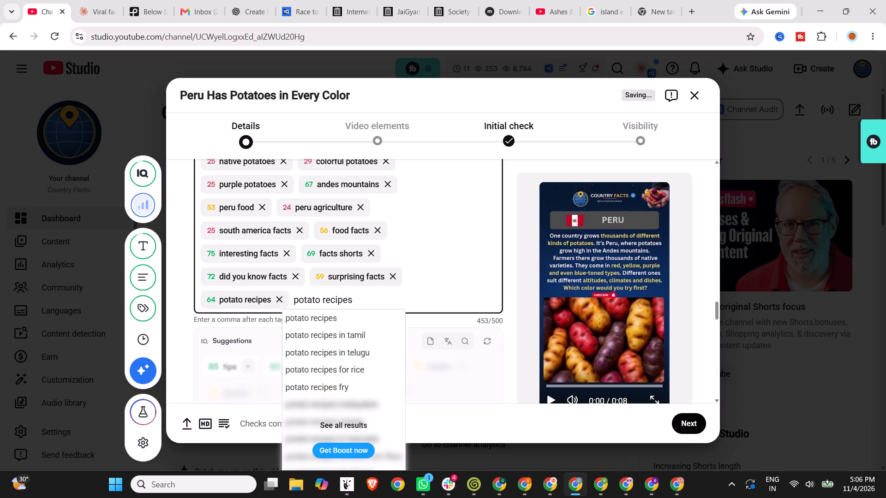
# Add the custom tags "potato fry" and "vegetable facts" to the video's tag list.
pyautogui.press('BackSpace')
pyautogui.press('BackSpace')
pyautogui.press('BackSpace')
pyautogui.press('BackSpace')
pyautogui.press('BackSpace')
pyautogui.press('BackSpace')
pyautogui.press('BackSpace')
pyautogui.write('fry')
pyautogui.press('Return')
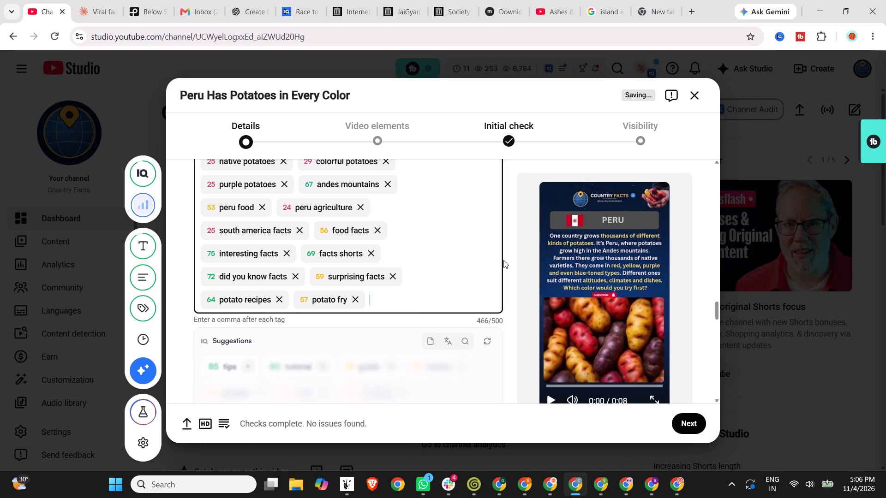
pyautogui.press('f')
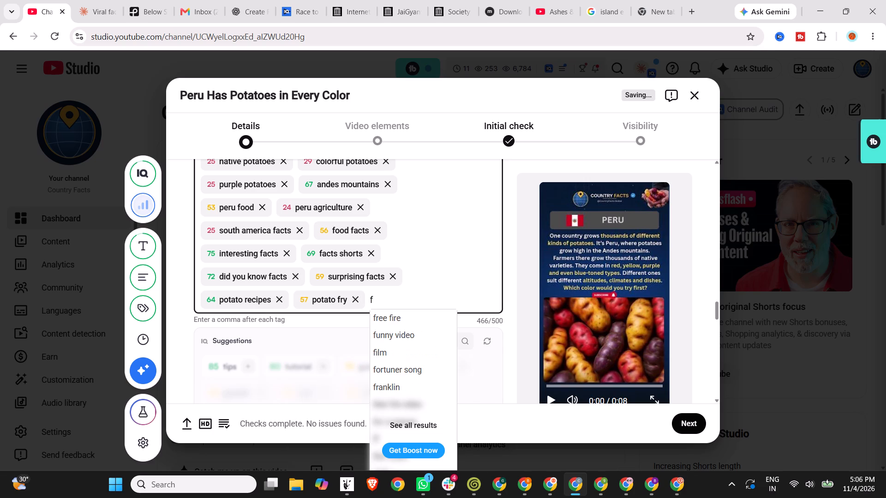
pyautogui.press('BackSpace')
pyautogui.write('vegetable facts')
pyautogui.press('Return')
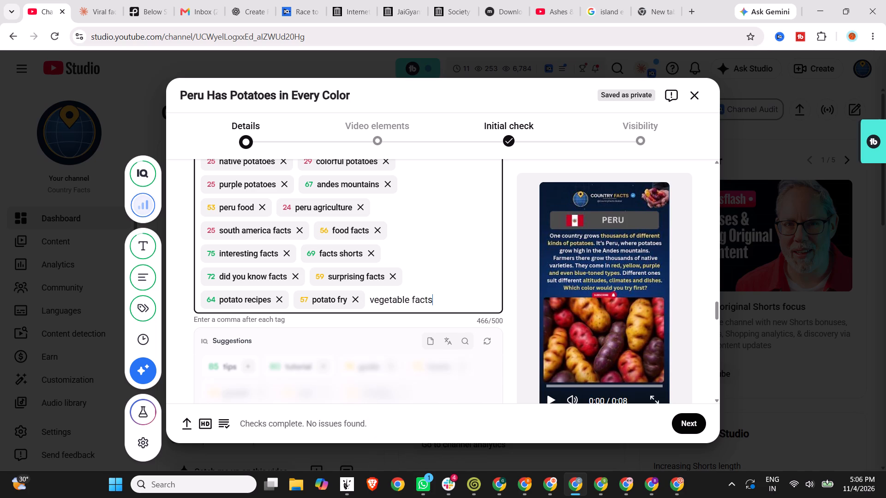
# Look up YouTube's search suggestions for "peru pot" and add "peru potatoes" as a video tag.
pyautogui.click(562, 0)
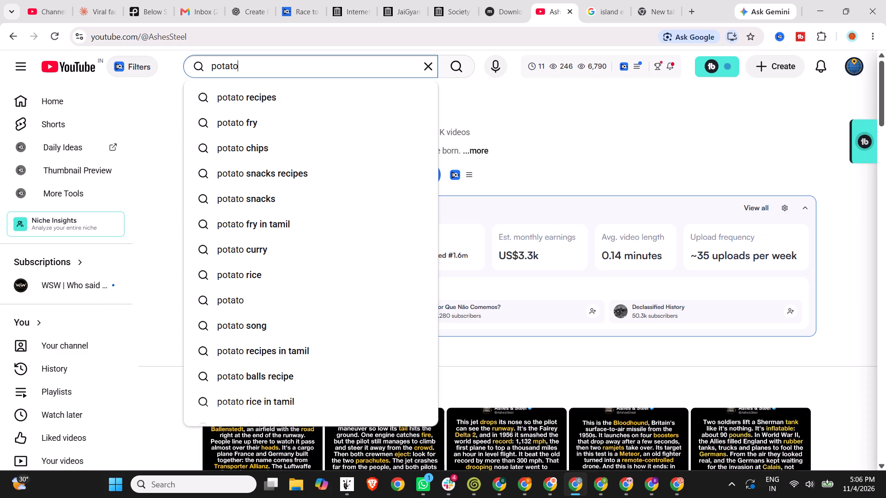
pyautogui.moveTo(287, 65); pyautogui.dragTo(163, 66)
pyautogui.write('peru p')
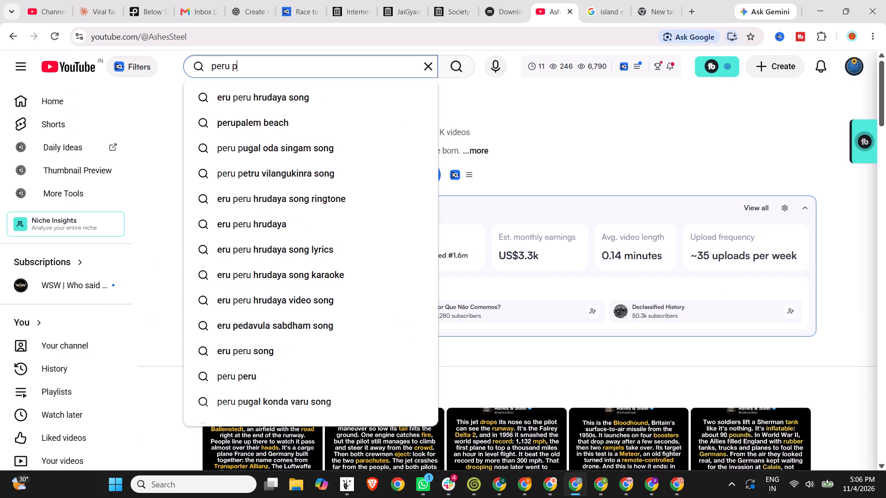
pyautogui.write('ot')
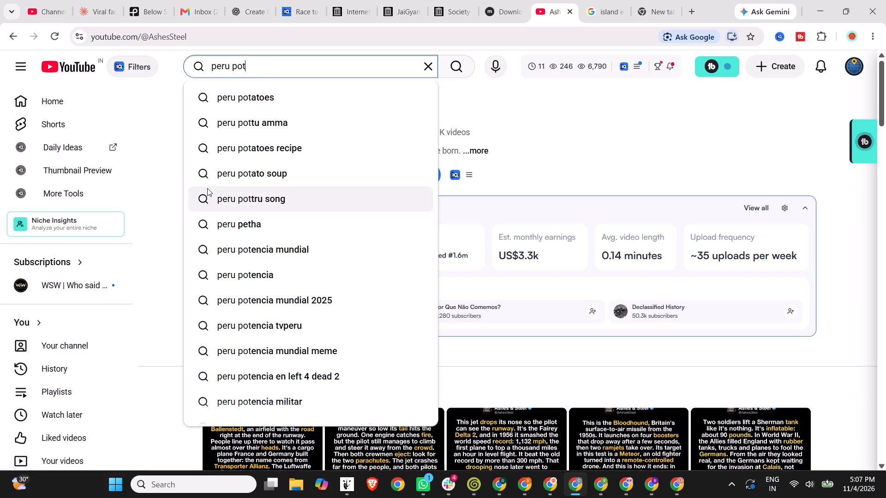
pyautogui.click(41, 0)
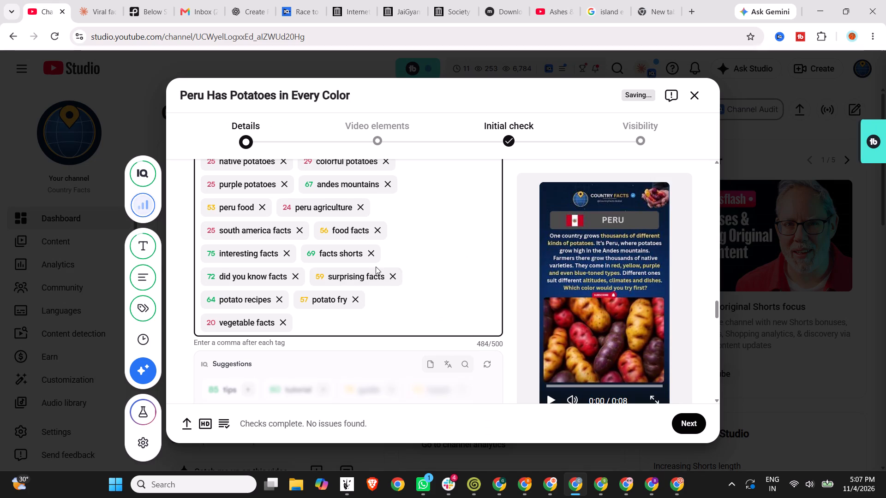
pyautogui.scroll(3, 376, 267)
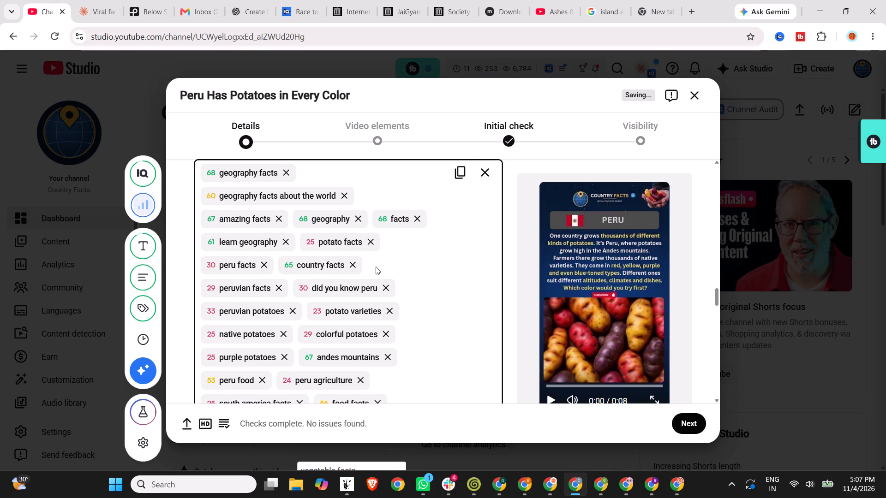
pyautogui.scroll(-3, 376, 267)
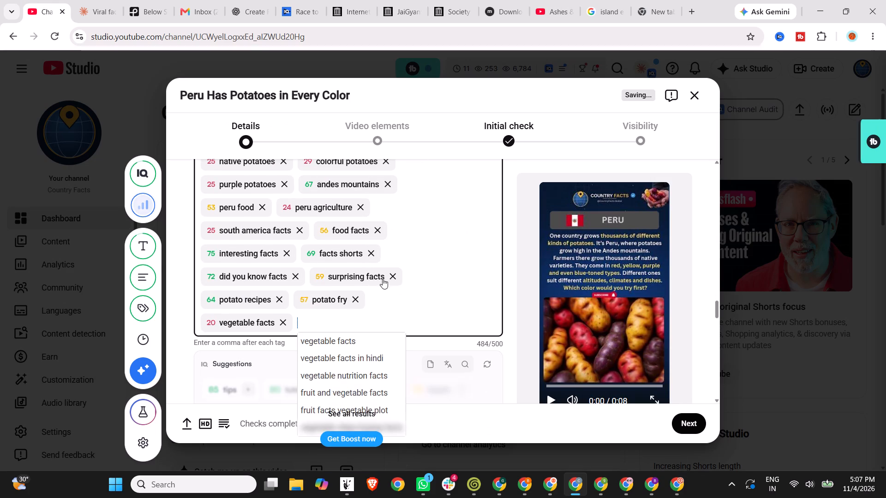
pyautogui.write('peru o')
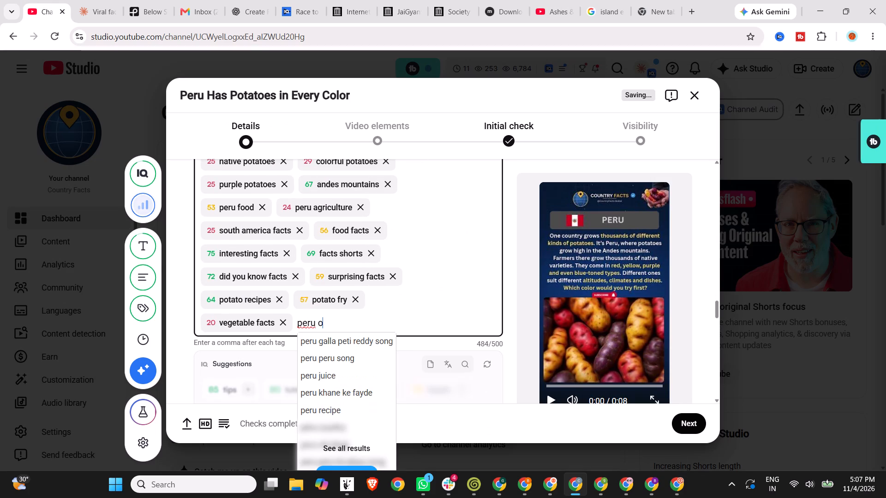
pyautogui.press('BackSpace')
pyautogui.write('potatos')
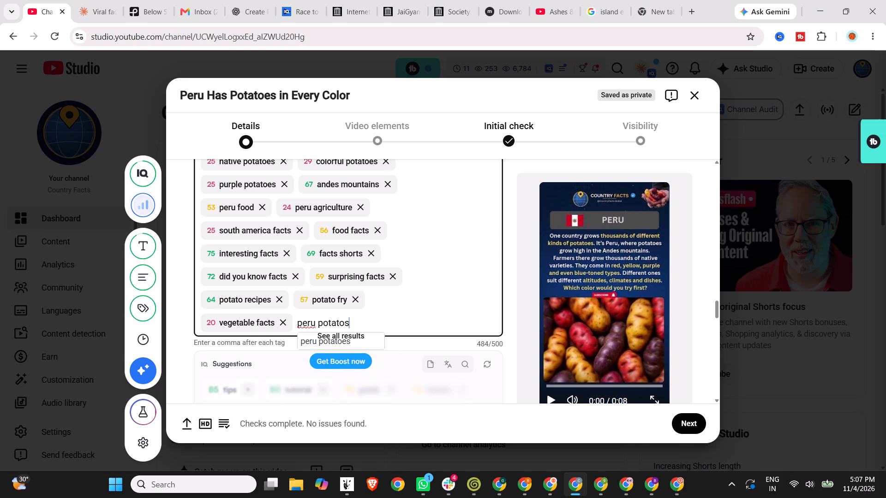
pyautogui.press('BackSpace')
pyautogui.write('es')
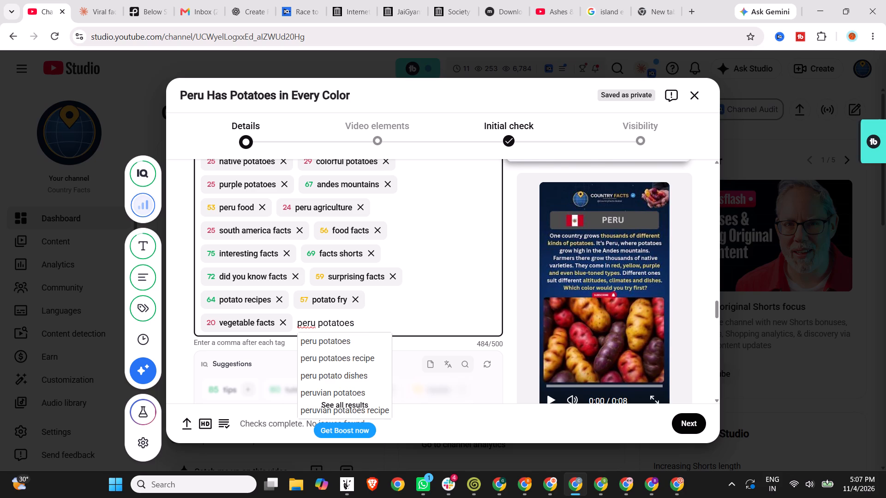
pyautogui.click(539, 0)
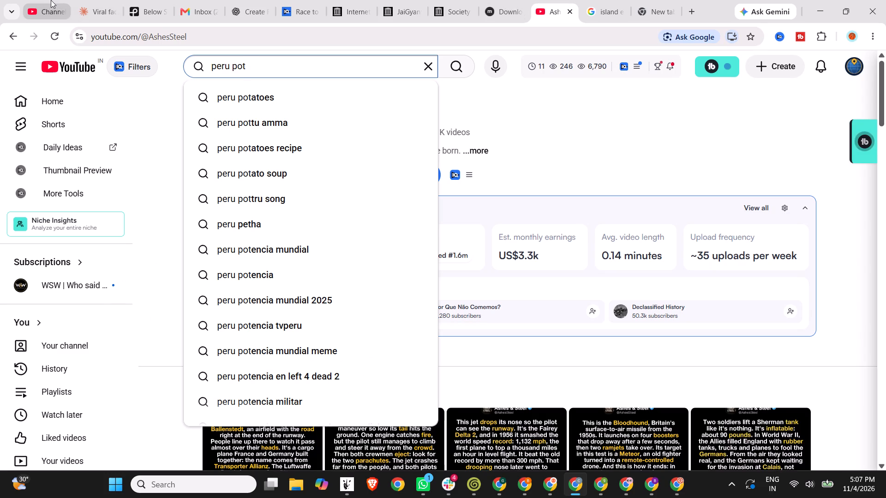
pyautogui.click(51, 0)
# Set Shorts remixing to allow only audio remixing and turn off publishing to the subscriptions feed and notifying subscribers.
pyautogui.scroll(-2, 422, 330)
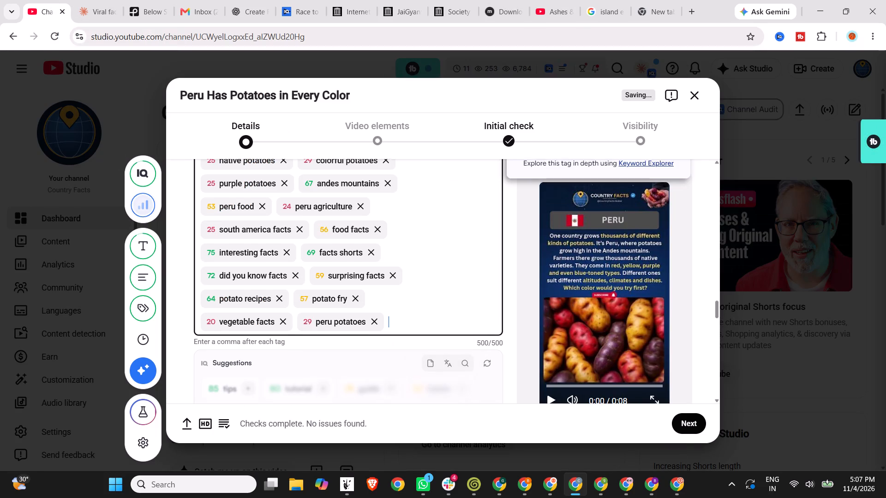
pyautogui.scroll(-3, 422, 332)
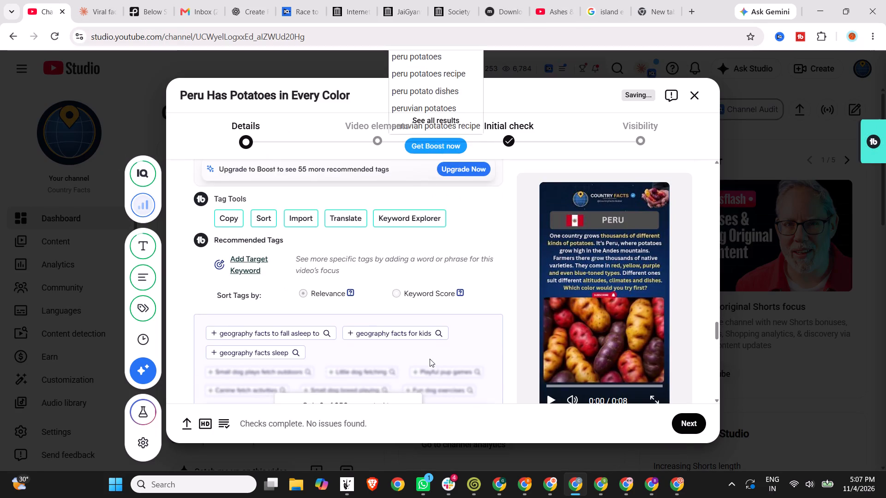
pyautogui.scroll(-7, 428, 356)
pyautogui.scroll(-3, 332, 348)
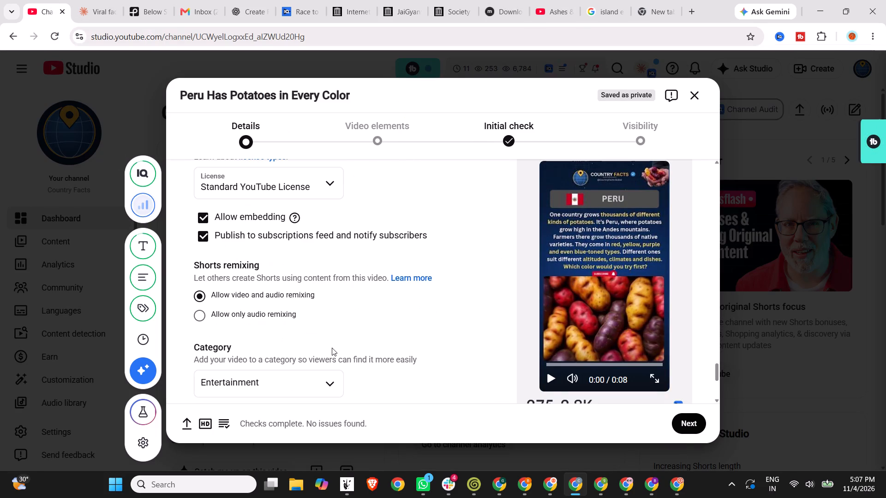
pyautogui.click(270, 317)
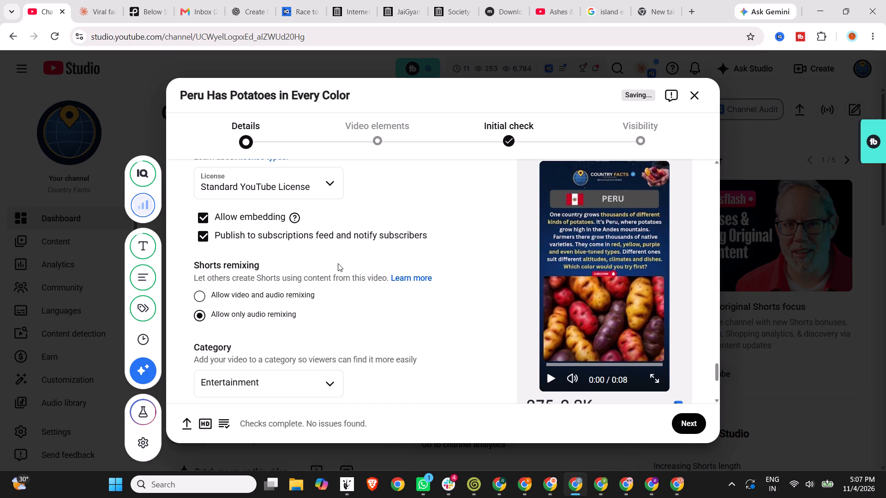
pyautogui.click(343, 238)
pyautogui.scroll(-4, 435, 314)
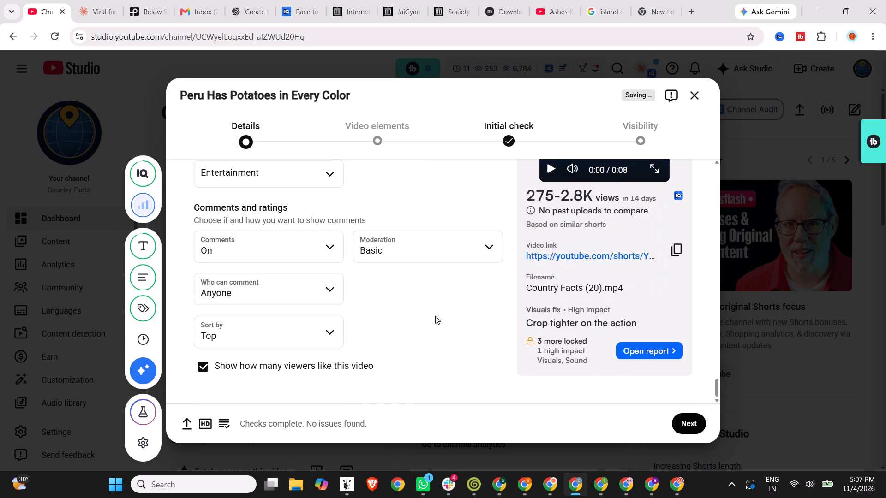
pyautogui.scroll(-5, 435, 316)
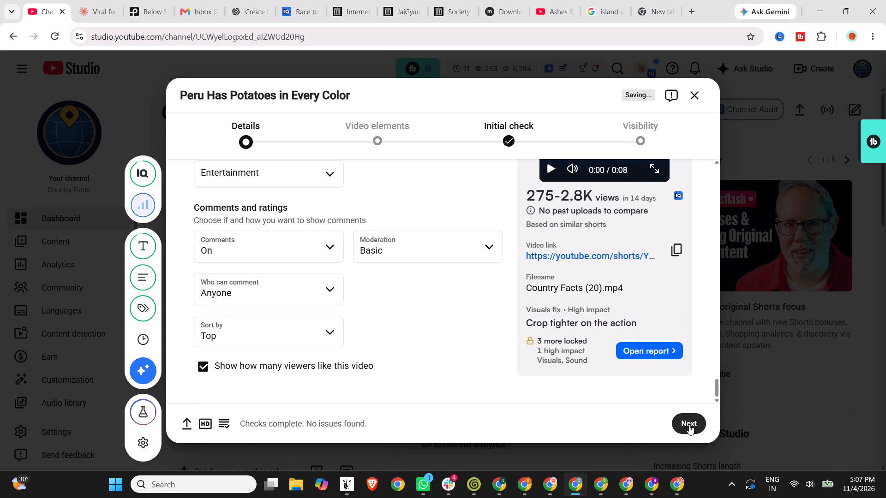
# Connect "The Country Where Chewing Gum Is…" as the Short's related video and proceed to the Visibility stage.
pyautogui.click(689, 425)
pyautogui.click(662, 235)
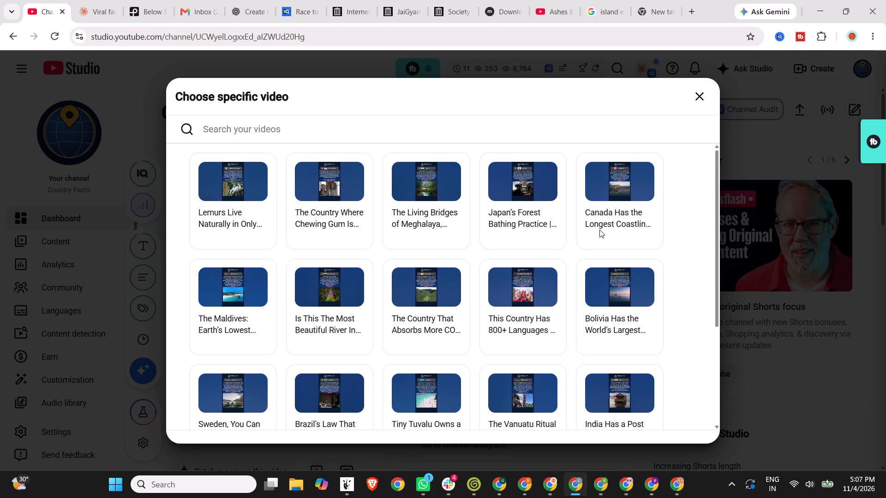
pyautogui.scroll(-3, 599, 230)
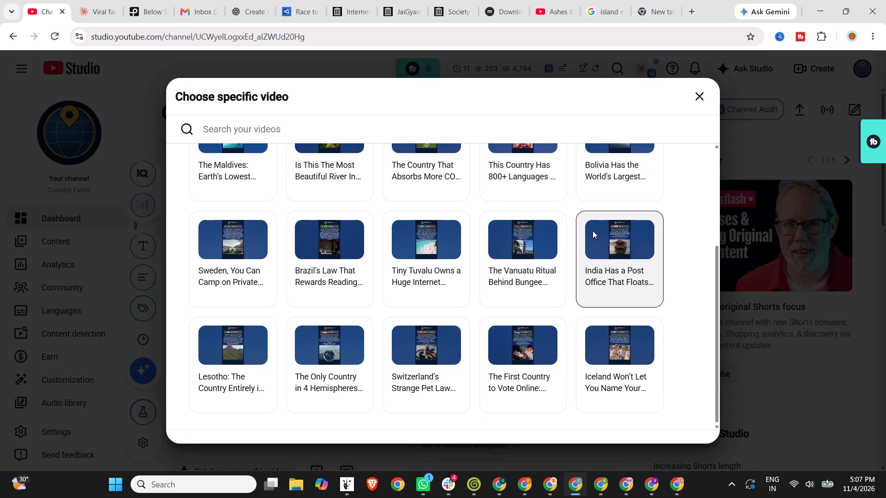
pyautogui.scroll(5, 593, 231)
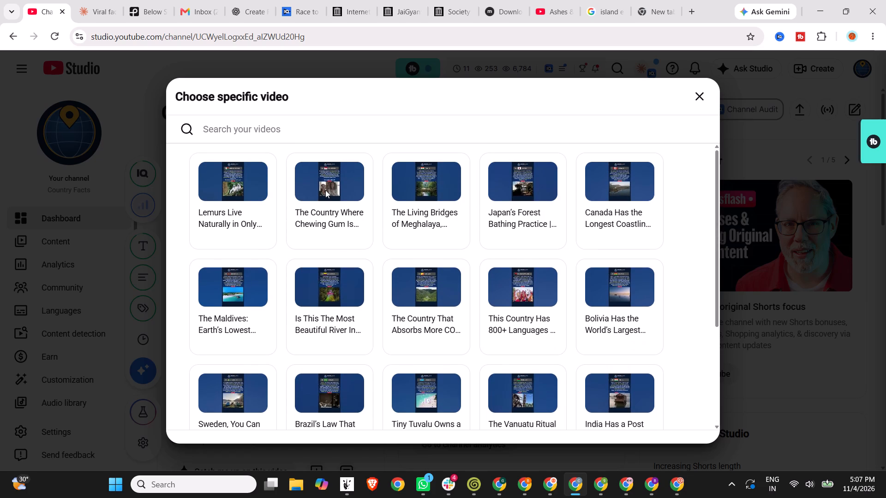
pyautogui.click(325, 190)
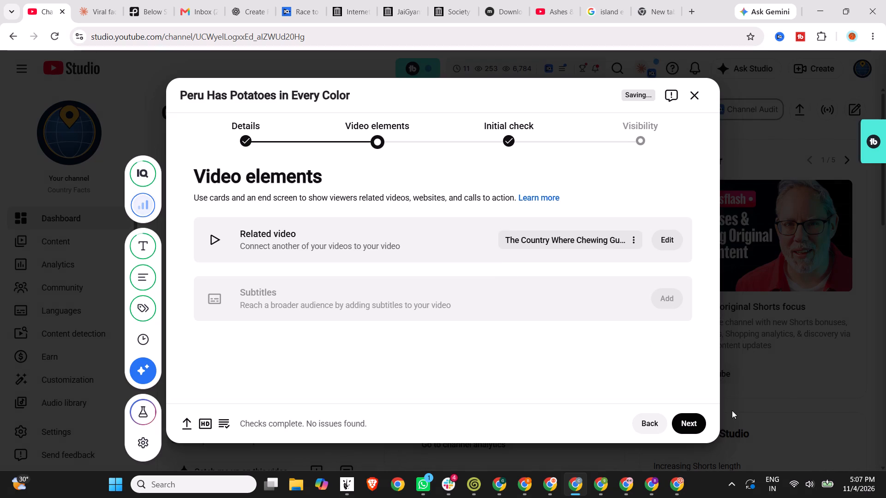
pyautogui.click(698, 422)
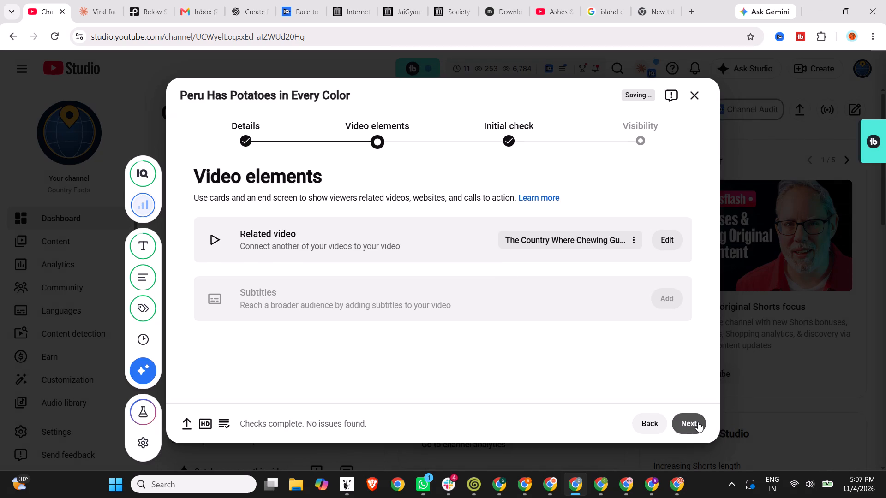
pyautogui.click(701, 426)
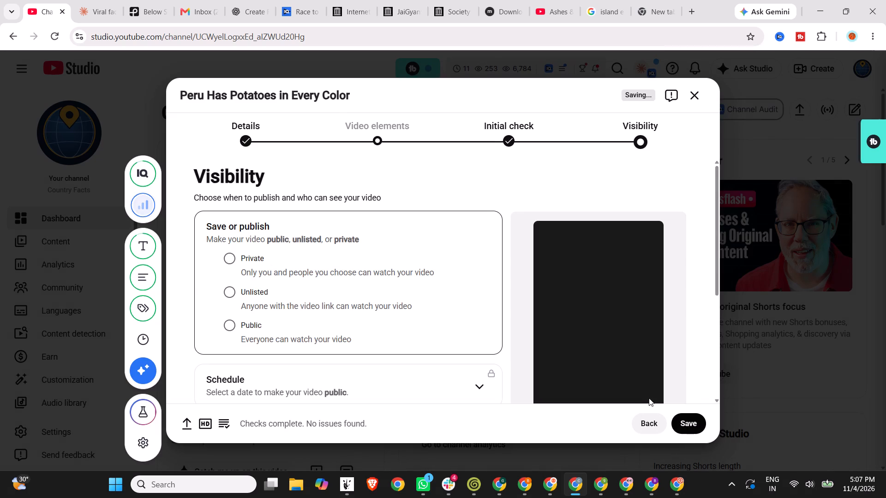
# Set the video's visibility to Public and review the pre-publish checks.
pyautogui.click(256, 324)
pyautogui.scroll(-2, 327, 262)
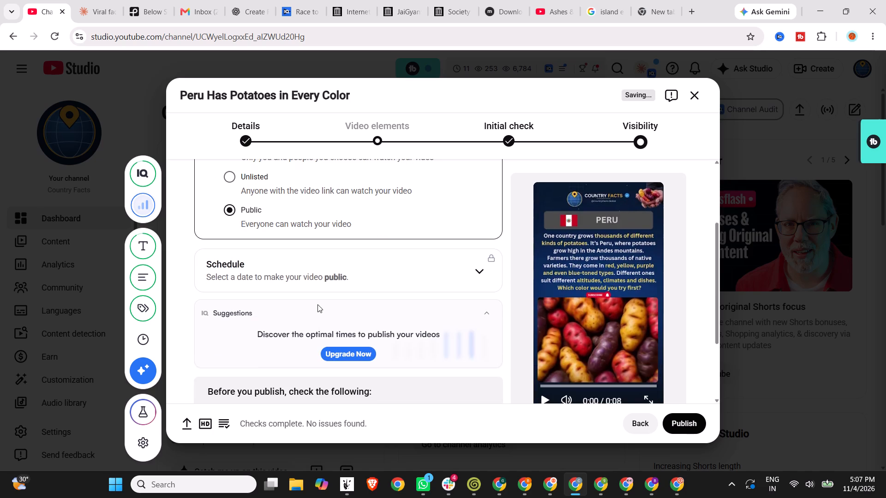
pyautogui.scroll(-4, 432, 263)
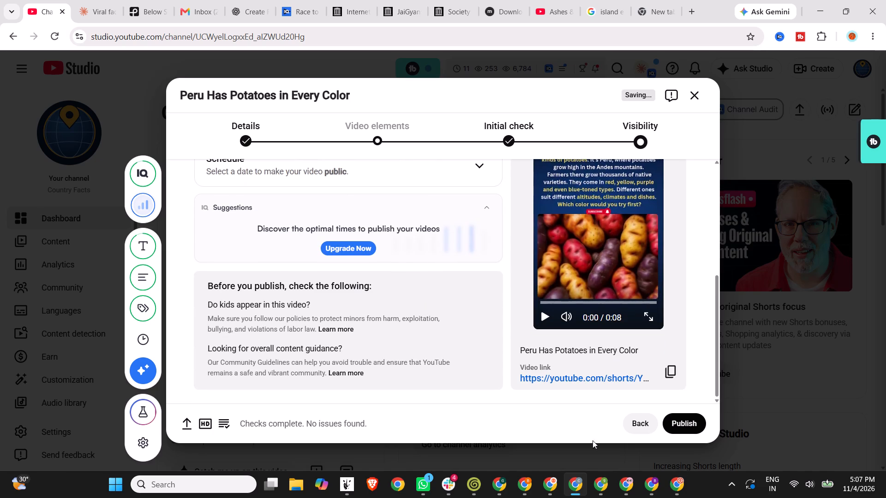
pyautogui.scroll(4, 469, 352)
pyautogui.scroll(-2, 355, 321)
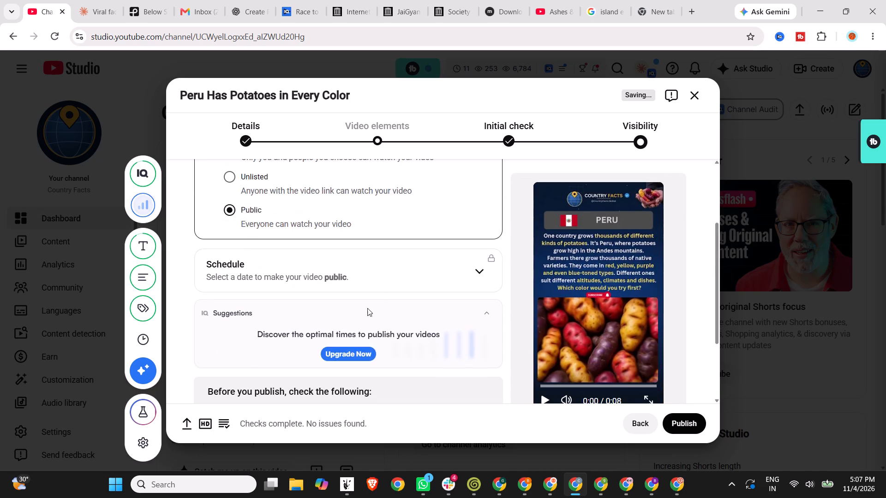
# Switch the video to scheduled publishing and set its public release date to Nov 6, 2026.
pyautogui.click(385, 273)
pyautogui.scroll(-5, 323, 322)
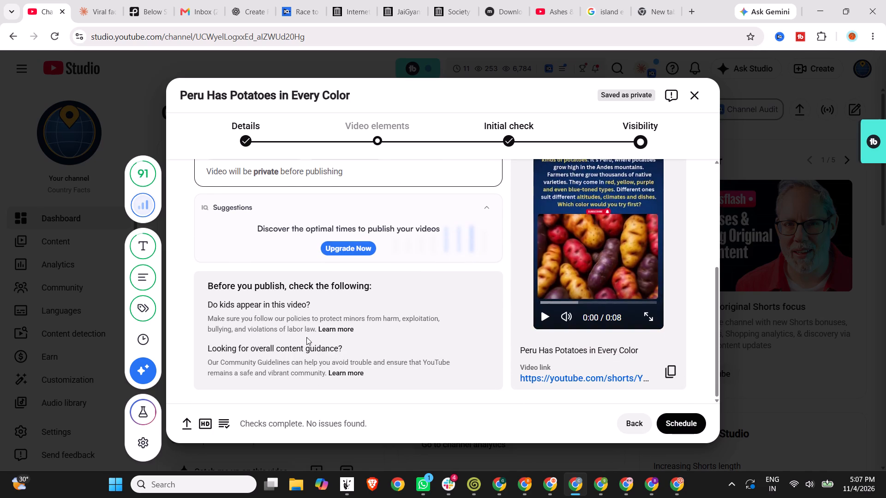
pyautogui.scroll(2, 473, 294)
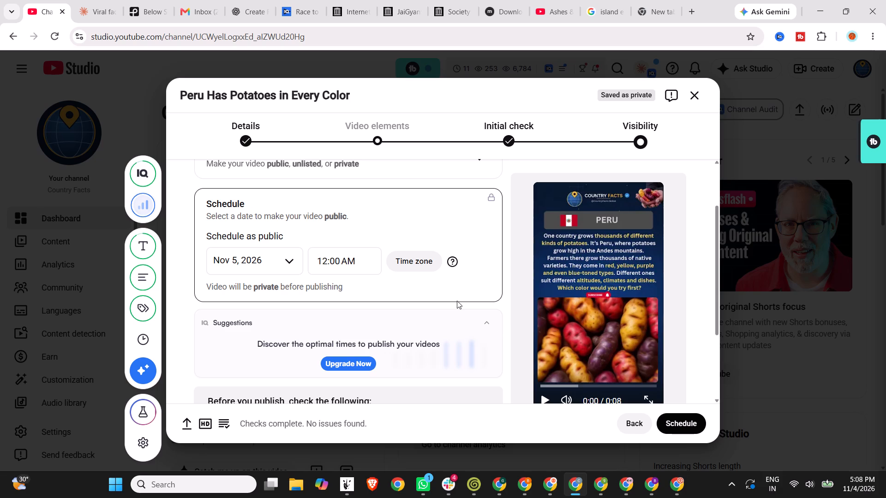
pyautogui.scroll(-2, 457, 301)
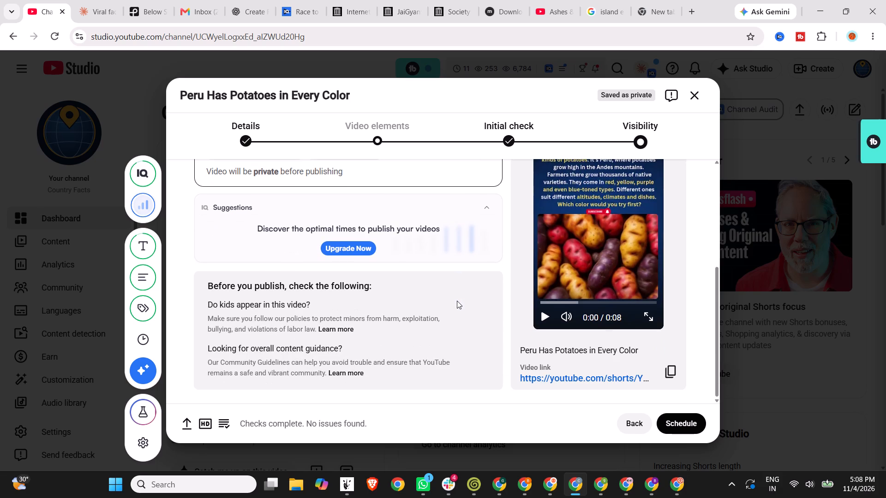
pyautogui.scroll(1, 417, 295)
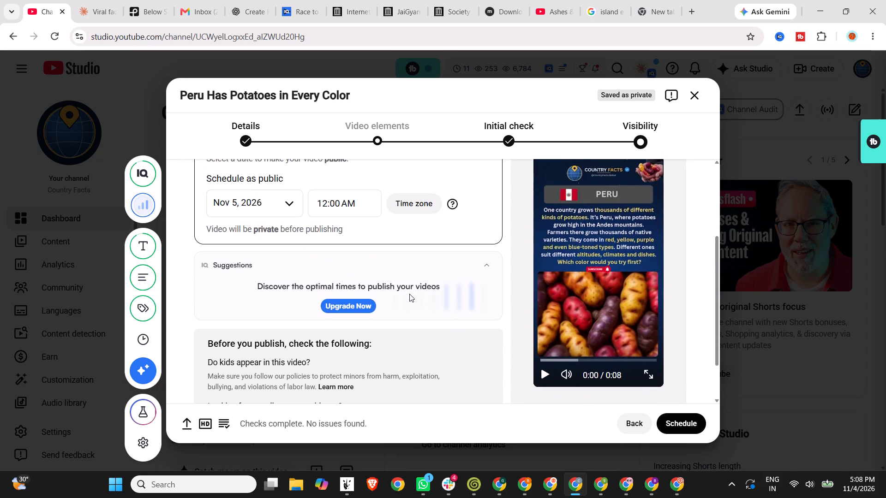
pyautogui.scroll(-1, 378, 239)
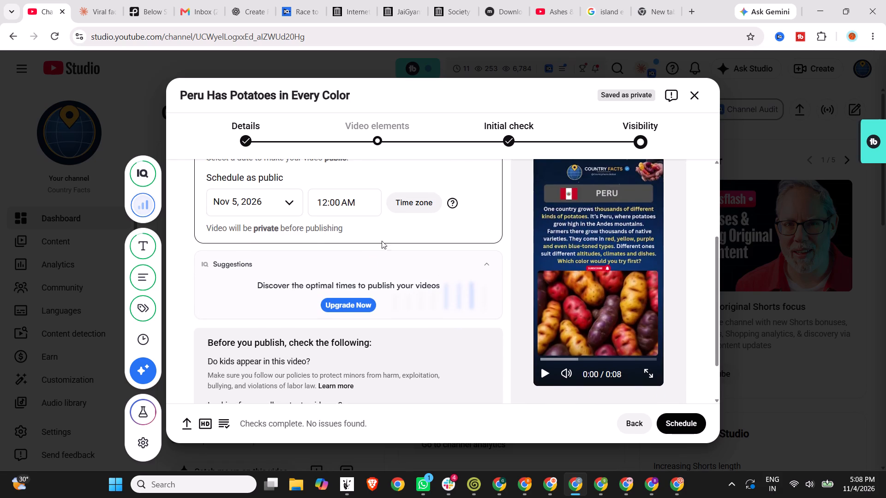
pyautogui.scroll(-2, 382, 241)
pyautogui.scroll(4, 384, 242)
pyautogui.click(293, 332)
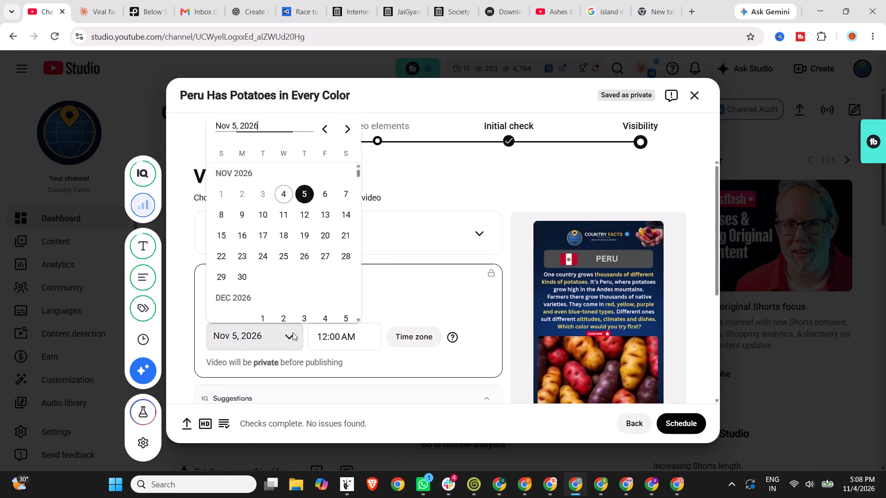
pyautogui.click(321, 197)
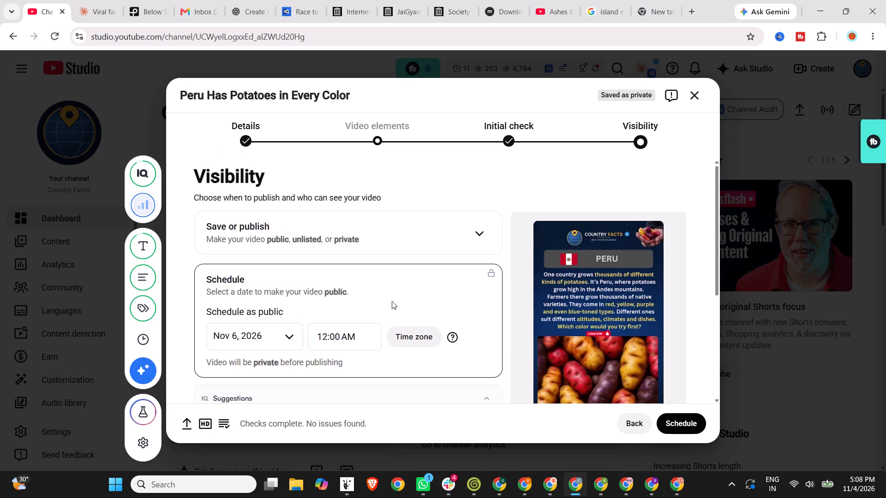
pyautogui.click(273, 338)
pyautogui.click(343, 196)
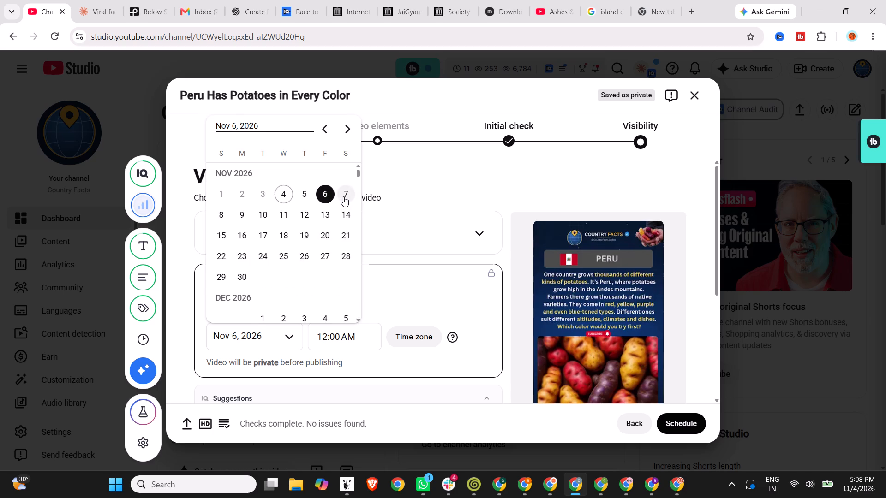
pyautogui.click(345, 340)
pyautogui.scroll(-2, 345, 210)
pyautogui.click(359, 264)
pyautogui.scroll(-1, 542, 321)
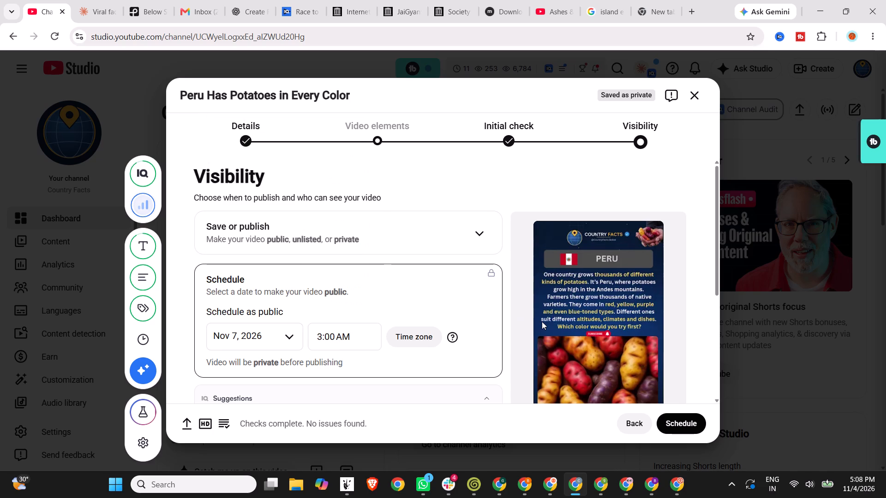
pyautogui.scroll(-3, 542, 321)
pyautogui.scroll(3, 451, 313)
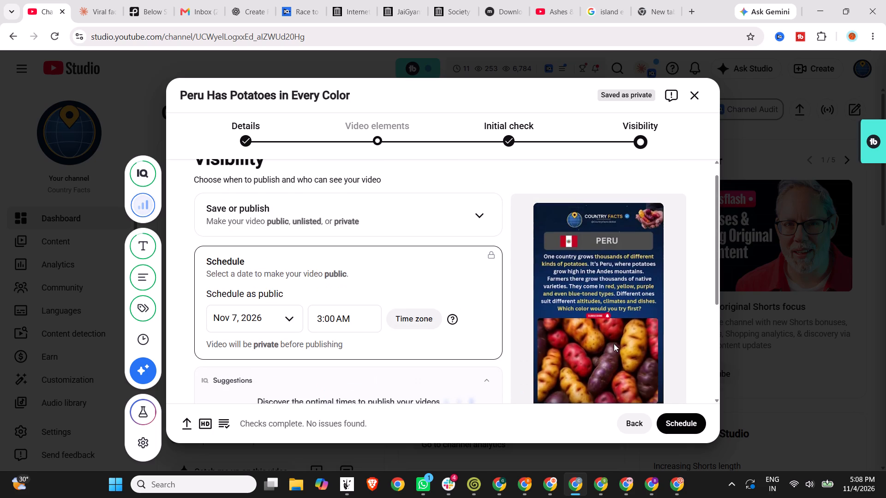
pyautogui.click(676, 421)
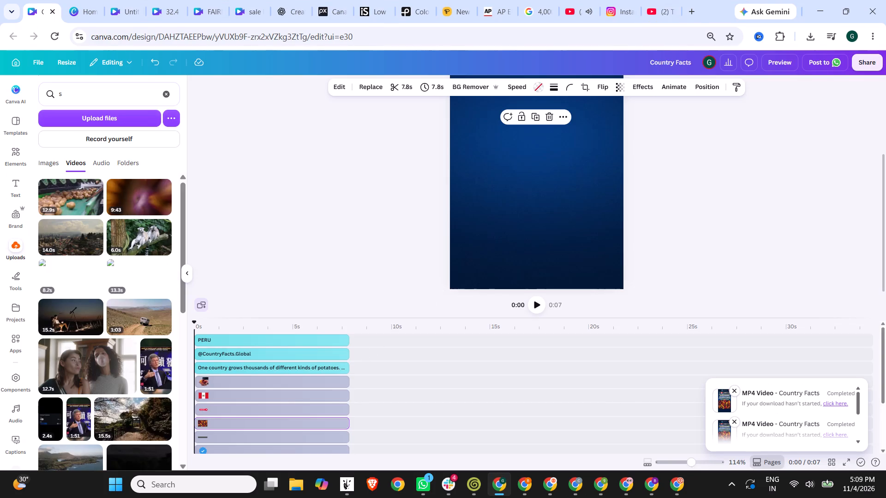
pyautogui.scroll(3, 517, 224)
pyautogui.click(247, 325)
pyautogui.tripleClick(552, 188)
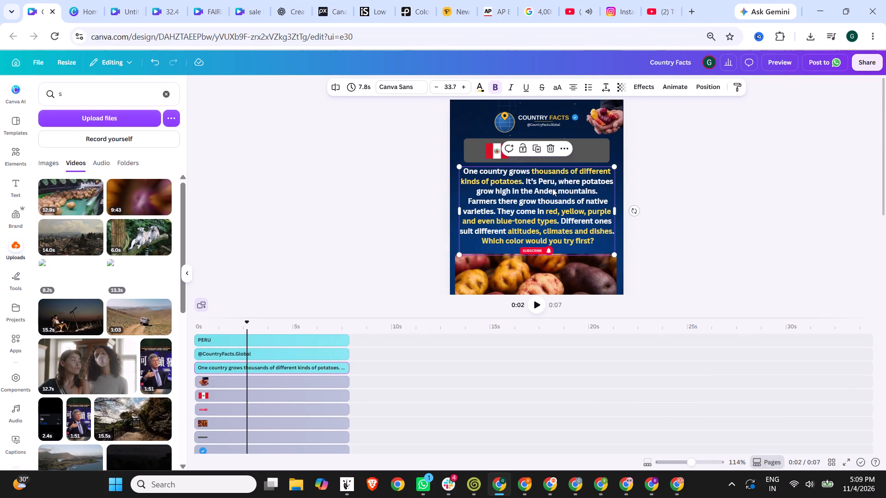
pyautogui.hotkey('ctrl', 'a')
pyautogui.hotkey('ctrl', 'v')
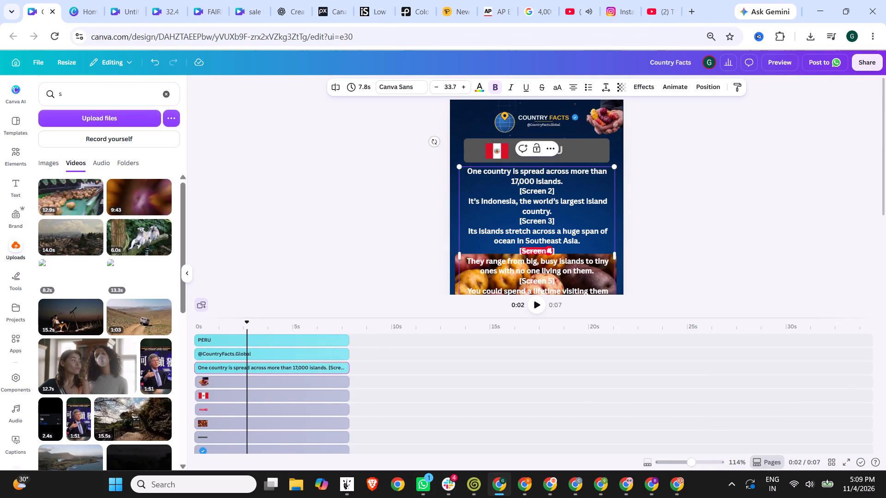
# Remove the "[Screen 2]" and "[Screen 3]" labels from the fact text and join the surrounding lines into one paragraph.
pyautogui.moveTo(571, 192); pyautogui.dragTo(488, 190)
pyautogui.press('BackSpace')
pyautogui.press('BackSpace')
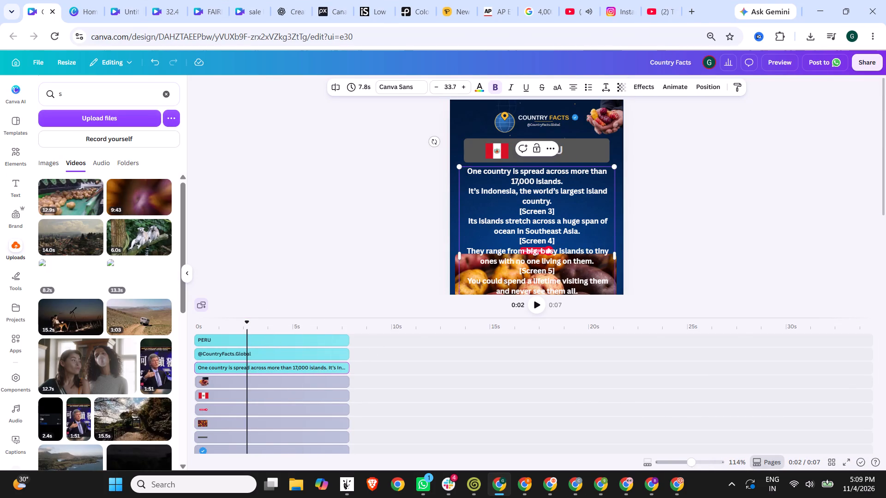
pyautogui.press('Delete')
pyautogui.moveTo(575, 206); pyautogui.dragTo(478, 200)
pyautogui.click(554, 196)
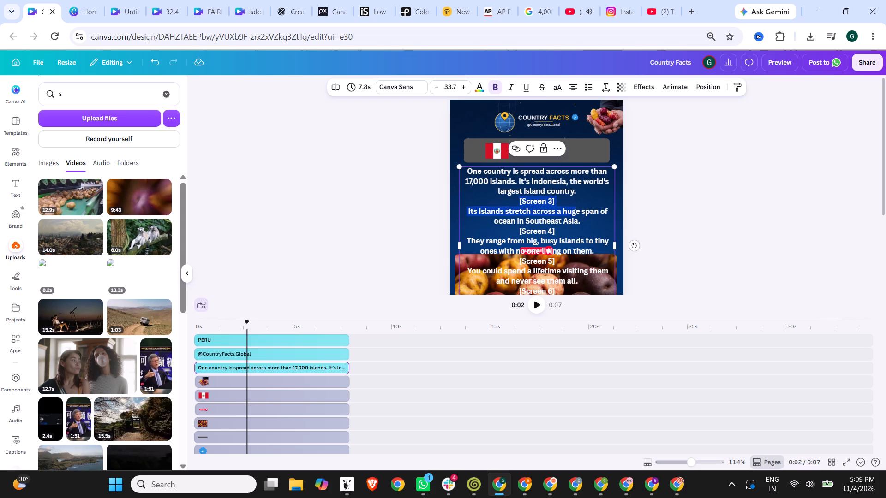
pyautogui.moveTo(569, 196); pyautogui.dragTo(484, 200)
pyautogui.press('BackSpace')
pyautogui.press('BackSpace')
pyautogui.press('Delete')
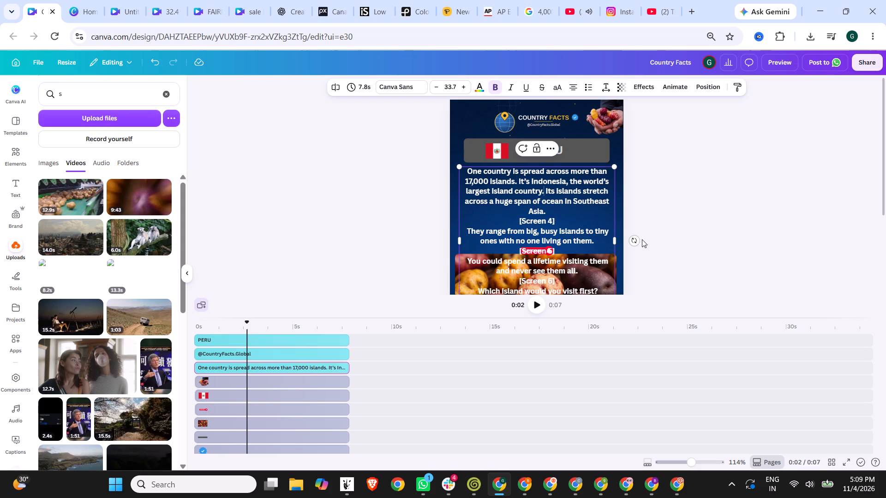
# Delete the "[Screen 4]", "[Screen 5]" and "[Screen 6]" labels, joining the text up to "never see them all." into the paragraph.
pyautogui.moveTo(569, 222); pyautogui.dragTo(501, 223)
pyautogui.press('BackSpace')
pyautogui.press('BackSpace')
pyautogui.press('Delete')
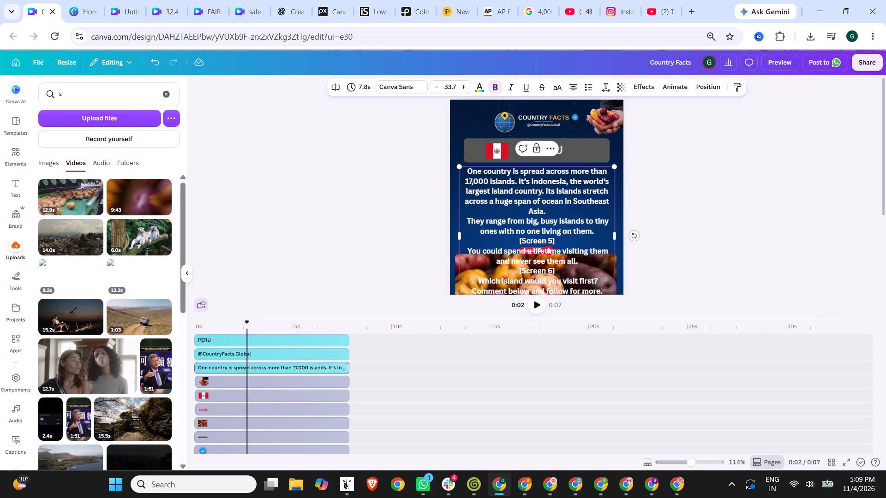
pyautogui.moveTo(592, 229); pyautogui.dragTo(508, 229)
pyautogui.press('BackSpace')
pyautogui.press('BackSpace')
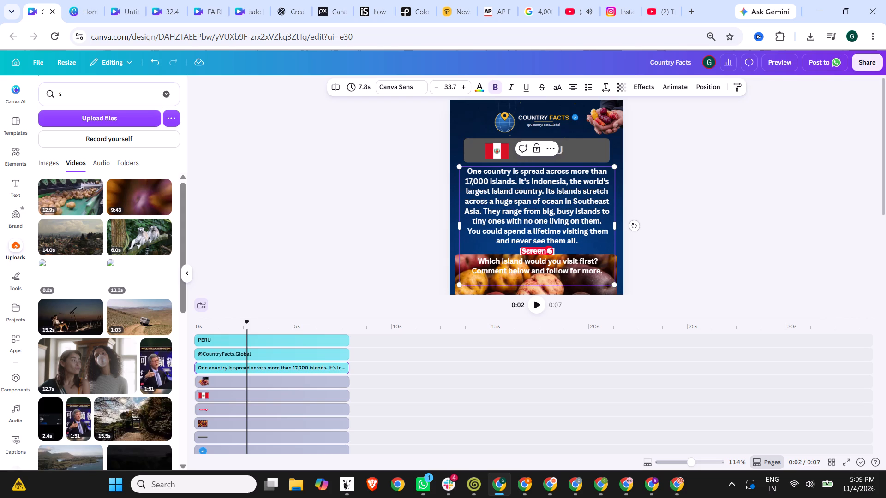
pyautogui.press('Delete')
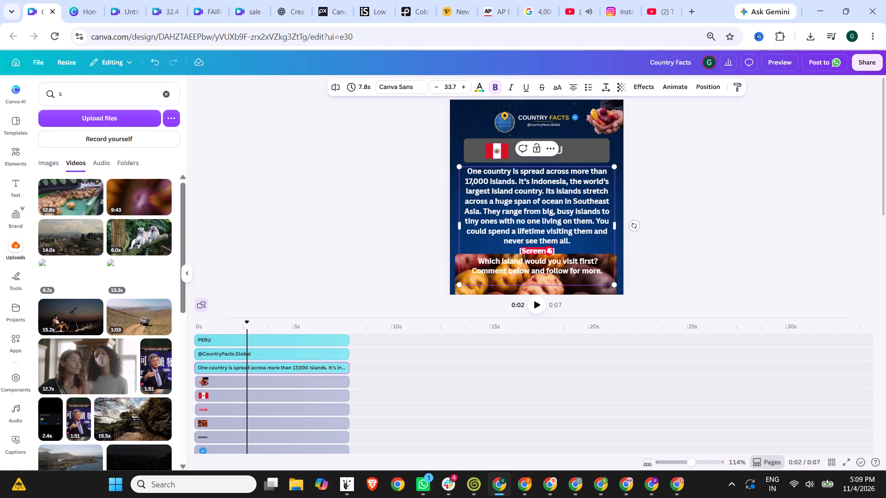
pyautogui.moveTo(584, 248); pyautogui.dragTo(485, 249)
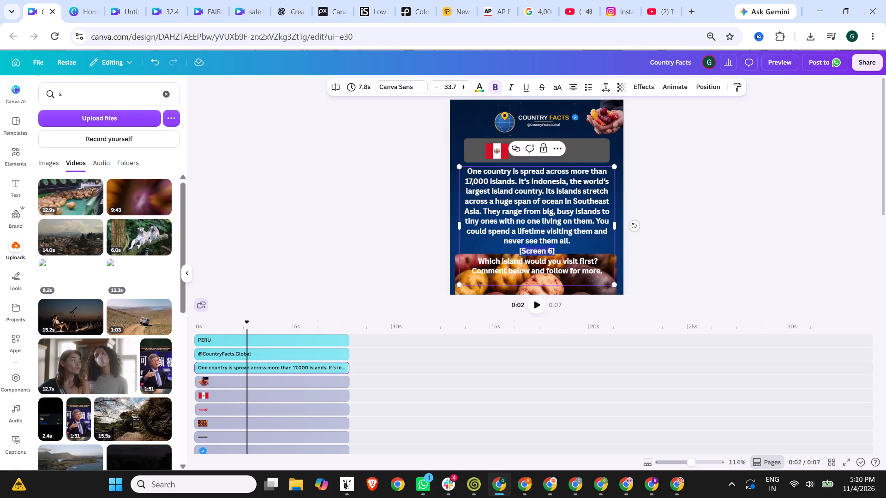
pyautogui.press('BackSpace')
# Delete "Comment below and follow for more." and the blank line above "Which island would you visit first?".
pyautogui.moveTo(607, 265); pyautogui.dragTo(486, 266)
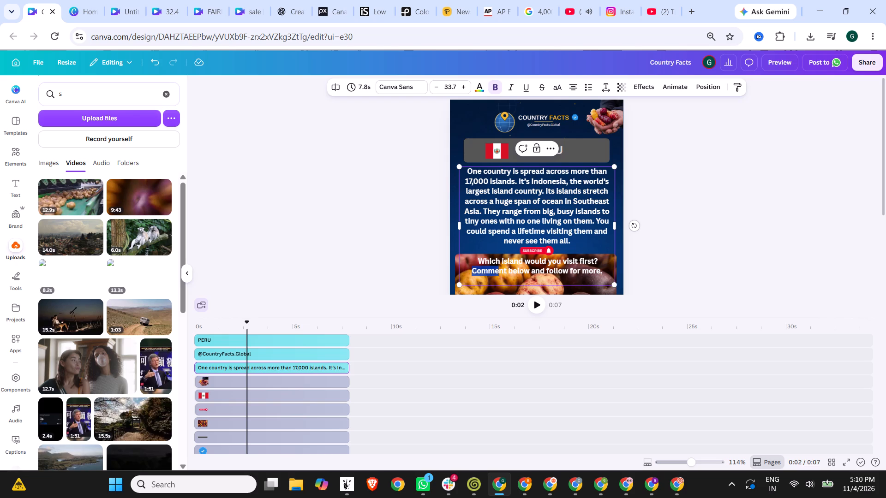
pyautogui.moveTo(486, 266); pyautogui.dragTo(486, 266)
pyautogui.click(486, 266)
pyautogui.moveTo(611, 268); pyautogui.dragTo(471, 272)
pyautogui.press('BackSpace')
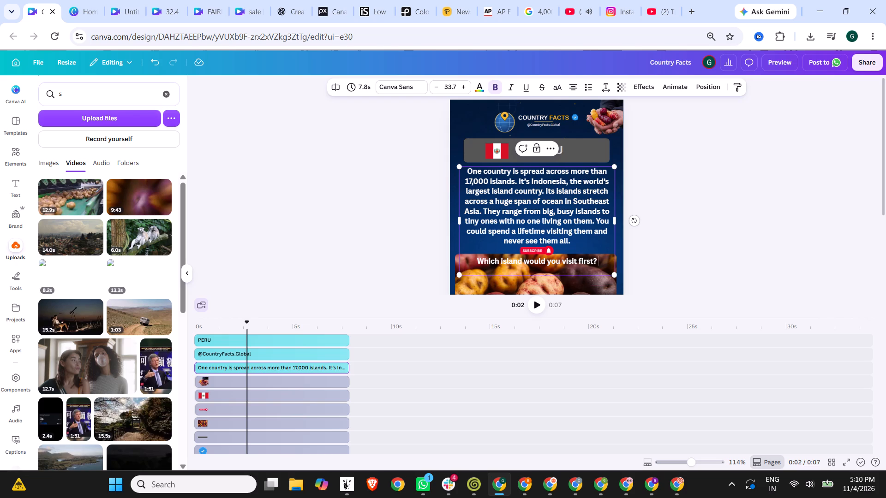
pyautogui.click(563, 250)
pyautogui.press('BackSpace')
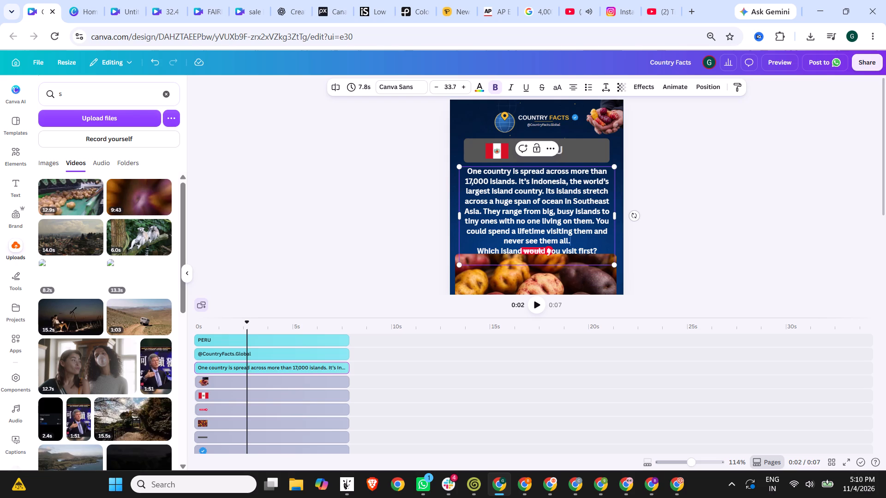
# Shorten the opening sentence to "Spread across more than 17,000 islands." and start a new line at "It's Indonesia".
pyautogui.moveTo(525, 171); pyautogui.dragTo(456, 171)
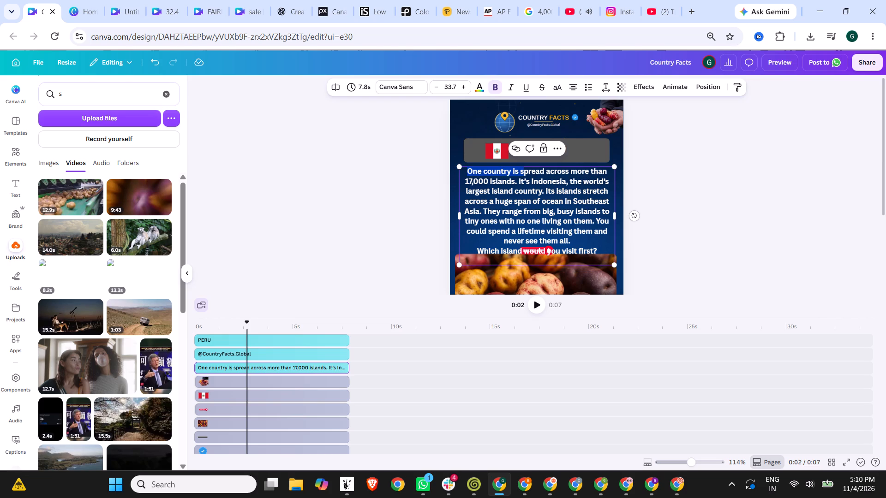
pyautogui.hotkey('shift', 's')
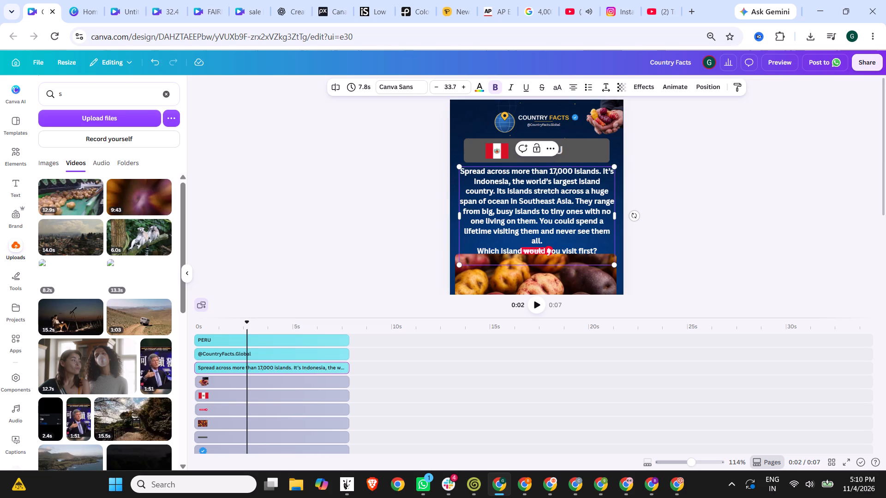
pyautogui.click(601, 167)
pyautogui.click(604, 171)
pyautogui.press('Return')
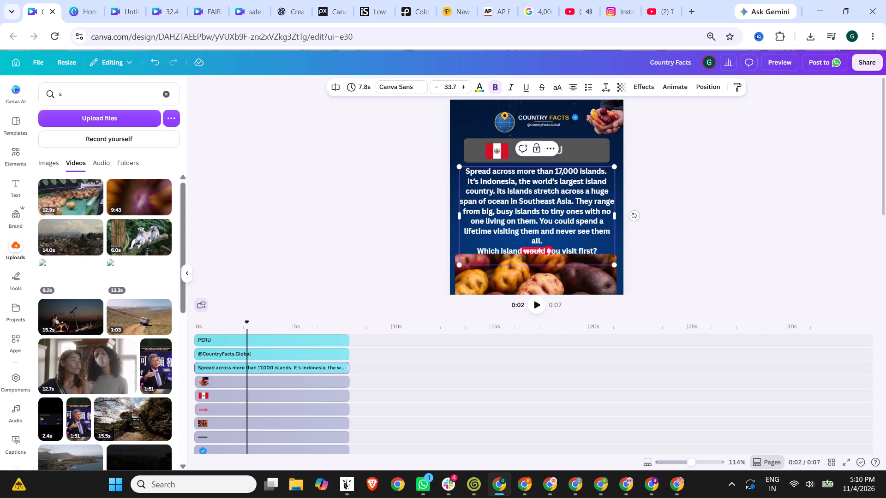
# Delete "them" after "visiting" so the sentence reads "You could spend a lifetime visiting and never see them all.".
pyautogui.moveTo(538, 230); pyautogui.dragTo(521, 230)
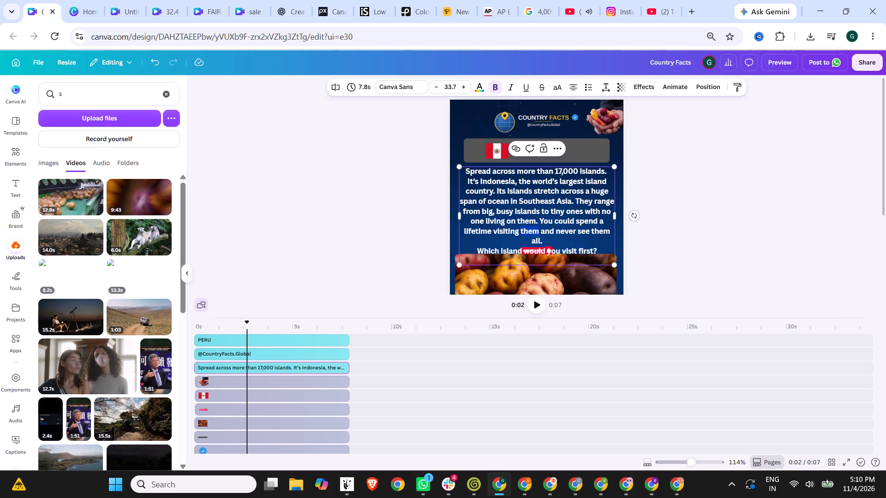
pyautogui.press('BackSpace')
pyautogui.press('Delete')
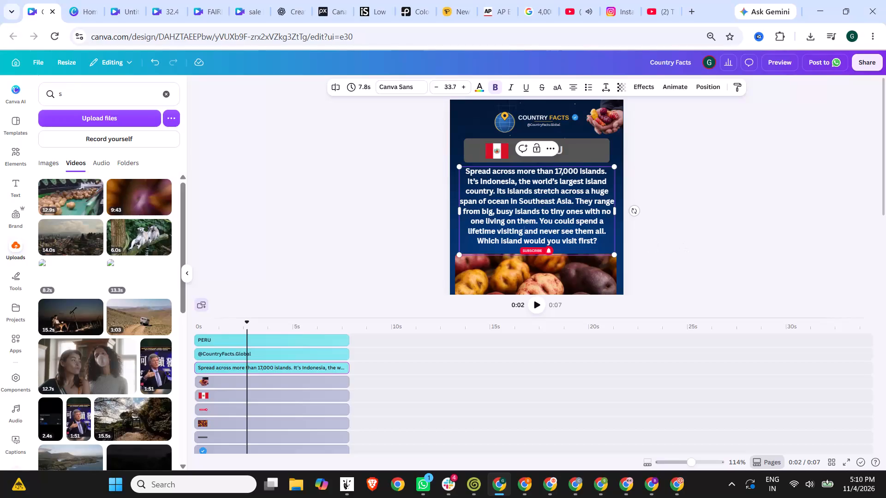
# Color the closing question "Which island would you visit first?" yellow.
pyautogui.moveTo(603, 243); pyautogui.dragTo(472, 241)
pyautogui.click(485, 83)
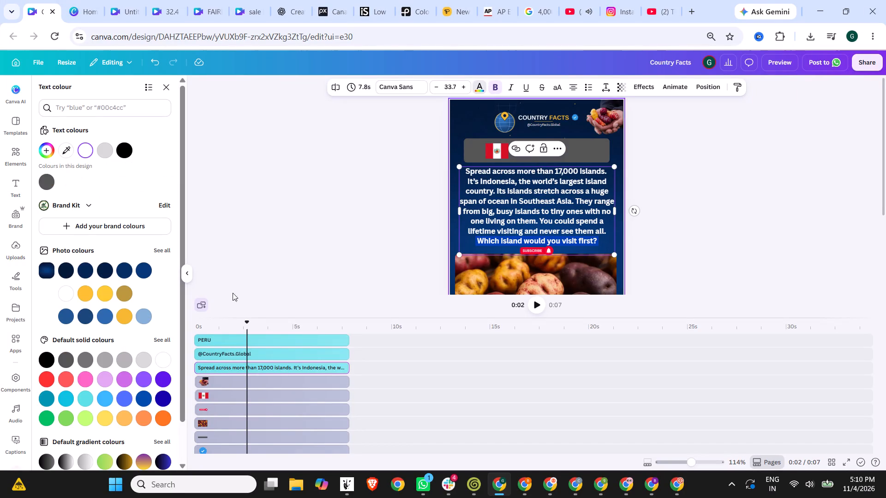
pyautogui.click(102, 419)
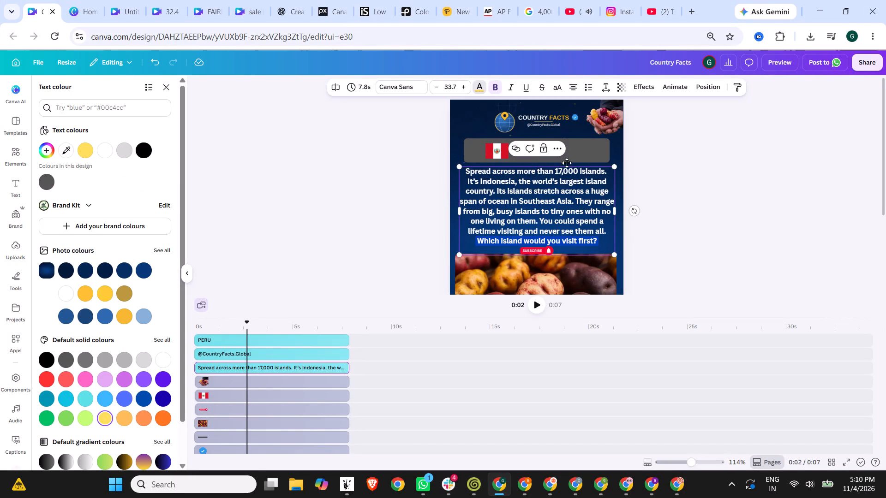
# Color "17,000 islands.", "Indonesia", "ocean in Southeast Asia" and "big, busy islands to tiny ones" yellow in the body text.
pyautogui.moveTo(555, 170); pyautogui.dragTo(608, 172)
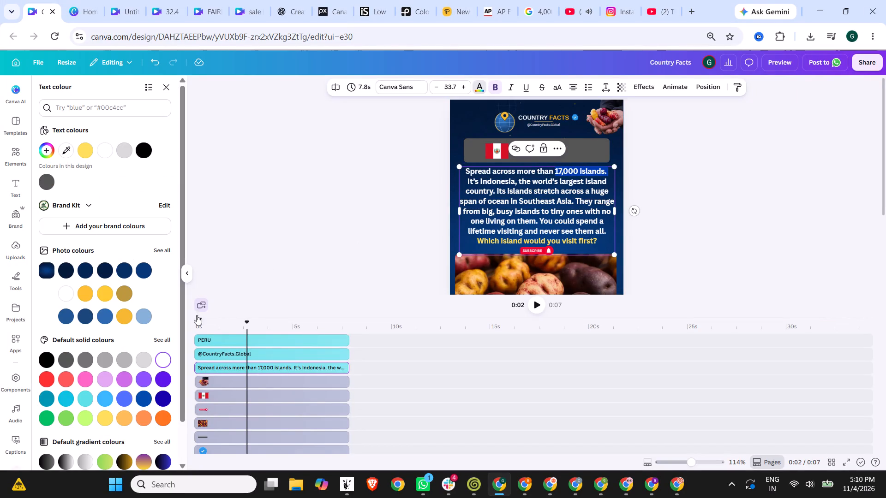
pyautogui.click(108, 421)
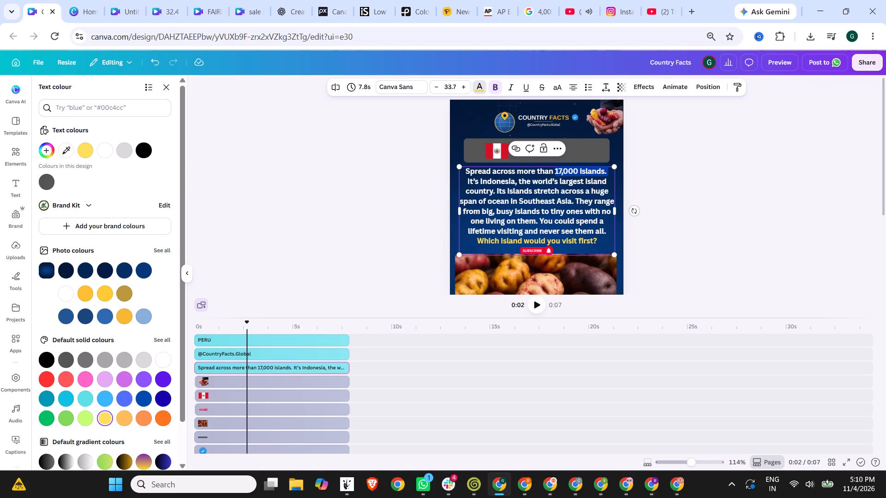
pyautogui.moveTo(477, 180); pyautogui.dragTo(515, 181)
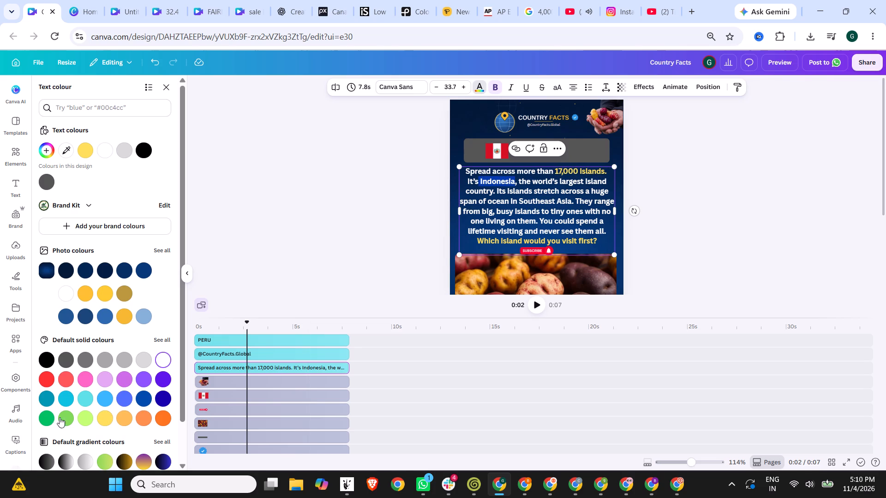
pyautogui.click(108, 420)
pyautogui.moveTo(486, 203); pyautogui.dragTo(571, 203)
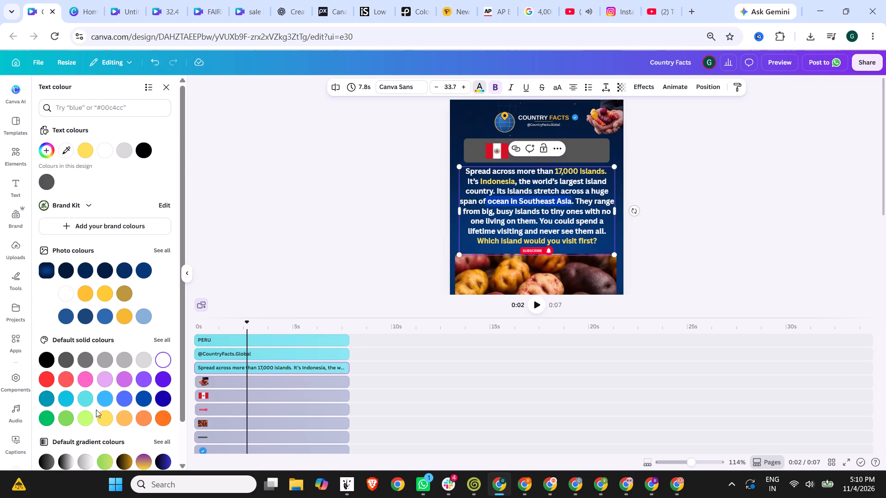
pyautogui.click(102, 415)
pyautogui.click(576, 220)
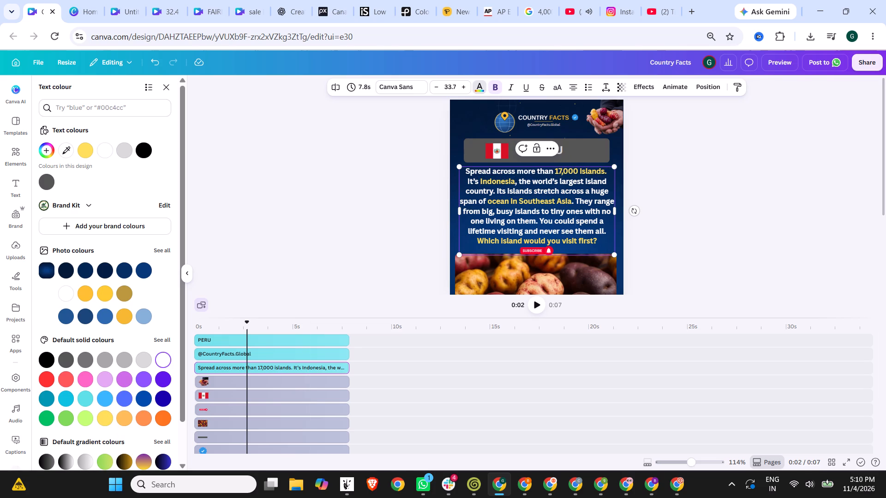
pyautogui.moveTo(480, 211); pyautogui.dragTo(583, 212)
pyautogui.click(109, 416)
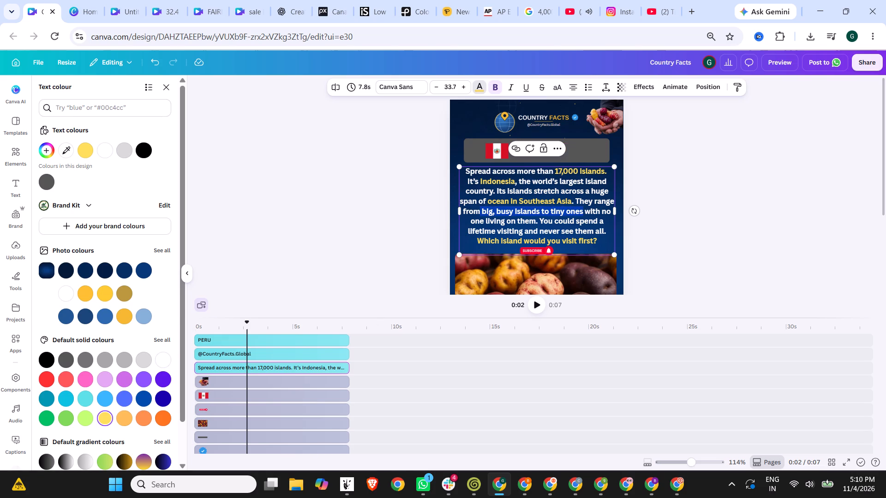
pyautogui.click(551, 219)
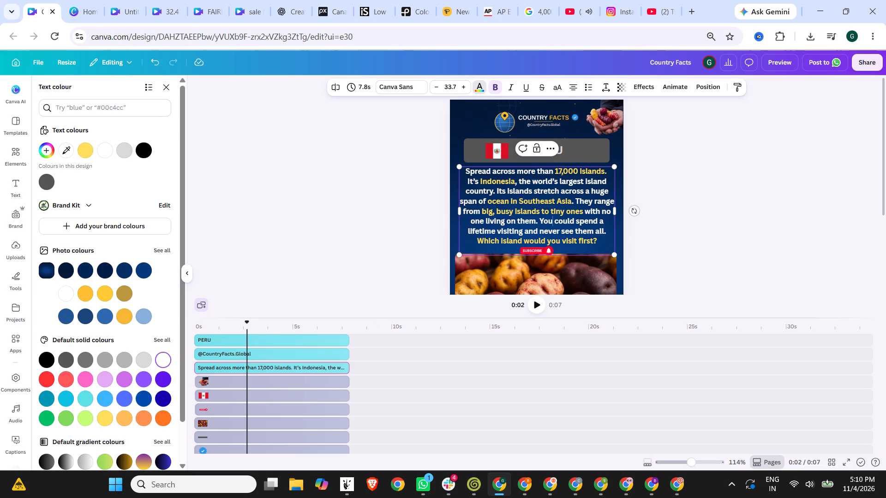
pyautogui.click(733, 258)
# Change the country title beside the flag to "INDONESIA".
pyautogui.doubleClick(562, 146)
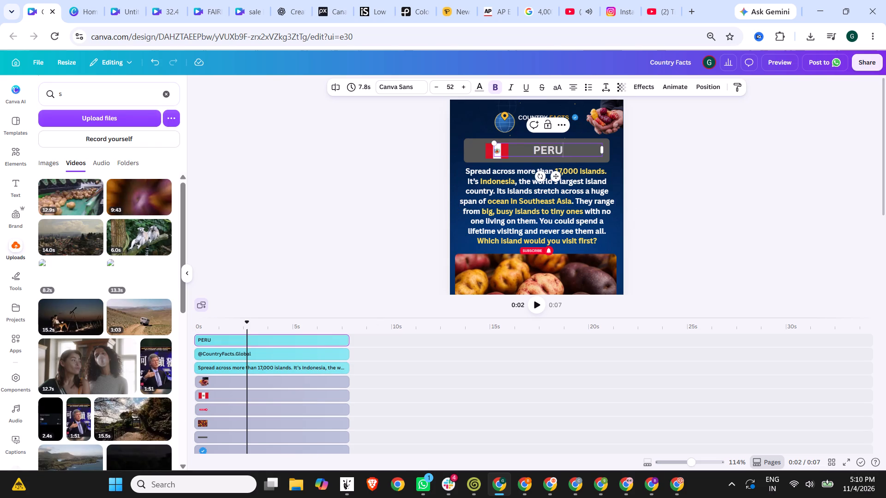
pyautogui.doubleClick(563, 146)
pyautogui.write('INDONESIA')
pyautogui.click(683, 175)
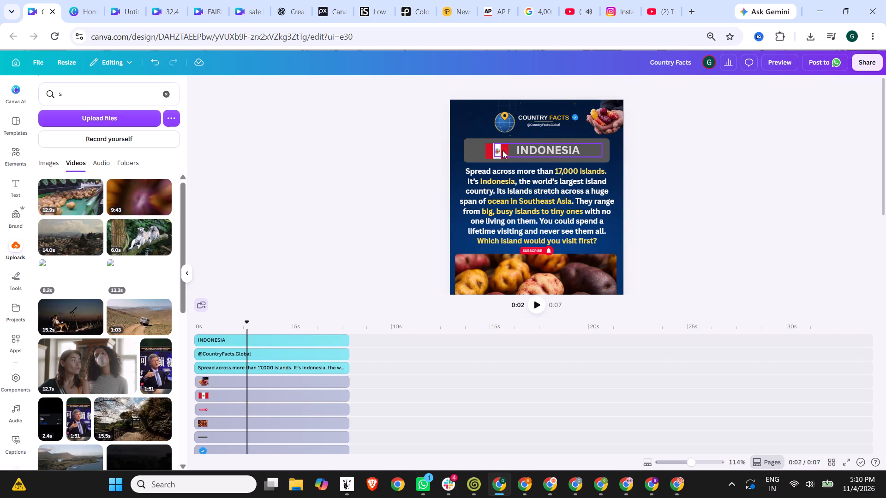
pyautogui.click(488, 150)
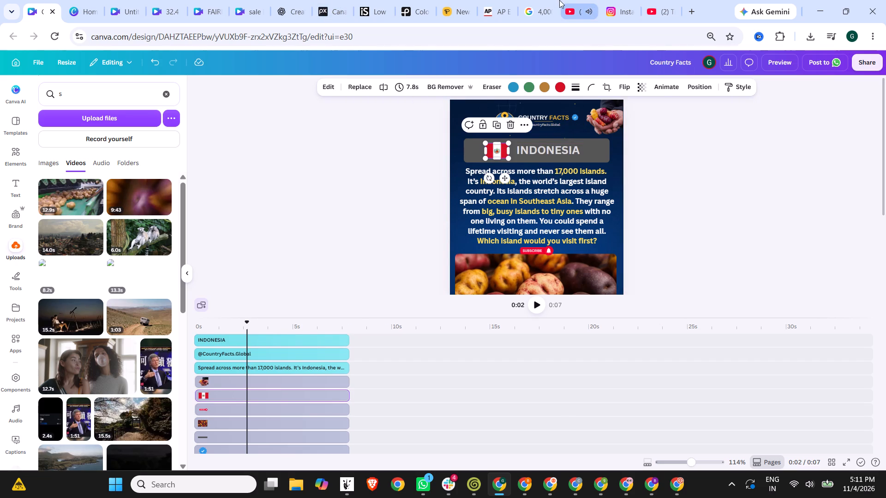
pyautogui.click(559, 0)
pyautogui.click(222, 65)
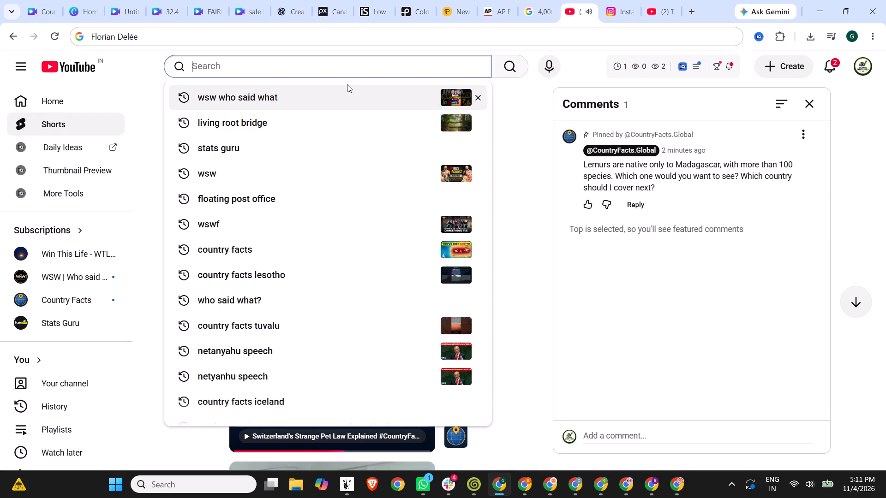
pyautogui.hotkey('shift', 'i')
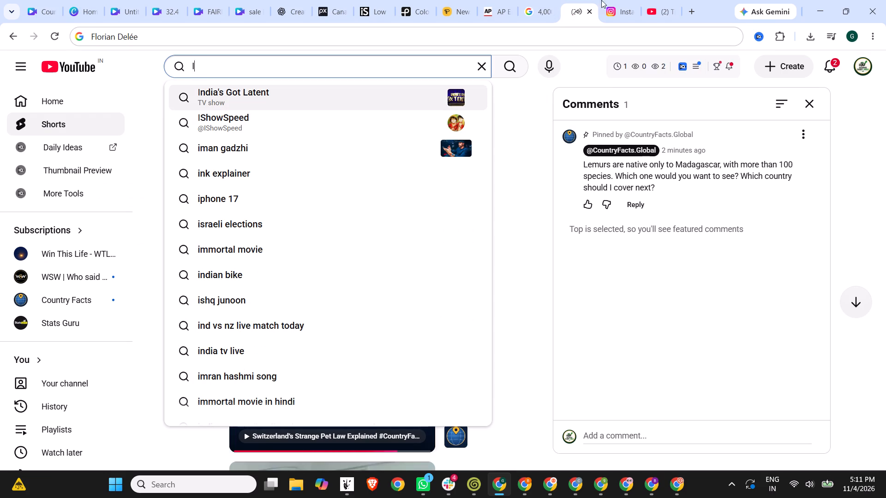
# Search Google Images for "Indonesia flag" and copy the flat flag image from Wikipedia.
pyautogui.click(542, 0)
pyautogui.moveTo(368, 61); pyautogui.dragTo(0, 81)
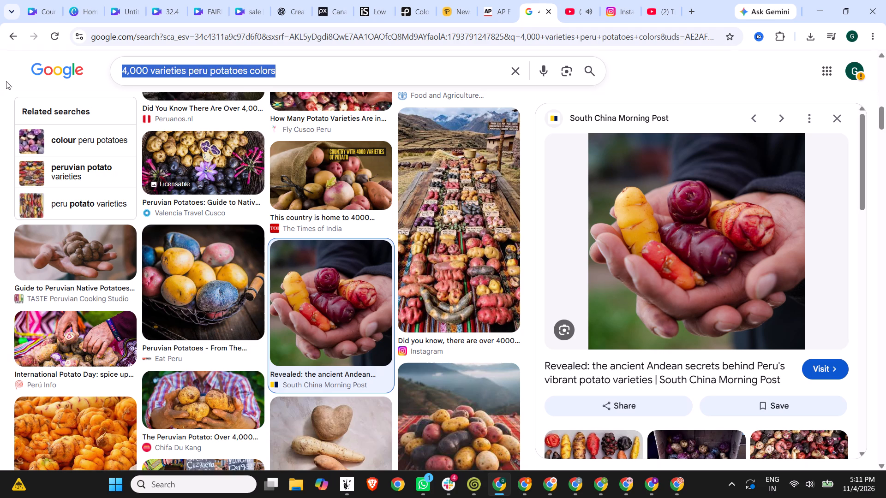
pyautogui.write('Indonesia flag')
pyautogui.press('Return')
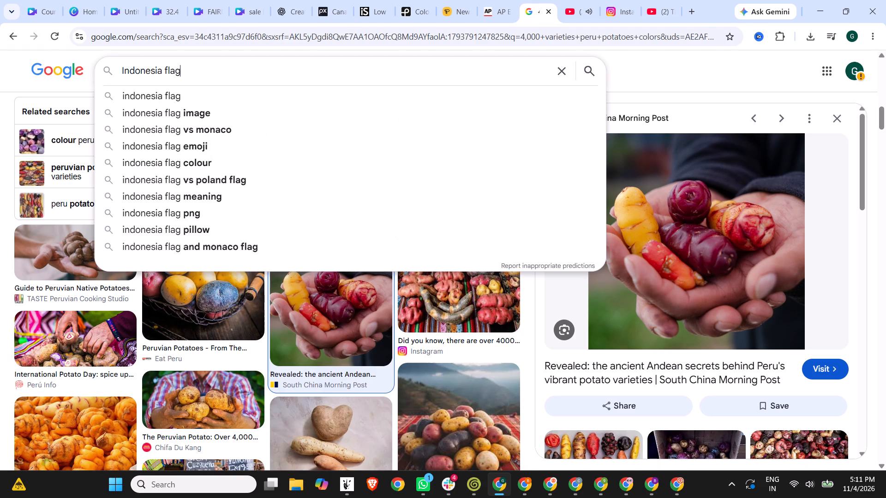
pyautogui.click(110, 257)
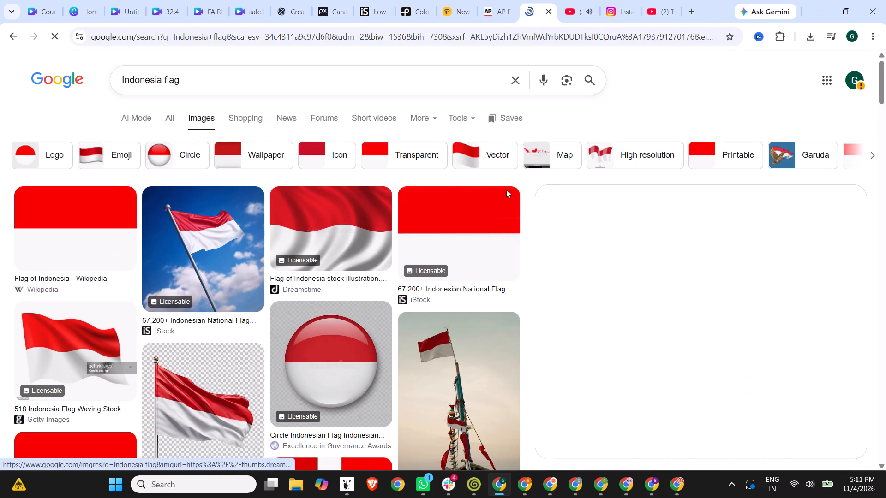
pyautogui.rightClick(661, 267)
pyautogui.click(710, 391)
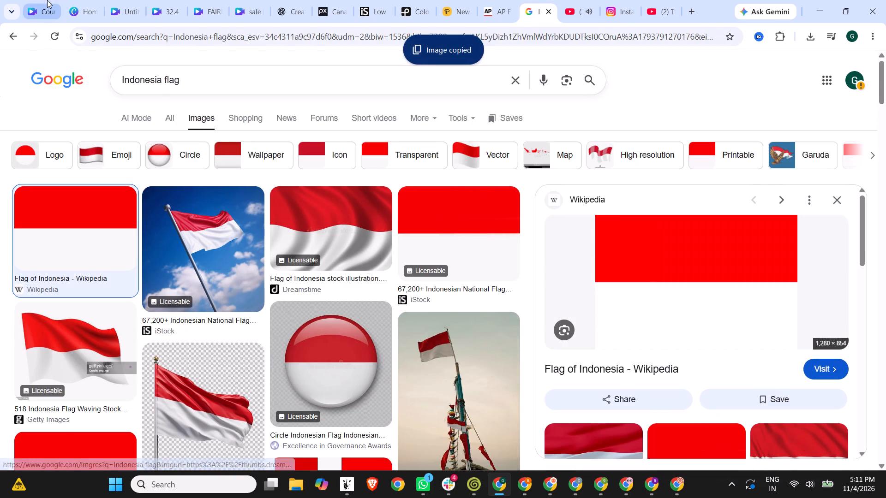
# Paste the Indonesian flag into the Canva design and shrink it to cover the Peru flag beside the title.
pyautogui.click(53, 0)
pyautogui.hotkey('ctrl', 'v')
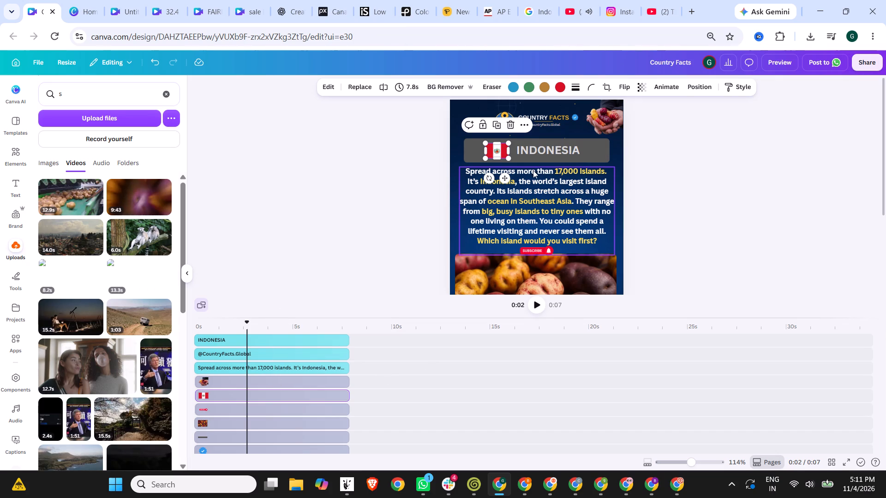
pyautogui.moveTo(554, 269); pyautogui.dragTo(563, 194)
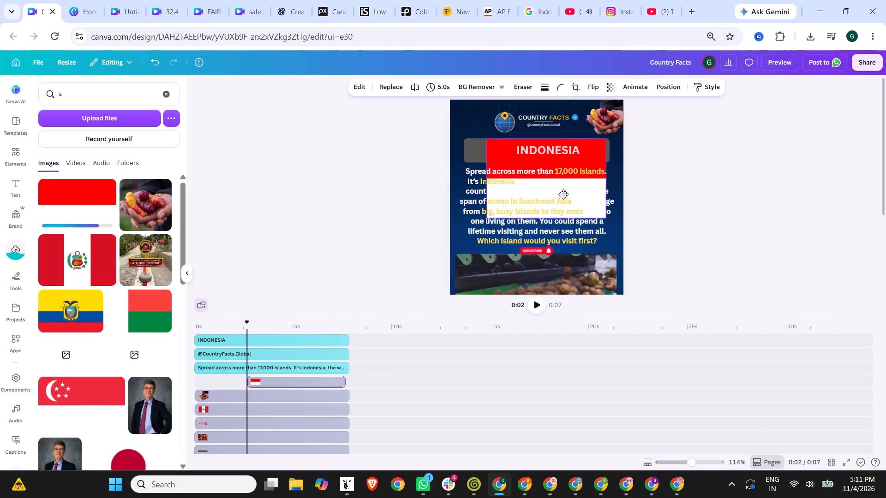
pyautogui.moveTo(563, 194); pyautogui.dragTo(562, 197)
pyautogui.moveTo(601, 221); pyautogui.dragTo(515, 166)
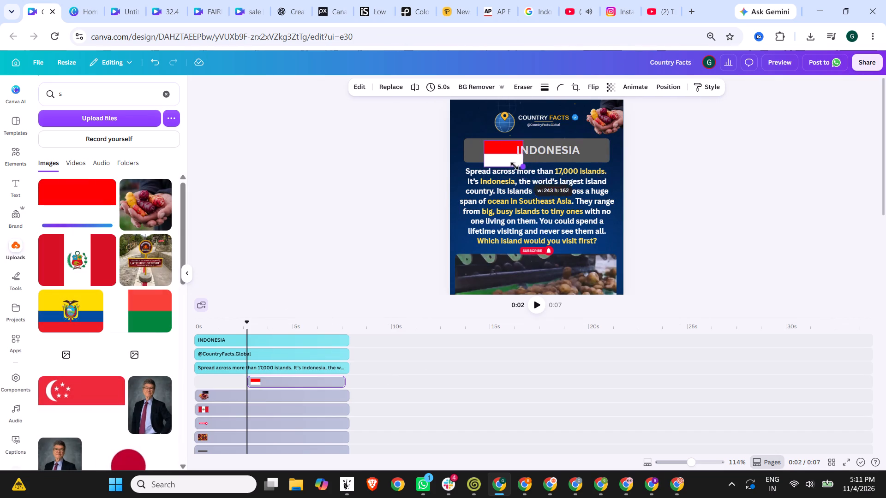
pyautogui.moveTo(515, 166); pyautogui.dragTo(507, 161)
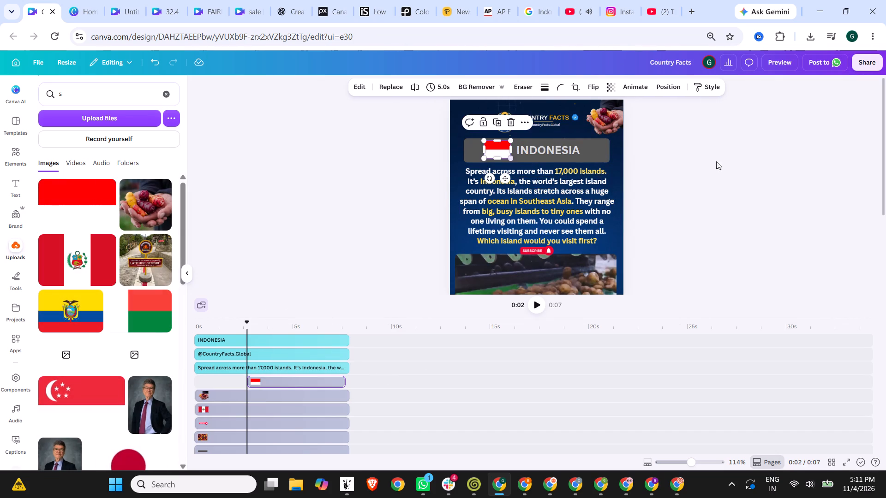
pyautogui.click(716, 161)
pyautogui.click(494, 149)
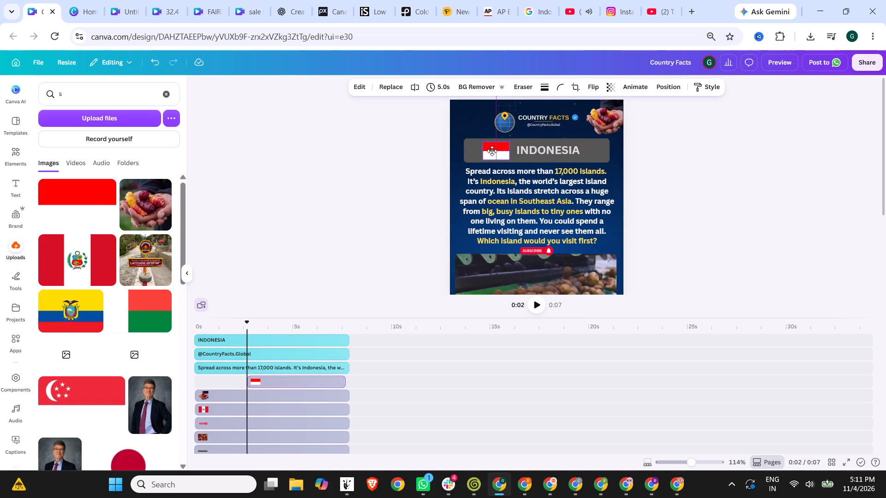
# Delete the Peru flag layer that lies beneath the Indonesian flag beside the title.
pyautogui.click(770, 152)
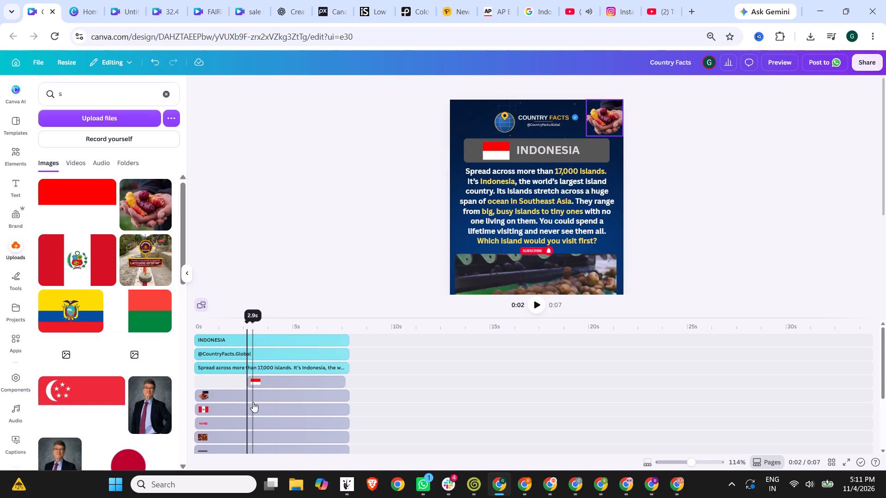
pyautogui.click(253, 404)
pyautogui.press('Delete')
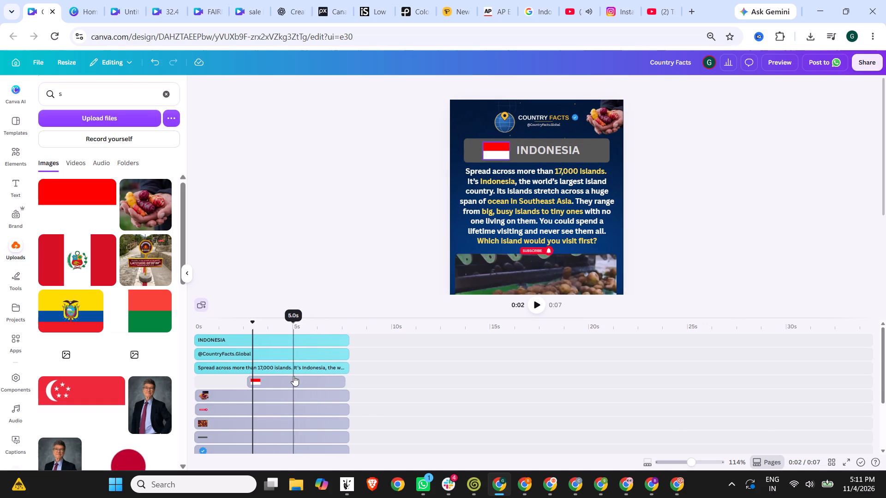
# Move the Indonesian flag clip to the start of the timeline and extend it to 7.8 s, matching the other layers.
pyautogui.moveTo(293, 377); pyautogui.dragTo(237, 373)
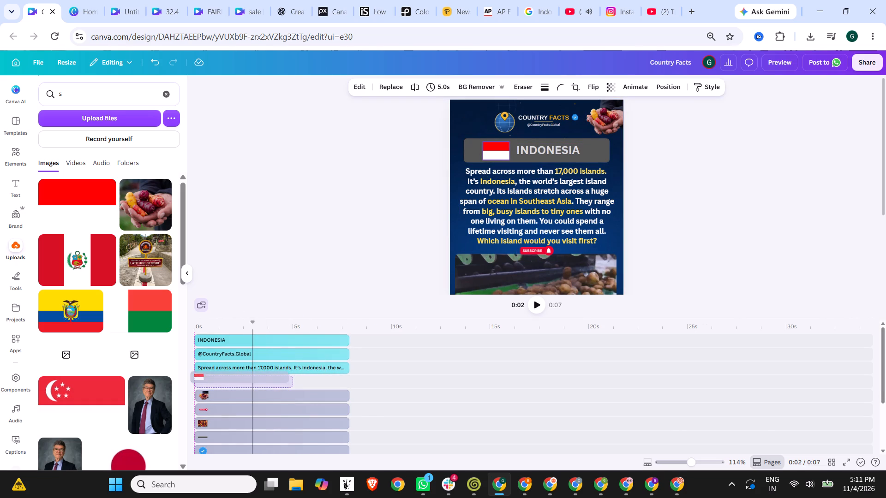
pyautogui.moveTo(237, 373); pyautogui.dragTo(243, 376)
pyautogui.moveTo(292, 379); pyautogui.dragTo(332, 379)
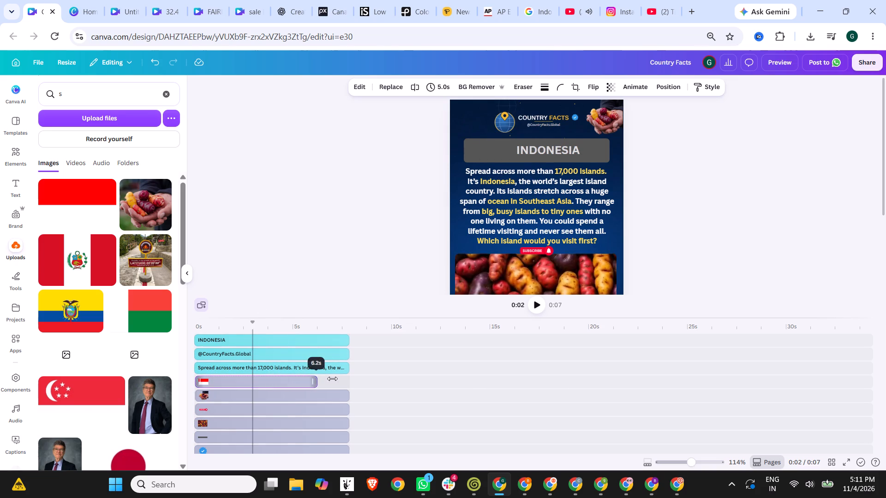
pyautogui.moveTo(332, 379); pyautogui.dragTo(349, 379)
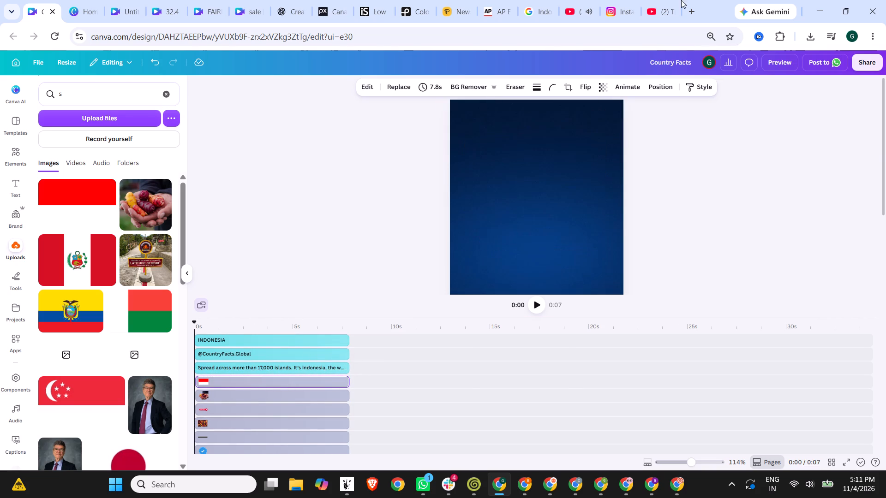
# Close the YouTube potato colors video and the Instagram reel about Peru's potato varieties.
pyautogui.click(664, 0)
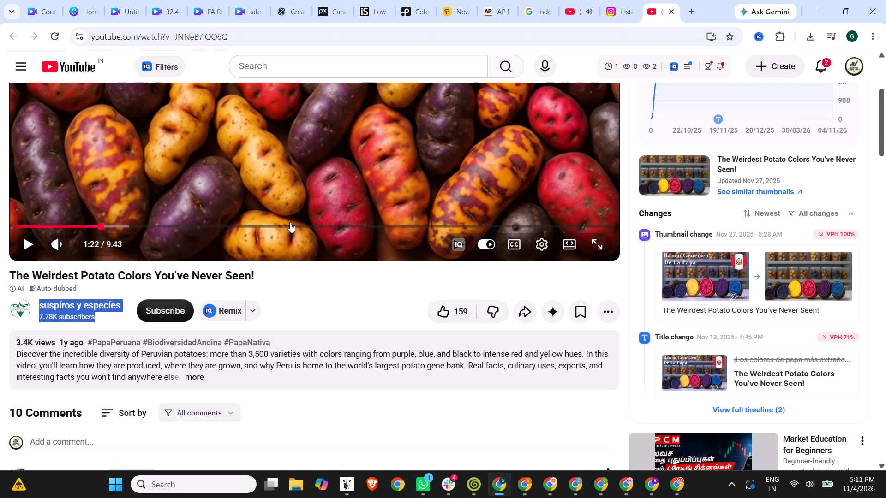
pyautogui.click(670, 10)
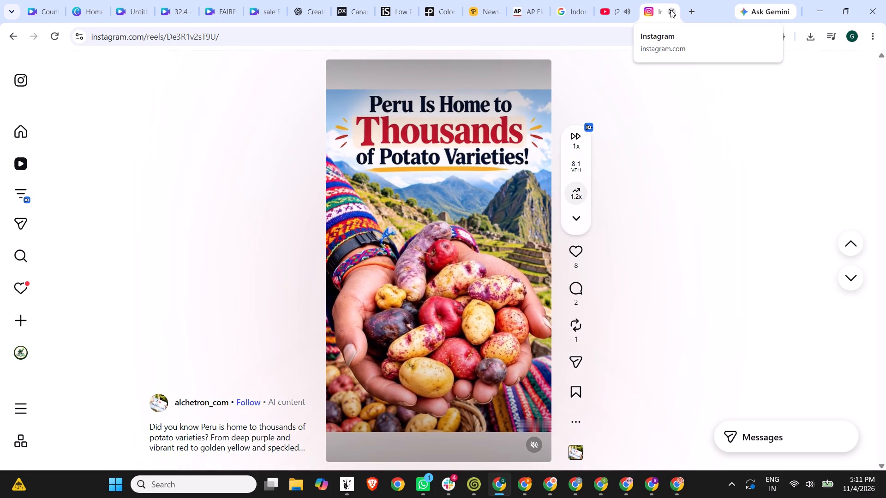
pyautogui.click(670, 10)
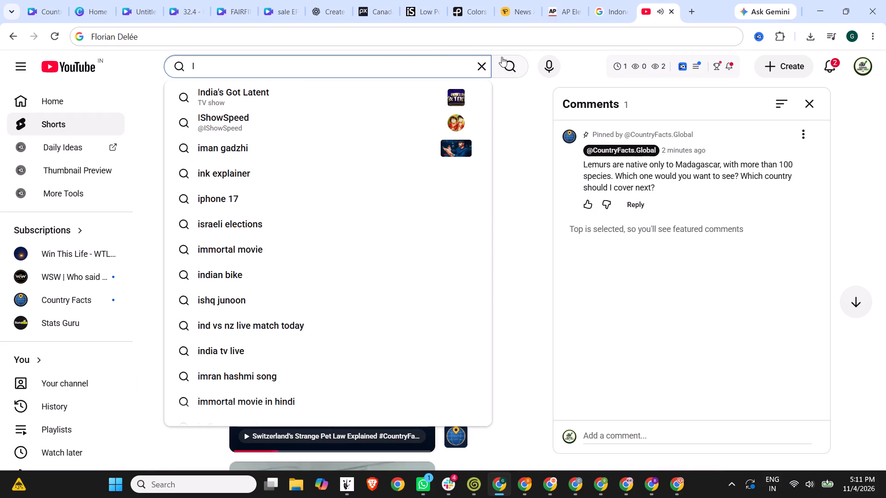
# Search YouTube for "Indonesia" from the open Shorts page.
pyautogui.click(376, 51)
pyautogui.click(363, 67)
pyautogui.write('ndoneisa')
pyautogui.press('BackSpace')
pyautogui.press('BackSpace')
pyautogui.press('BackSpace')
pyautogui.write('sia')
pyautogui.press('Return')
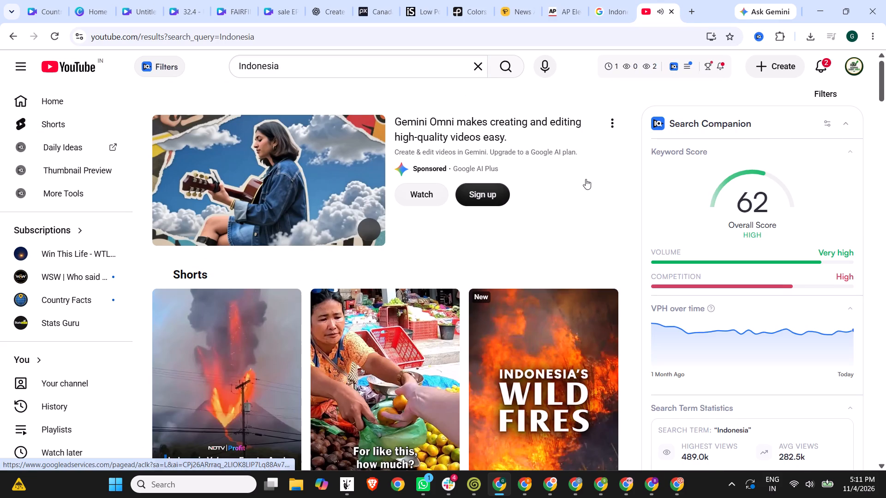
# Replace the flag query in Google Images with a search for "island".
pyautogui.click(617, 0)
pyautogui.moveTo(287, 77); pyautogui.dragTo(19, 93)
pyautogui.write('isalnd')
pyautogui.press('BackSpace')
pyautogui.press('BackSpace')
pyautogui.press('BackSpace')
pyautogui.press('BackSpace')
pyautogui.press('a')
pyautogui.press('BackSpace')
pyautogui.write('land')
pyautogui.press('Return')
pyautogui.click(186, 73)
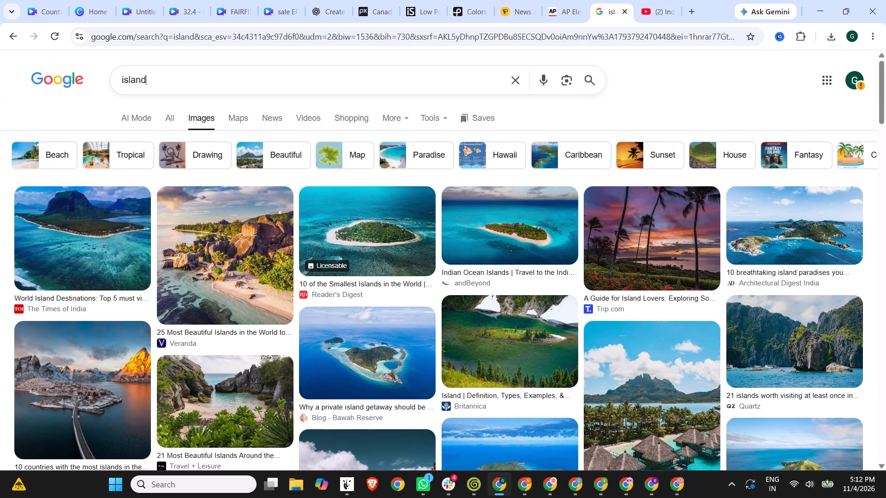
# Search Google Images for "islands" and copy Surfertoday's picture of the small palm-covered island.
pyautogui.press('s')
pyautogui.press('Return')
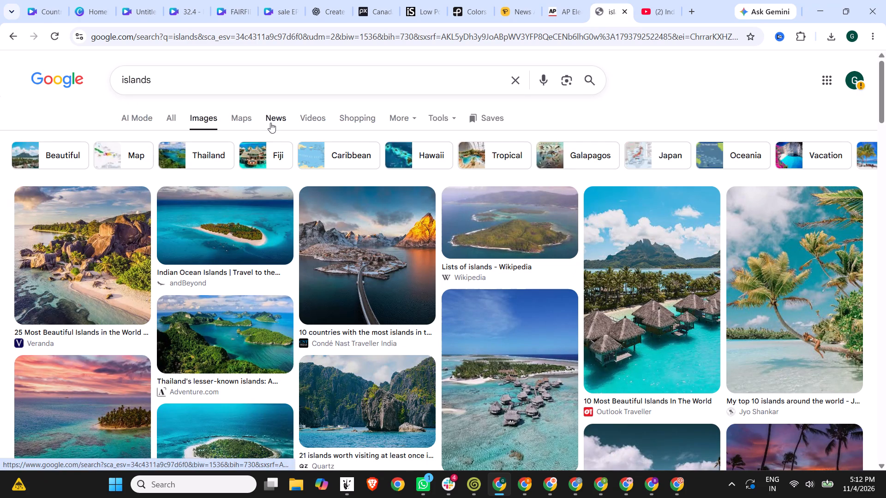
pyautogui.scroll(-2, 293, 148)
pyautogui.scroll(-1, 392, 163)
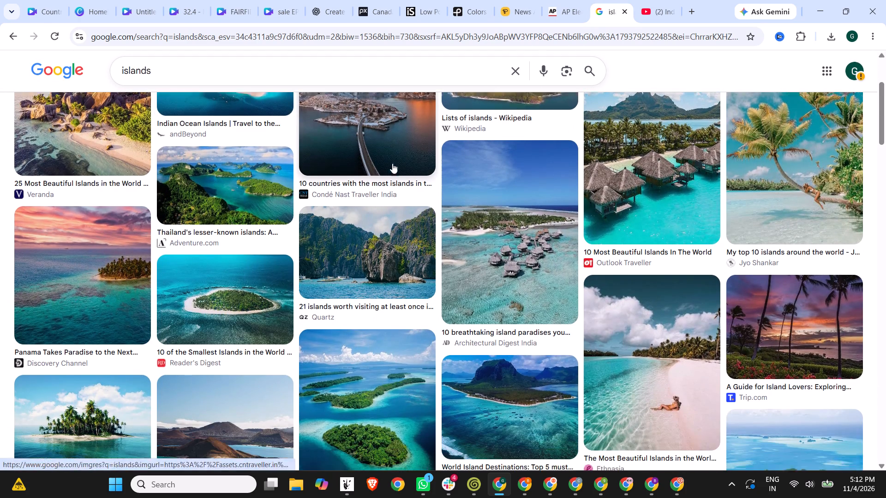
pyautogui.scroll(-1, 392, 163)
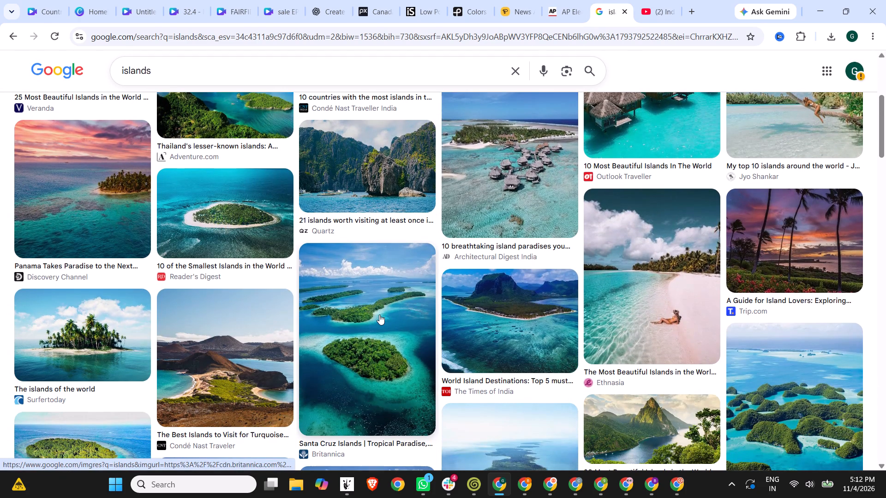
pyautogui.click(73, 317)
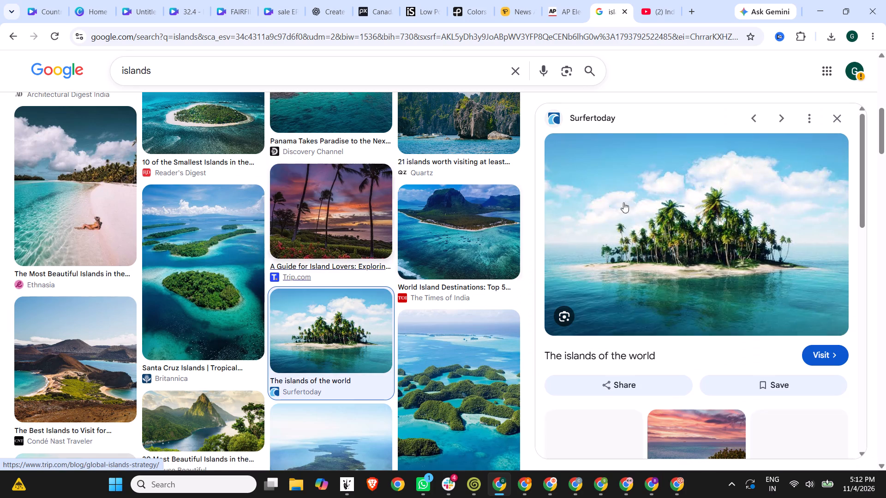
pyautogui.rightClick(682, 242)
pyautogui.click(733, 396)
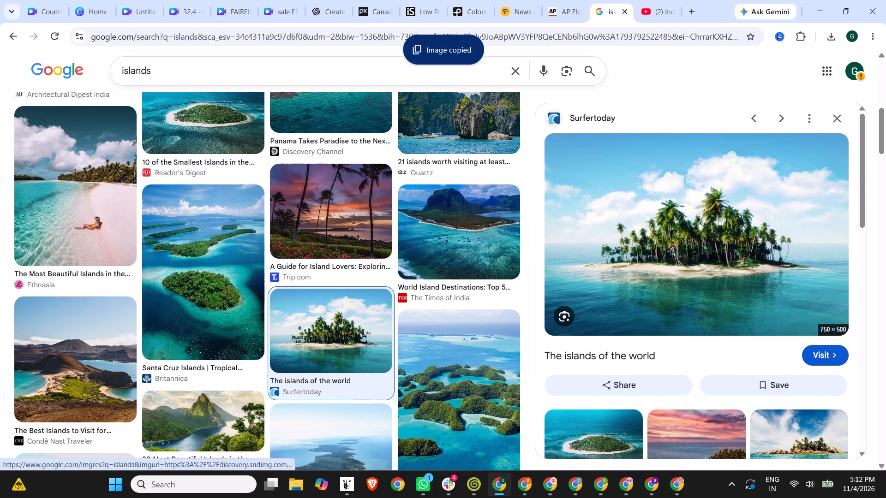
# Paste the palm island picture into the Canva design and remove its background.
pyautogui.click(49, 0)
pyautogui.click(216, 321)
pyautogui.scroll(-1, 216, 321)
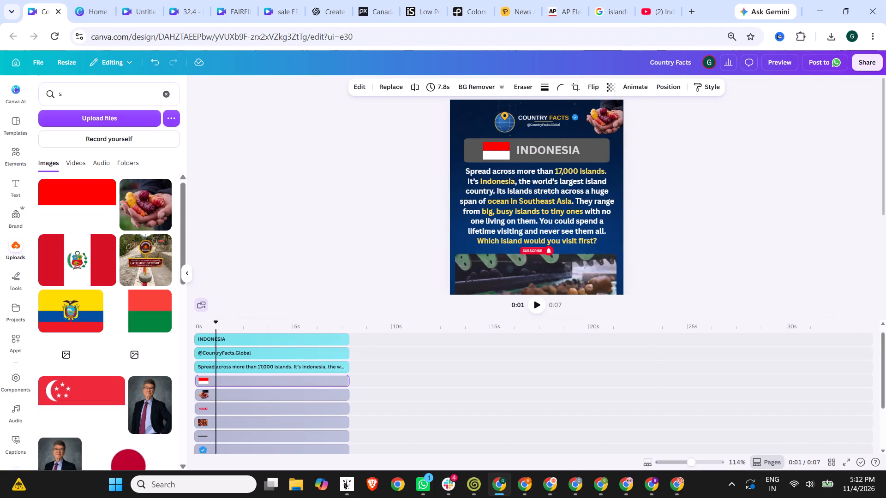
pyautogui.scroll(3, 649, 250)
pyautogui.click(603, 115)
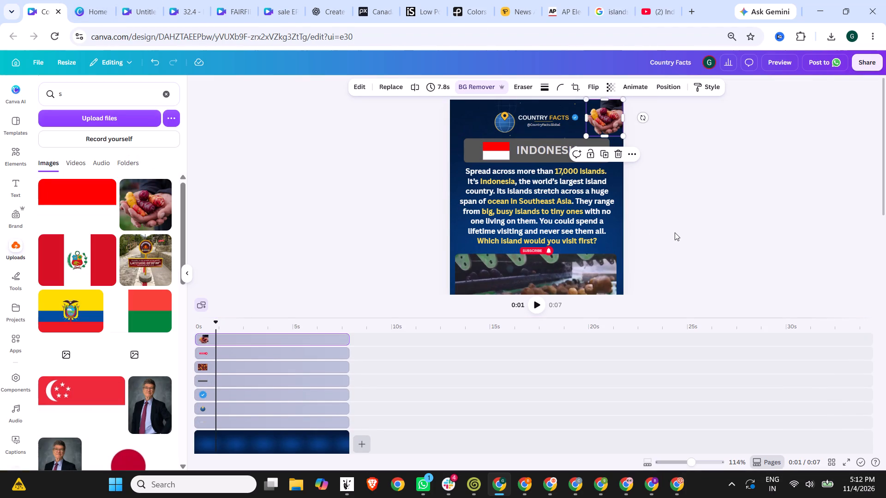
pyautogui.hotkey('ctrl', 'v')
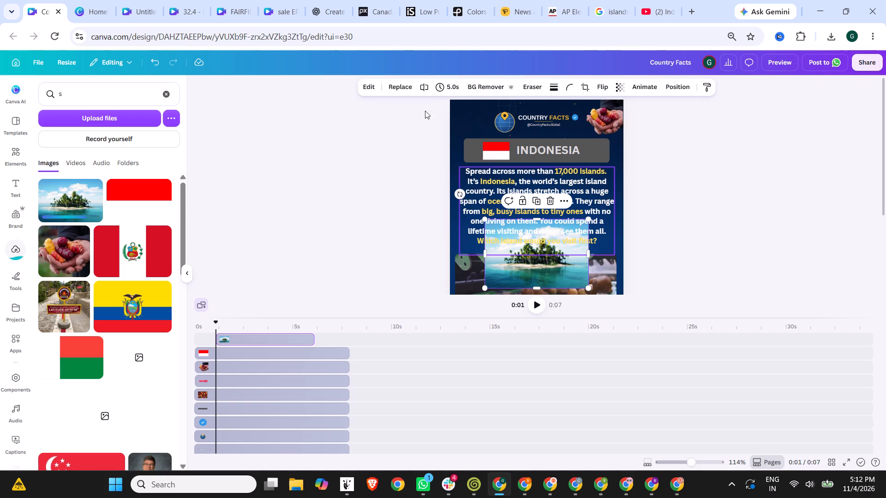
pyautogui.click(472, 83)
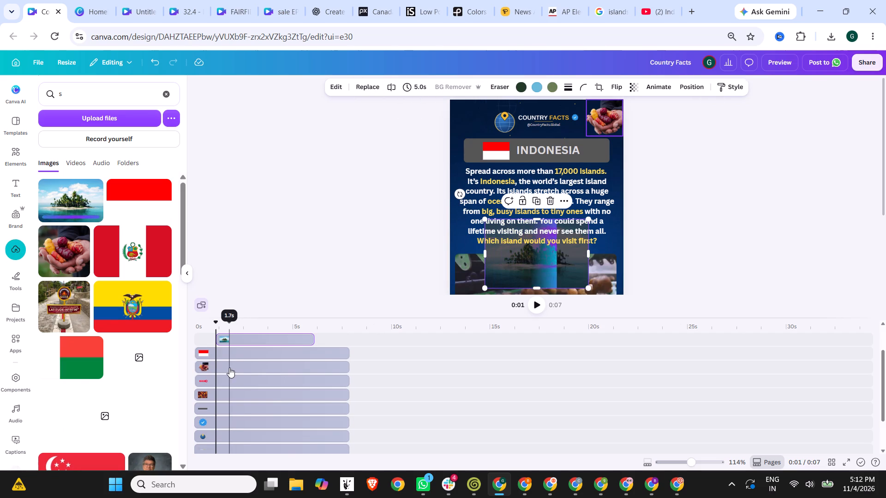
# Delete the picture of hands holding colorful potatoes from the design's header.
pyautogui.click(229, 368)
pyautogui.press('Delete')
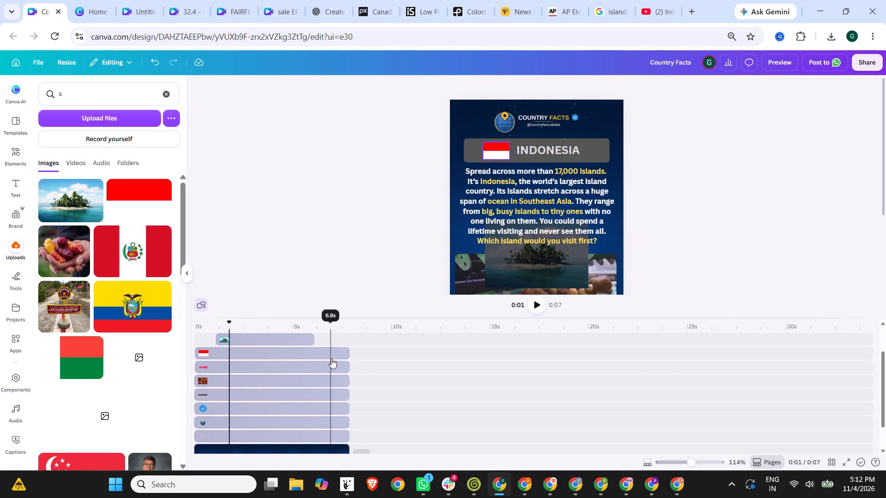
# Move the palm island picture into the design's upper-right corner and shrink it to fit beside the Country Facts logo.
pyautogui.moveTo(561, 274); pyautogui.dragTo(612, 150)
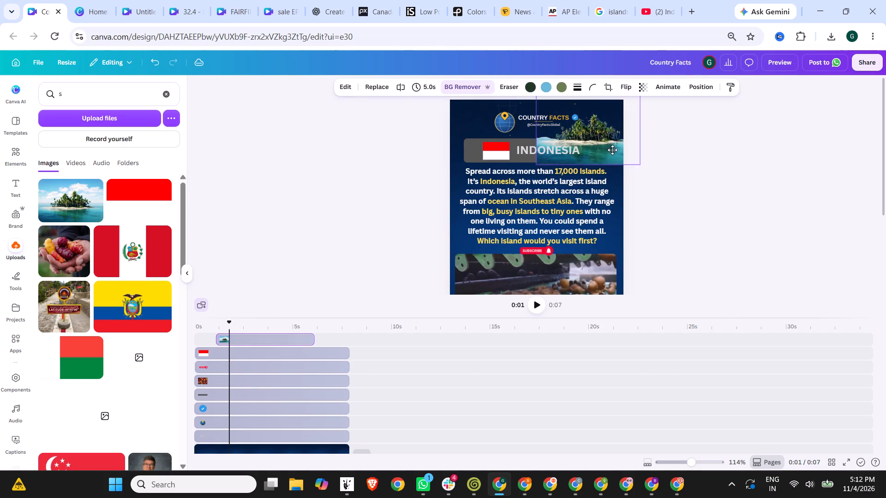
pyautogui.moveTo(612, 150); pyautogui.dragTo(615, 134)
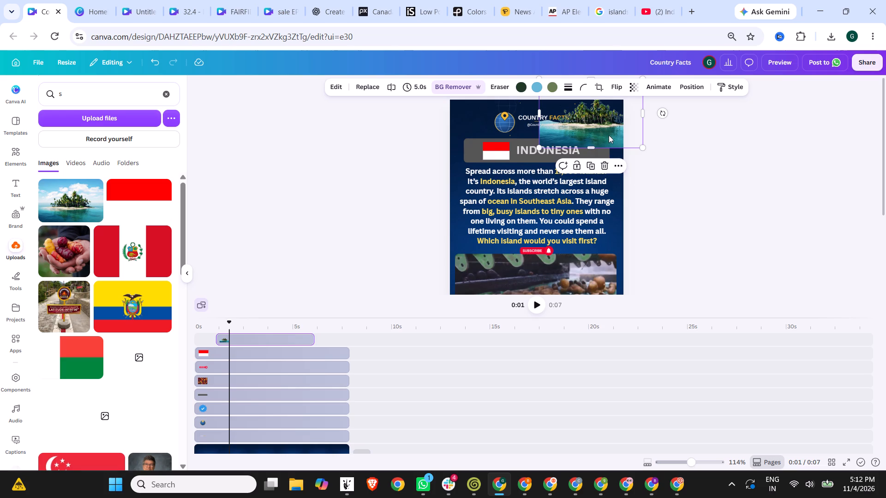
pyautogui.moveTo(541, 143); pyautogui.dragTo(553, 138)
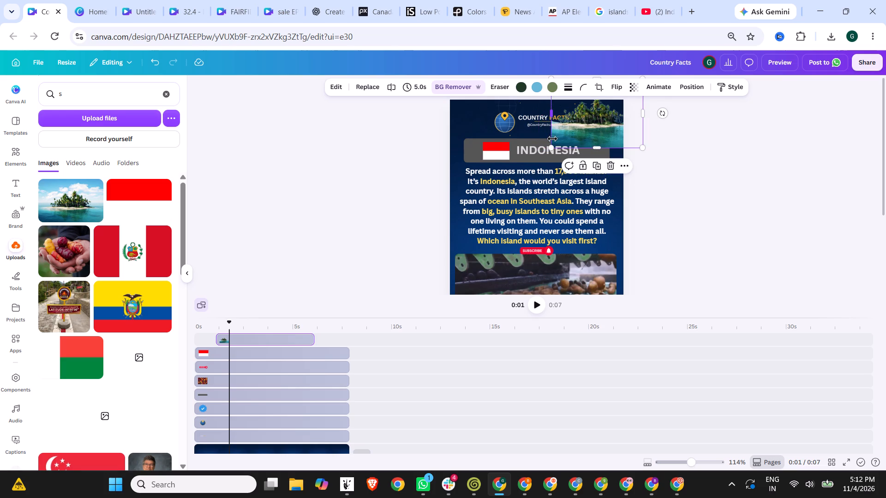
pyautogui.hotkey('ctrl', 'z')
pyautogui.moveTo(541, 147); pyautogui.dragTo(577, 127)
pyautogui.click(701, 138)
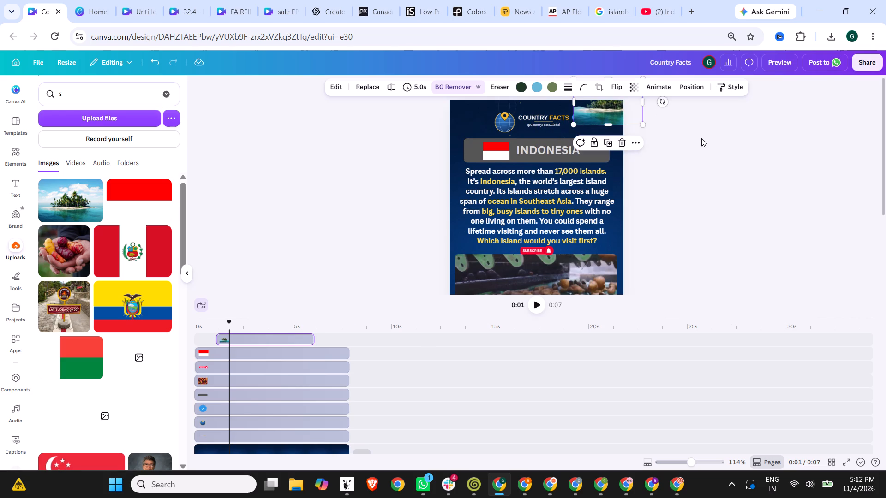
pyautogui.scroll(2, 717, 137)
pyautogui.moveTo(603, 119); pyautogui.dragTo(571, 136)
pyautogui.moveTo(545, 142); pyautogui.dragTo(585, 121)
pyautogui.moveTo(605, 109); pyautogui.dragTo(610, 117)
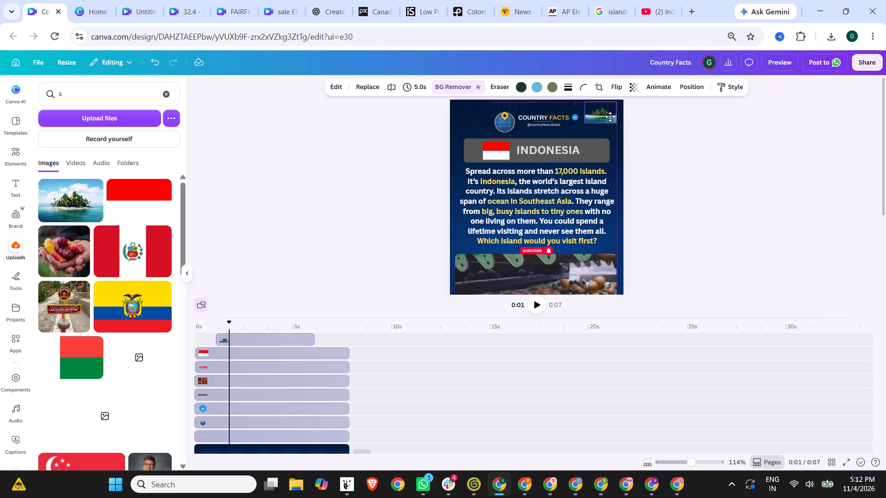
pyautogui.moveTo(610, 117); pyautogui.dragTo(611, 120)
pyautogui.moveTo(618, 107); pyautogui.dragTo(629, 101)
pyautogui.click(700, 155)
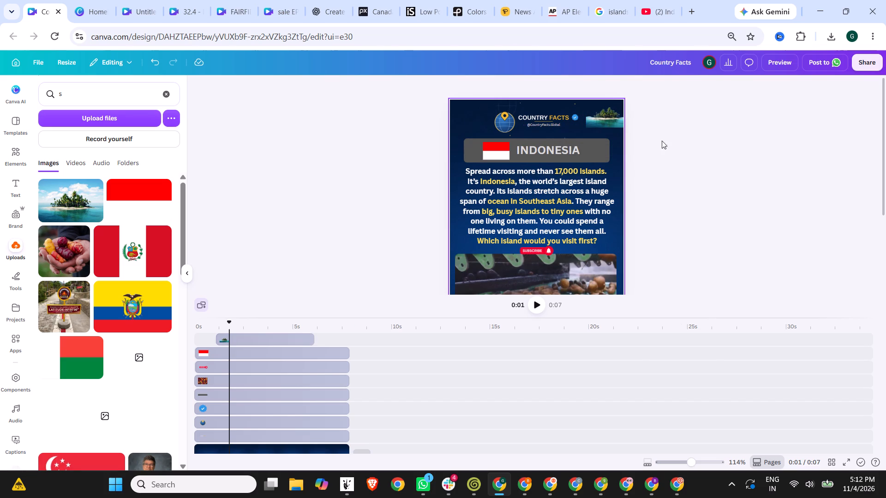
pyautogui.click(693, 141)
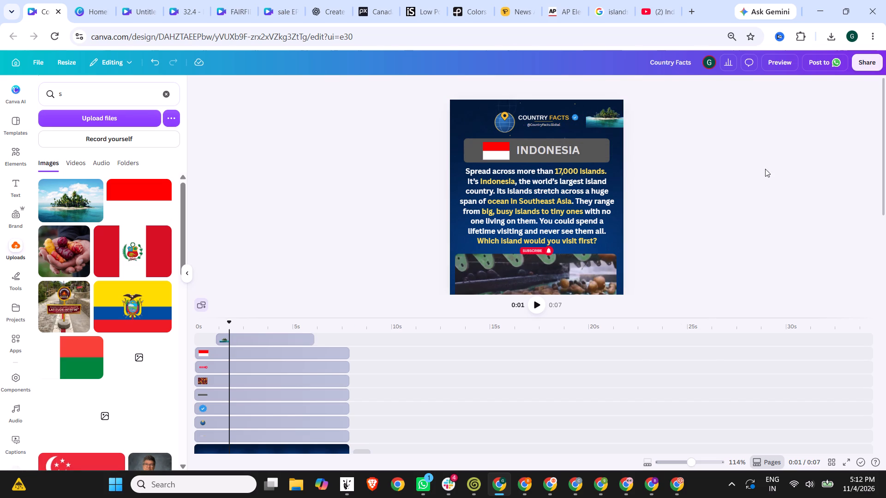
pyautogui.click(765, 169)
# Enlarge the palm island picture to about 309 by 206 and crop its left edge clear of the verification badge.
pyautogui.moveTo(604, 122); pyautogui.dragTo(600, 129)
pyautogui.moveTo(624, 109); pyautogui.dragTo(632, 100)
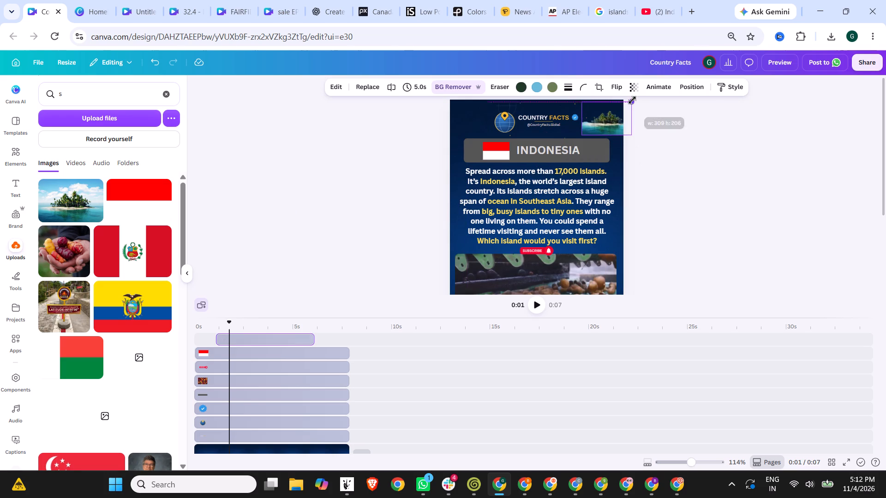
pyautogui.moveTo(632, 100); pyautogui.dragTo(633, 100)
pyautogui.click(741, 136)
pyautogui.moveTo(598, 121); pyautogui.dragTo(593, 121)
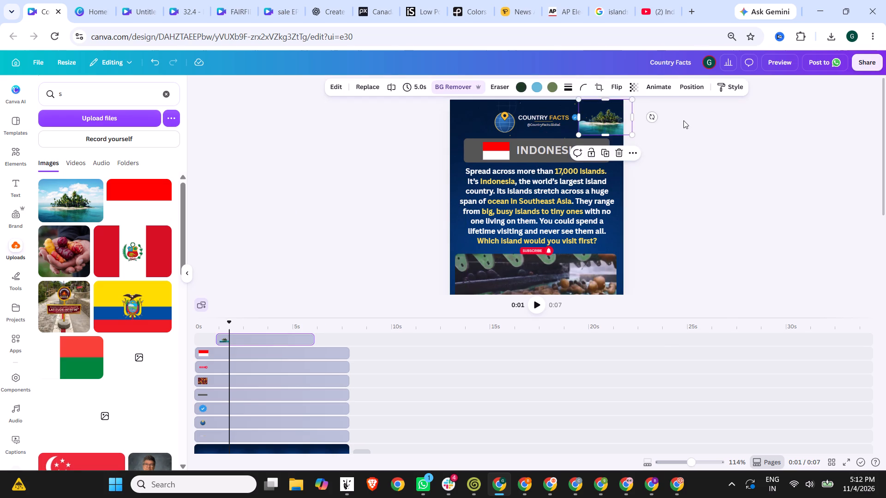
pyautogui.click(683, 120)
pyautogui.click(595, 124)
pyautogui.moveTo(577, 118); pyautogui.dragTo(585, 117)
pyautogui.click(735, 129)
pyautogui.click(715, 173)
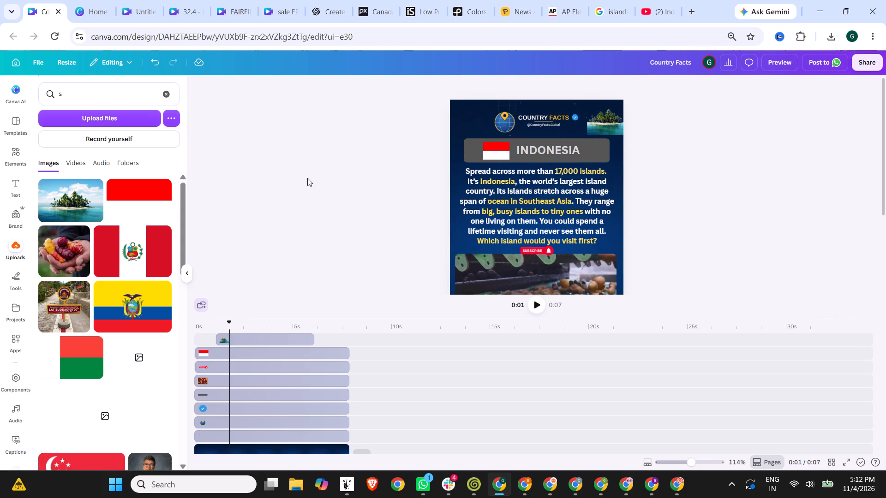
# Switch to Pexels, search its videos for "Indonesia islands" and look over the results for replacement footage.
pyautogui.scroll(-1, 312, 181)
pyautogui.scroll(-3, 657, 177)
pyautogui.scroll(4, 647, 184)
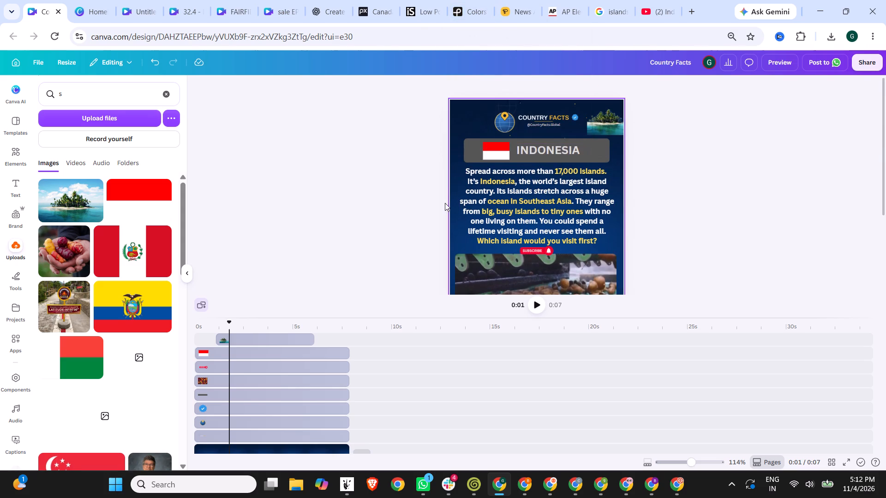
pyautogui.scroll(-4, 443, 204)
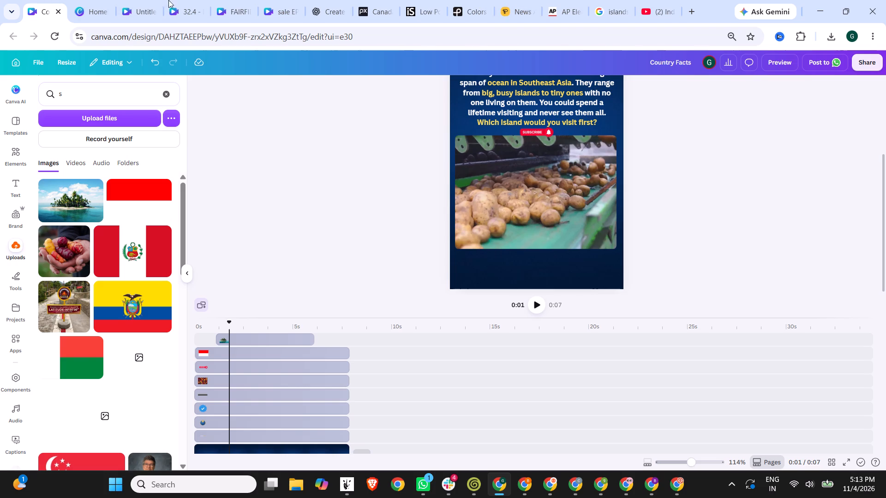
pyautogui.click(458, 0)
pyautogui.moveTo(298, 73); pyautogui.dragTo(0, 81)
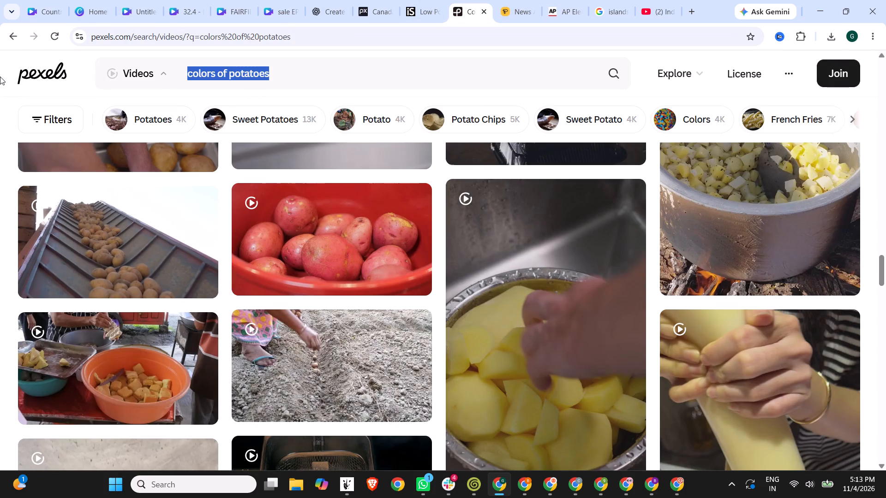
pyautogui.write('Indonesia islands')
pyautogui.press('space')
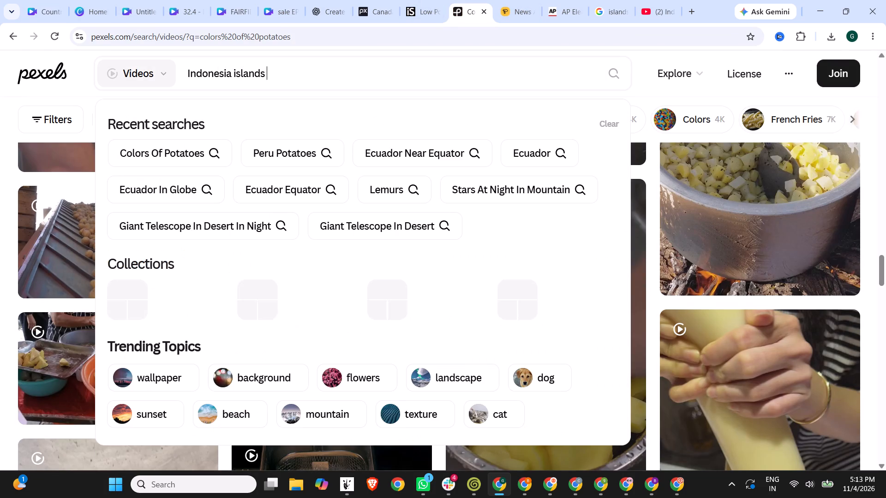
pyautogui.press('Return')
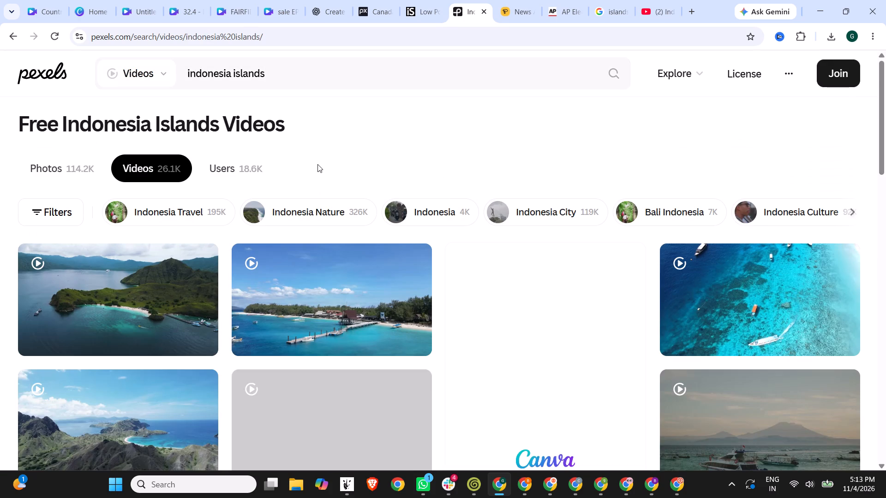
pyautogui.scroll(-2, 346, 165)
pyautogui.scroll(-3, 361, 205)
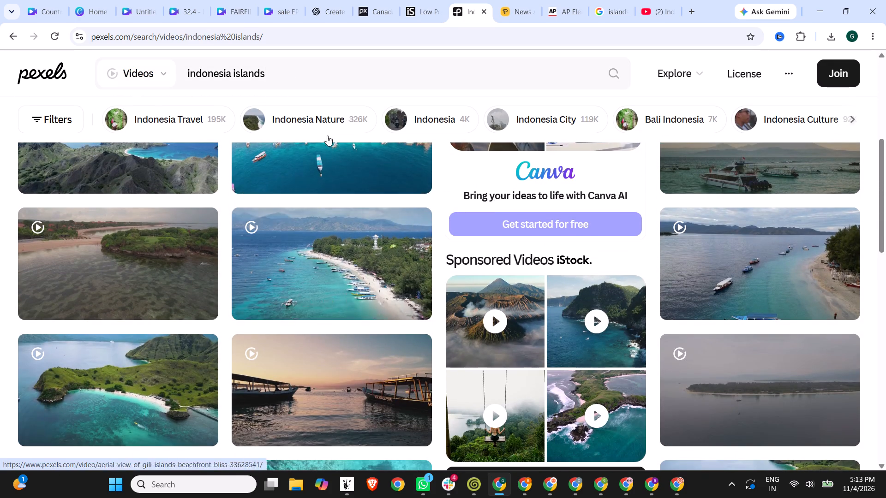
# Search Pexels videos for "thousands of islands" and browse the results for aerial footage of many islands.
pyautogui.moveTo(320, 74); pyautogui.dragTo(41, 77)
pyautogui.write('thousands of islands')
pyautogui.press('Return')
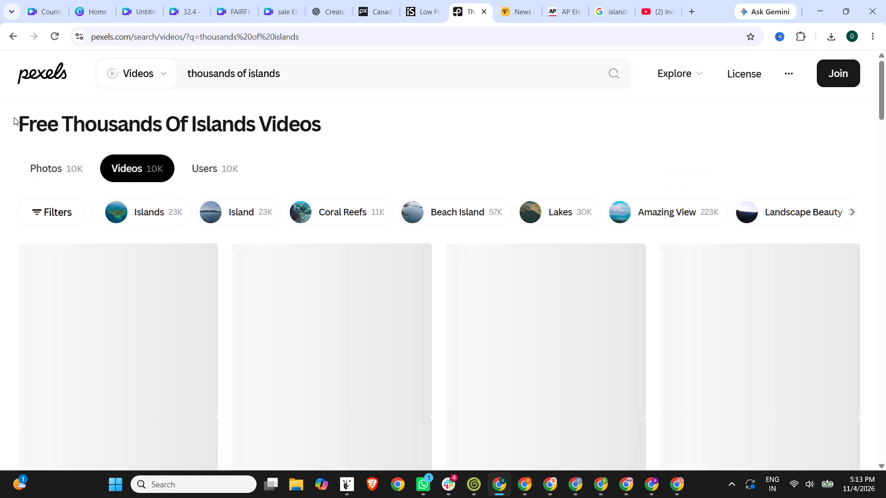
pyautogui.scroll(-2, 415, 123)
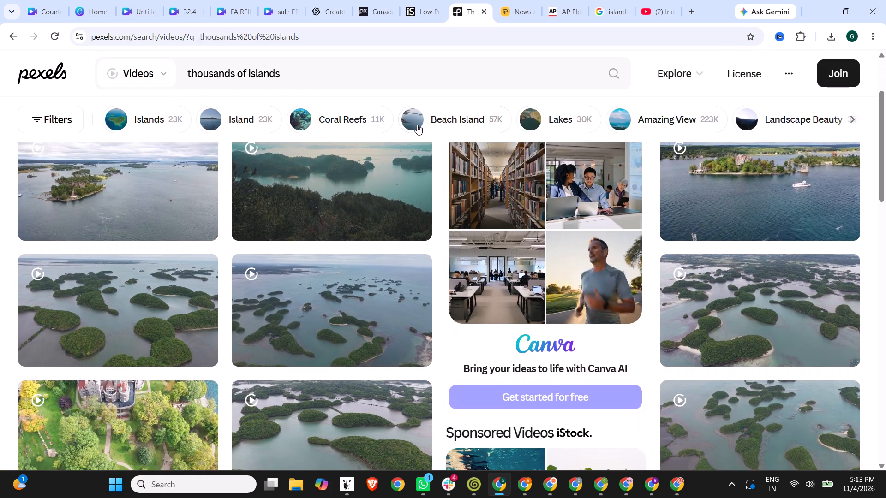
pyautogui.scroll(-2, 290, 193)
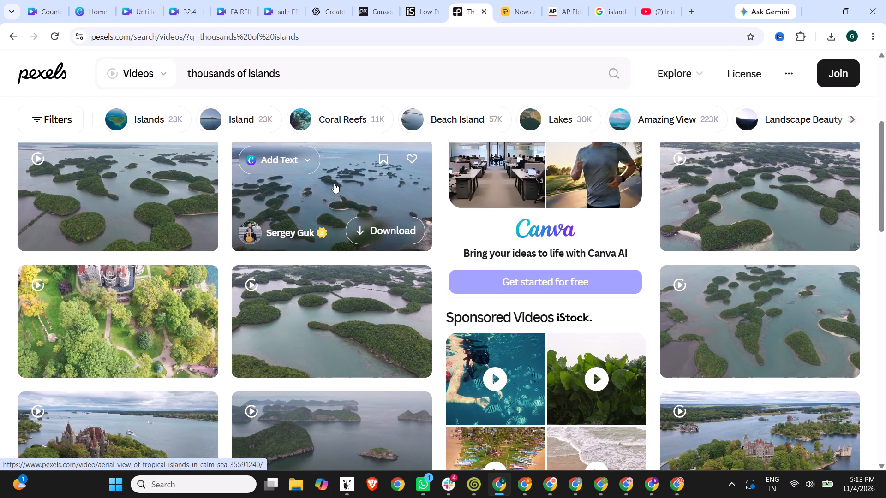
pyautogui.scroll(-6, 334, 183)
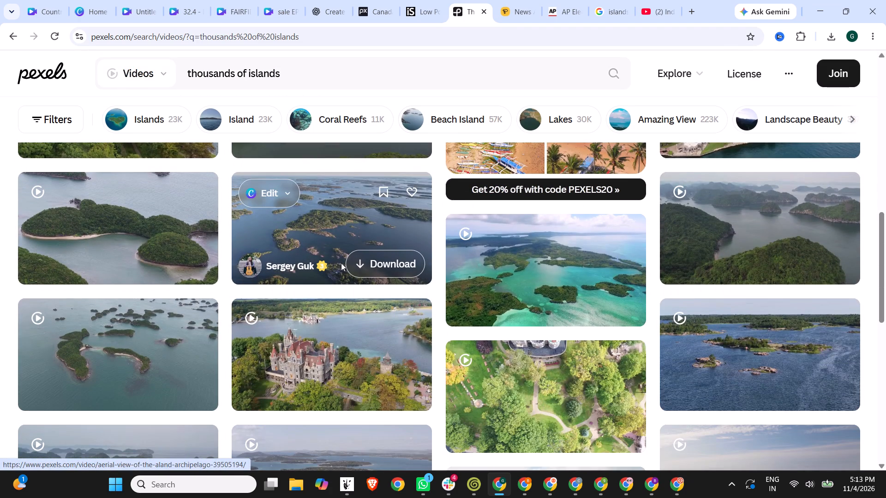
pyautogui.scroll(-1, 353, 231)
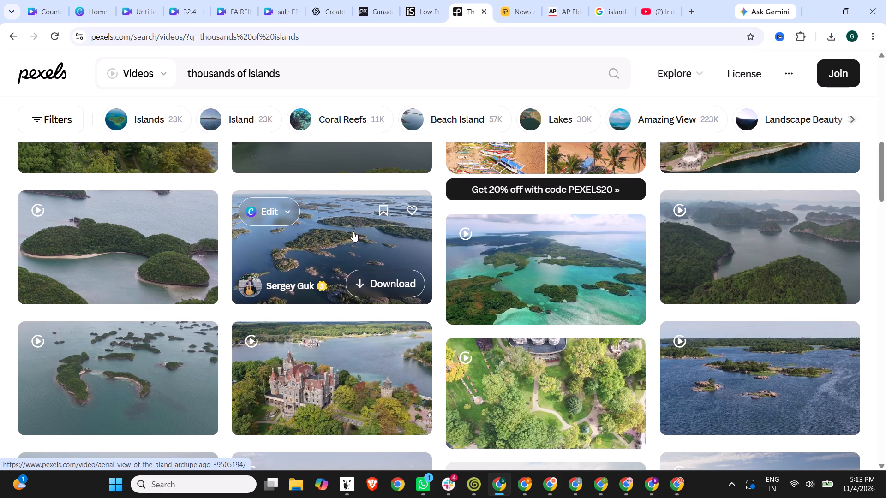
pyautogui.scroll(-3, 353, 231)
pyautogui.scroll(1, 885, 226)
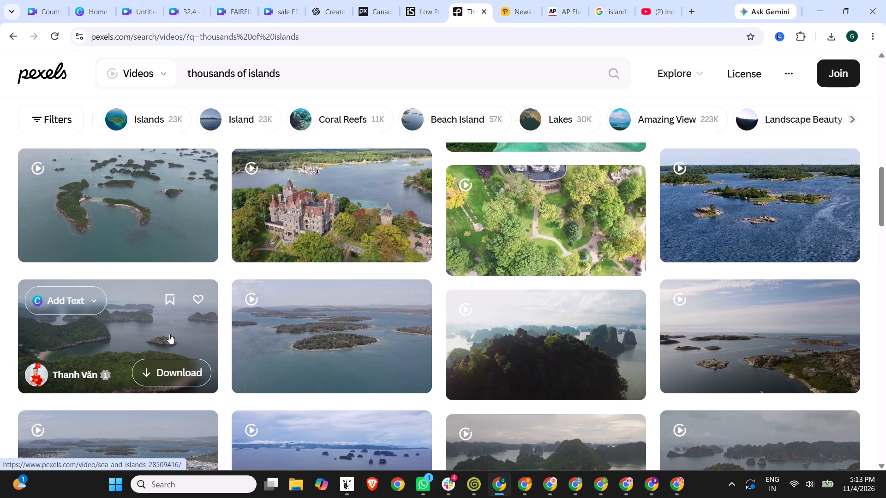
pyautogui.scroll(-4, 169, 334)
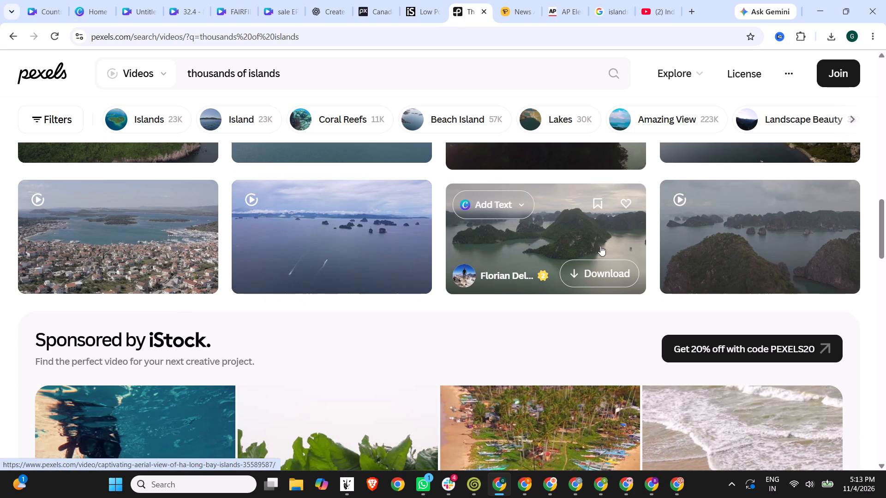
pyautogui.scroll(-12, 600, 246)
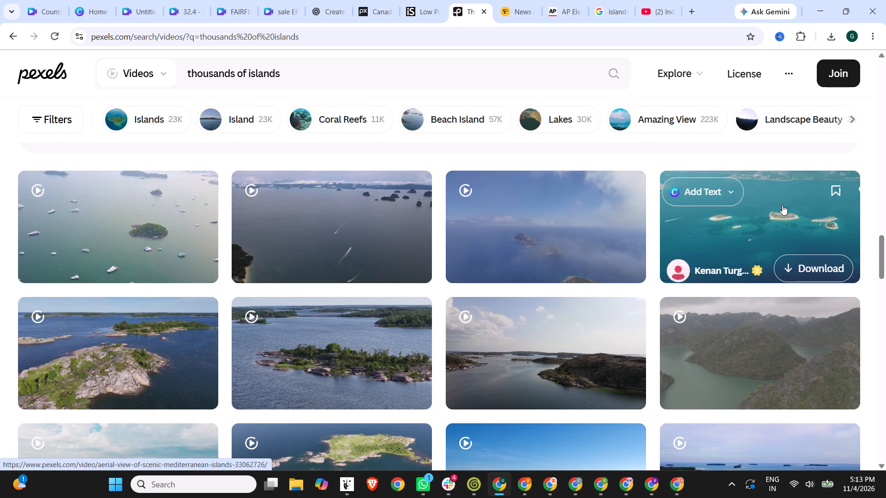
pyautogui.scroll(-6, 782, 205)
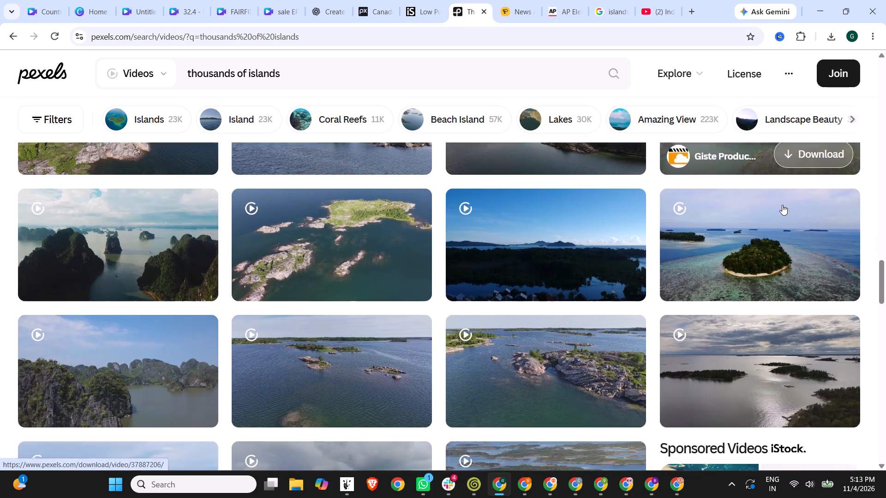
pyautogui.scroll(5, 780, 246)
# Open the aerial video of scenic Mediterranean islands and examine the similar clips suggested below it.
pyautogui.click(762, 184)
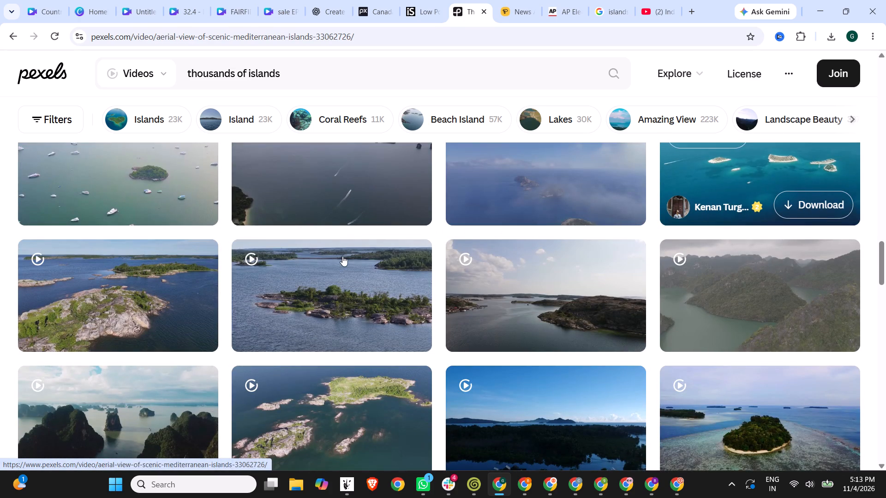
pyautogui.scroll(-9, 404, 291)
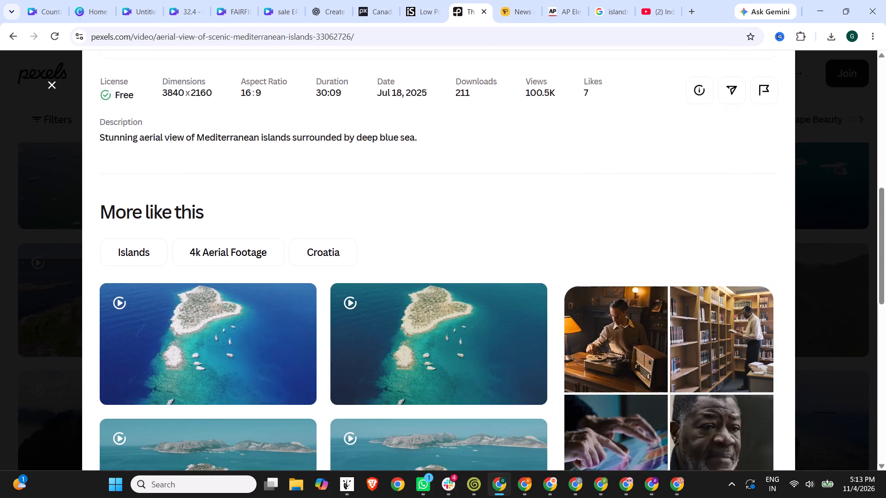
pyautogui.scroll(-7, 404, 291)
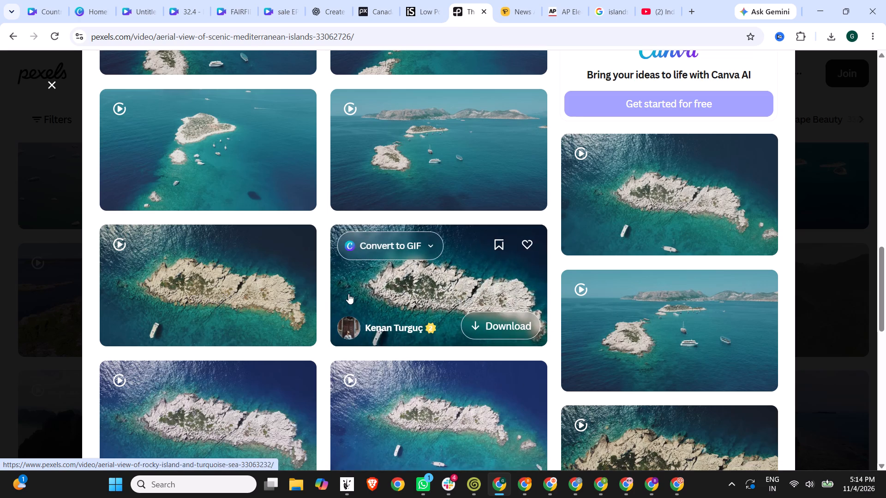
pyautogui.scroll(-7, 355, 294)
pyautogui.scroll(4, 557, 325)
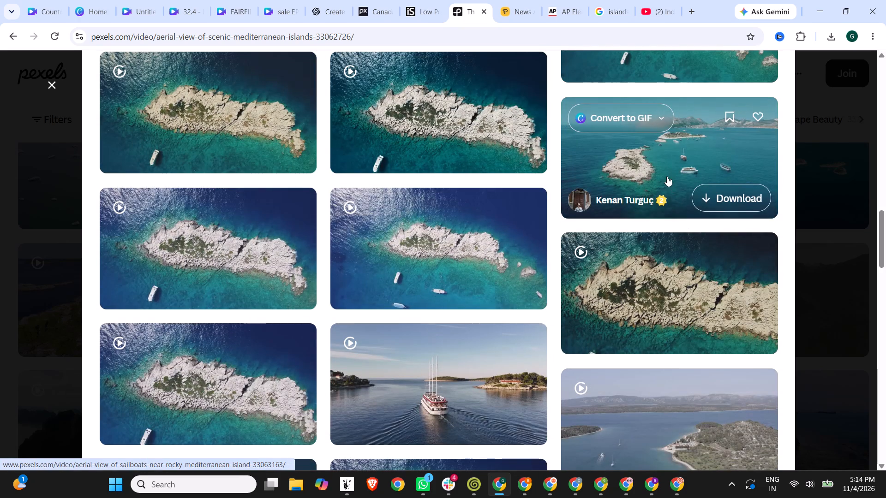
pyautogui.scroll(-2, 670, 160)
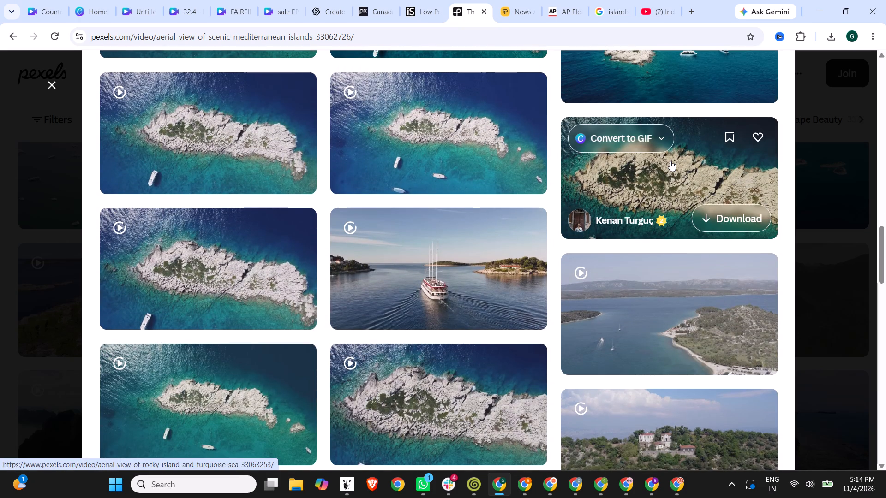
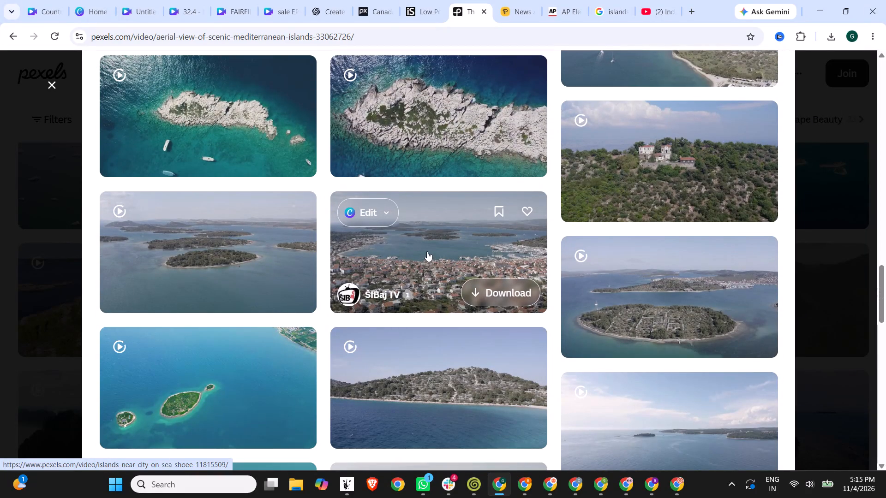
# Browse the related Mediterranean island and coastline videos on Pexels for suitable aerial island footage.
pyautogui.scroll(-4, 427, 251)
pyautogui.scroll(2, 668, 209)
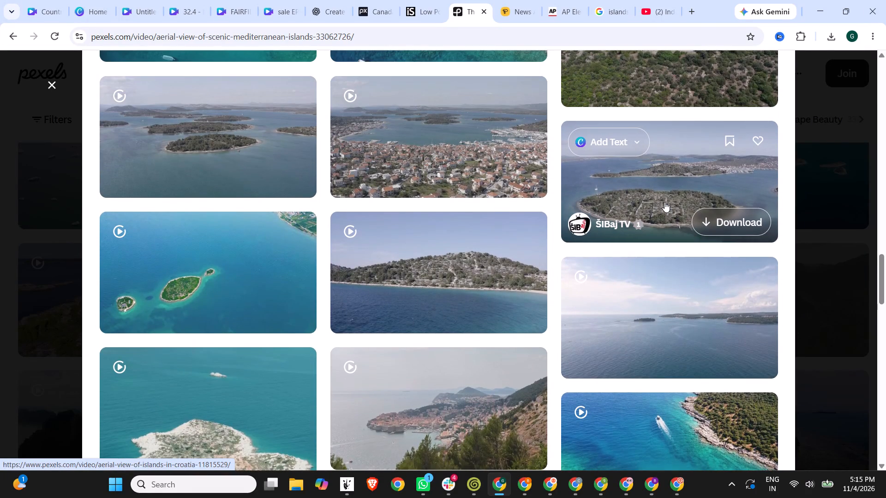
pyautogui.scroll(-6, 664, 202)
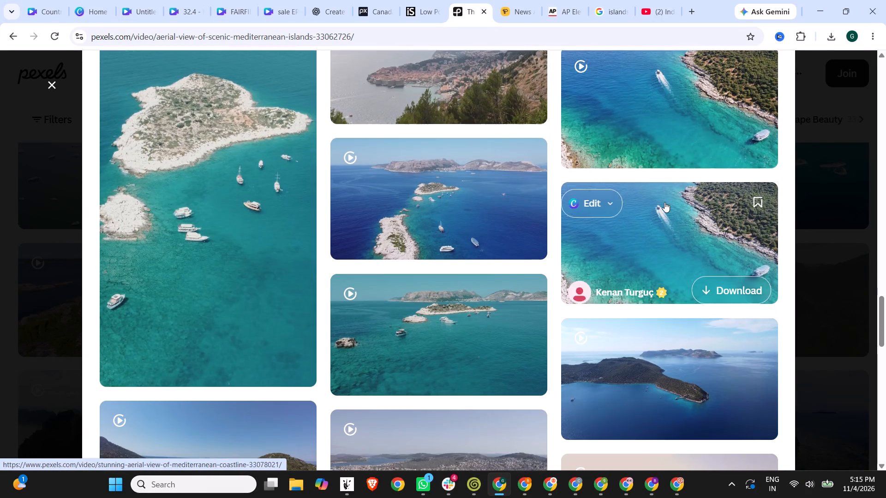
pyautogui.scroll(-5, 576, 298)
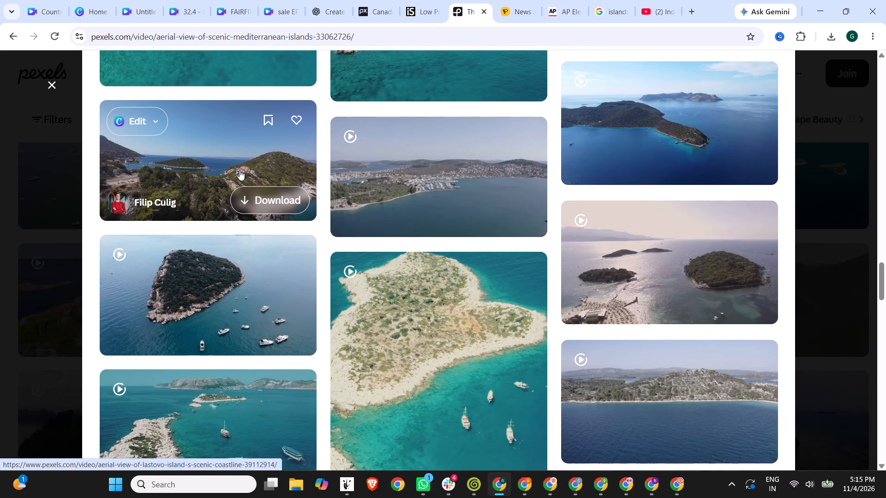
pyautogui.scroll(-5, 611, 263)
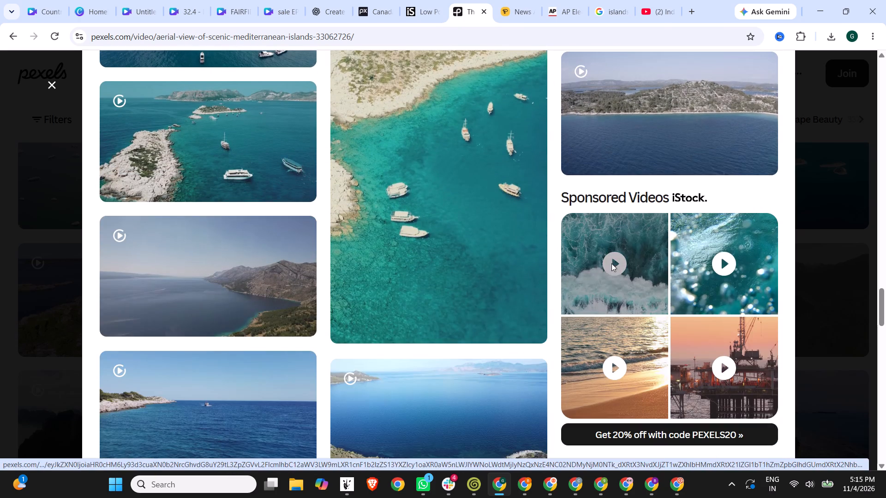
pyautogui.scroll(-4, 255, 265)
pyautogui.scroll(-3, 374, 280)
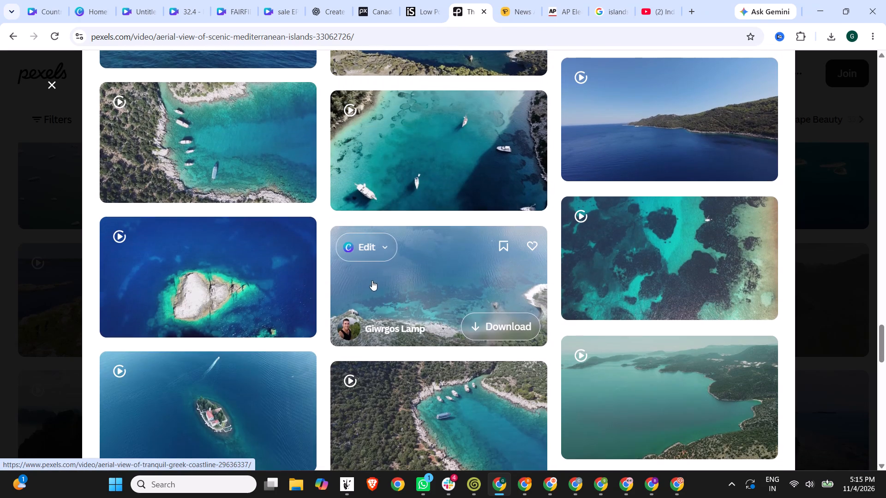
pyautogui.scroll(-2, 441, 288)
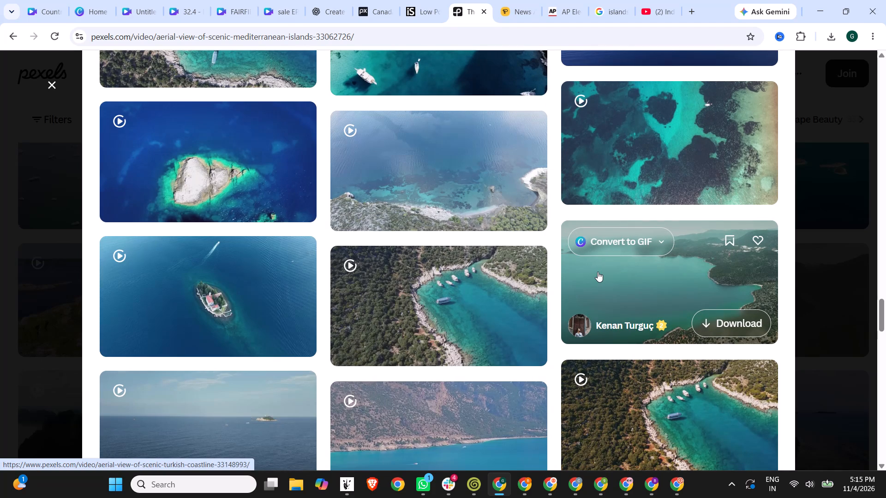
pyautogui.scroll(-3, 639, 276)
pyautogui.scroll(-4, 428, 279)
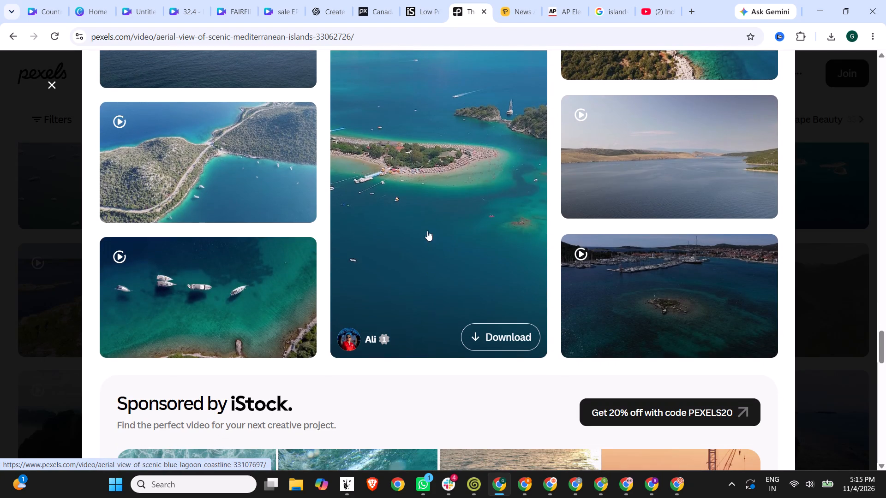
pyautogui.scroll(-4, 244, 173)
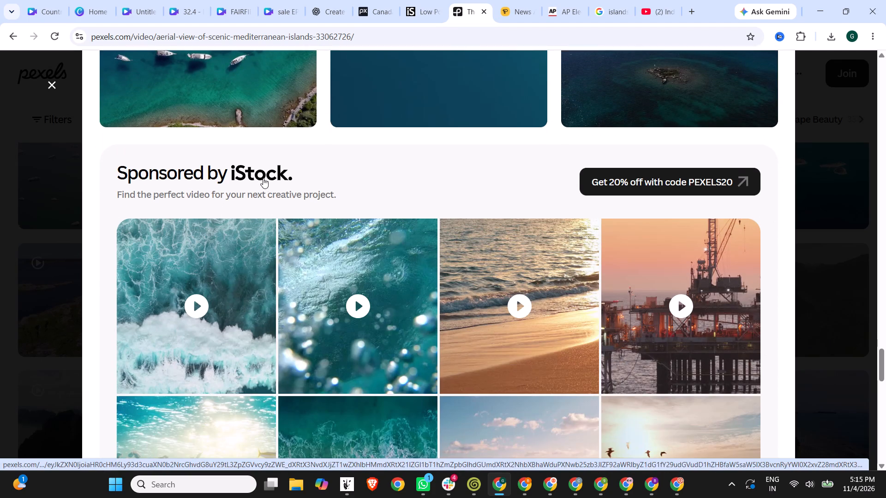
pyautogui.scroll(-10, 263, 178)
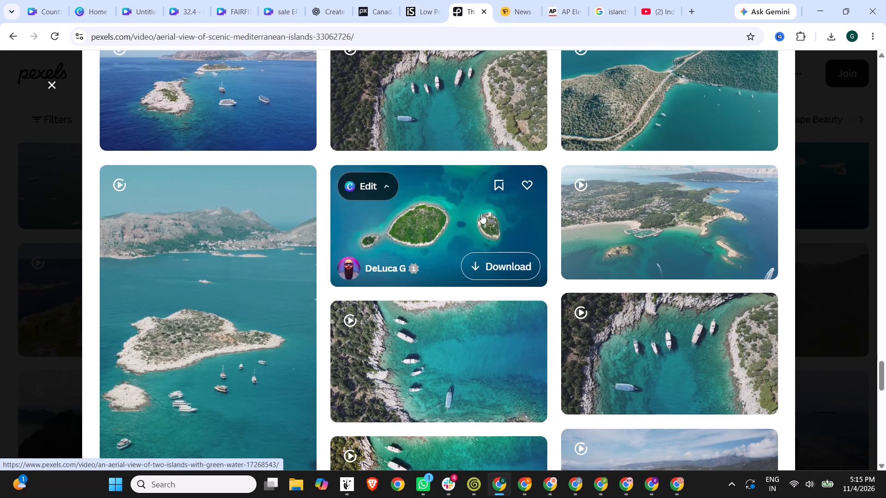
pyautogui.scroll(-5, 483, 217)
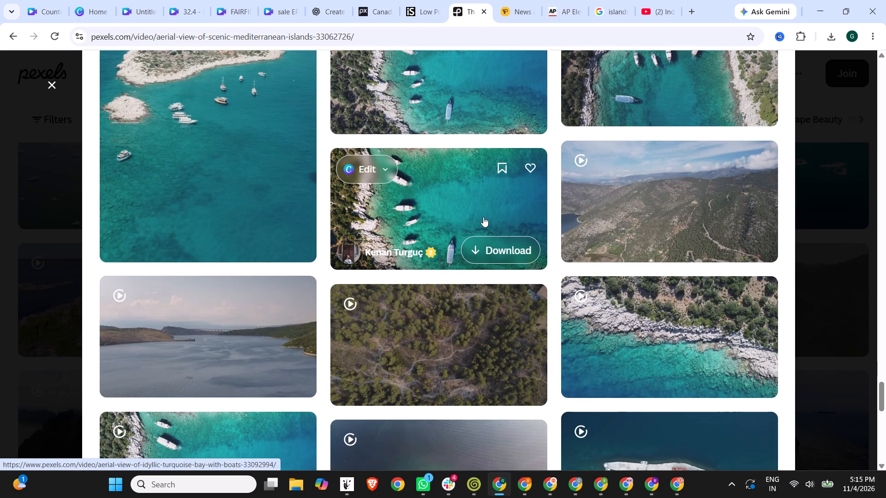
pyautogui.scroll(-5, 484, 217)
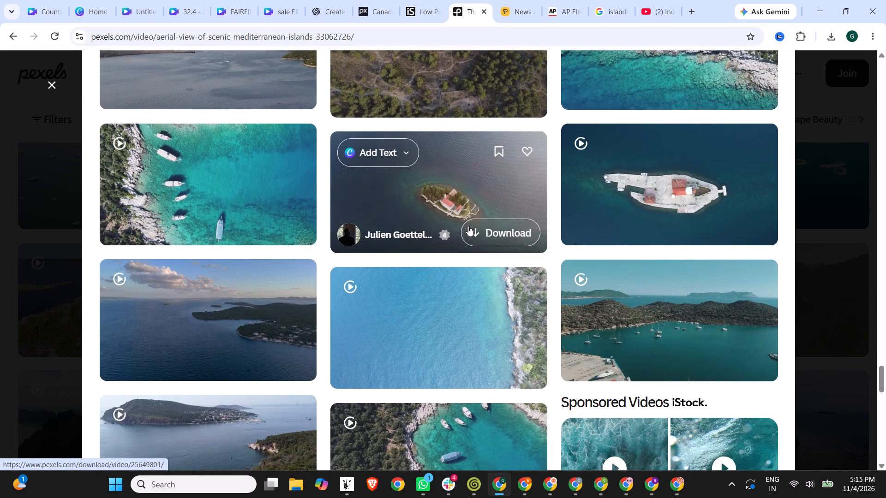
pyautogui.scroll(-7, 470, 227)
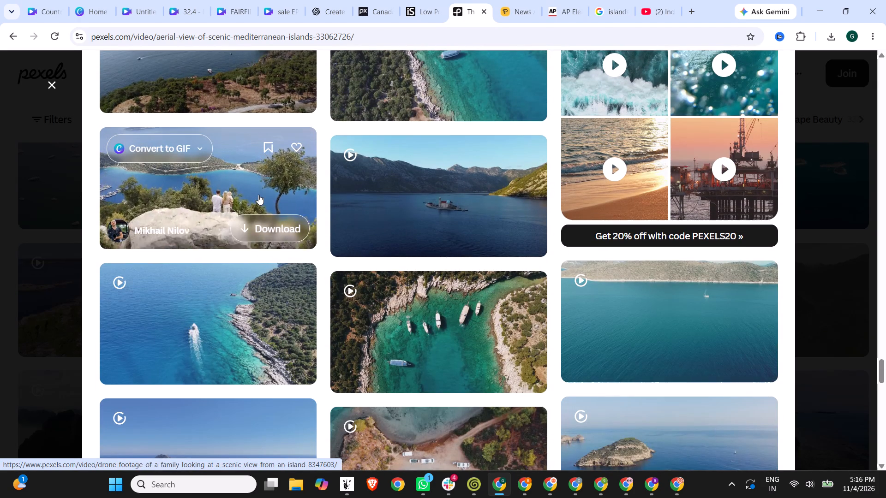
# Open the drone footage of a family looking at a scenic island view and copy the creator's name.
pyautogui.click(258, 191)
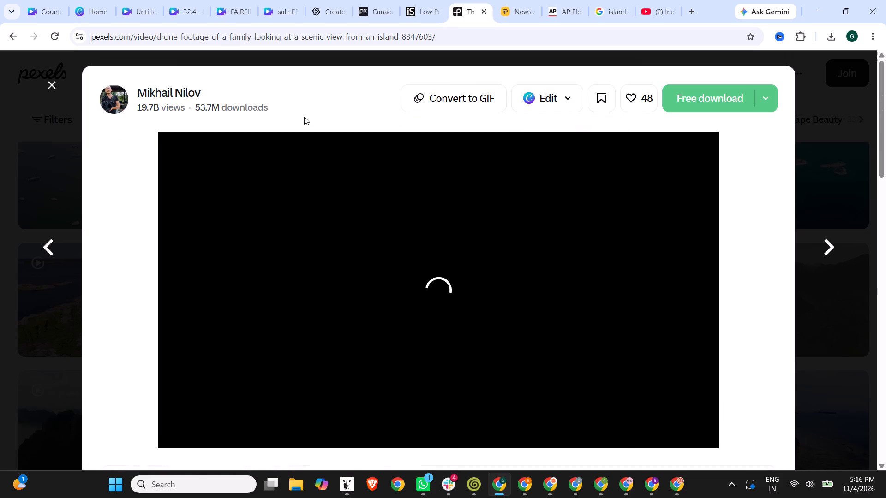
pyautogui.moveTo(213, 93); pyautogui.dragTo(212, 92)
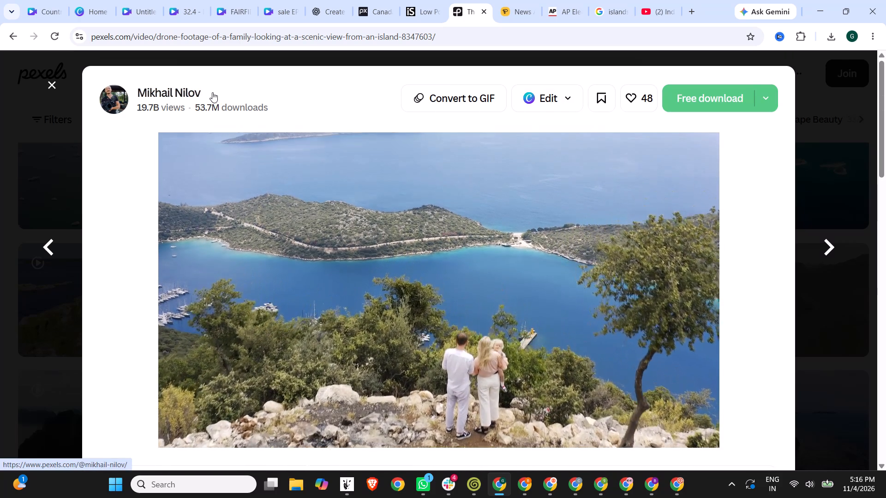
pyautogui.moveTo(212, 92); pyautogui.dragTo(163, 92)
pyautogui.moveTo(138, 94); pyautogui.dragTo(161, 94)
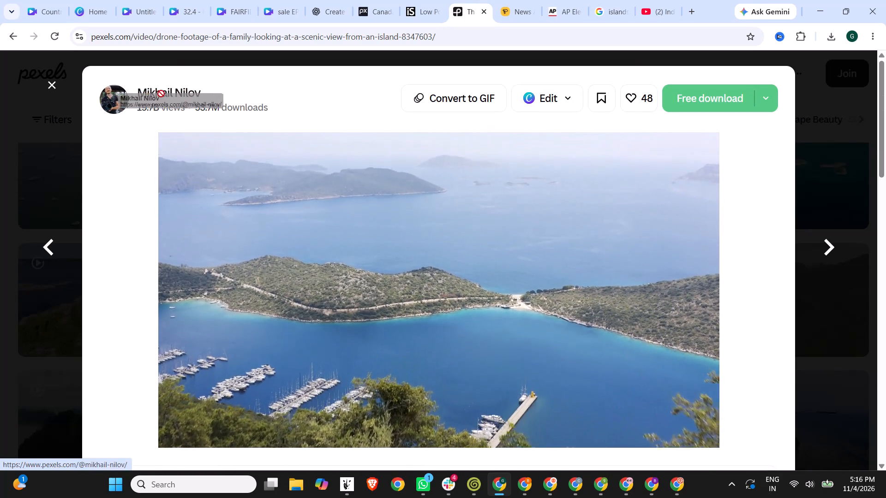
pyautogui.moveTo(161, 94); pyautogui.dragTo(170, 94)
pyautogui.moveTo(131, 88); pyautogui.dragTo(204, 98)
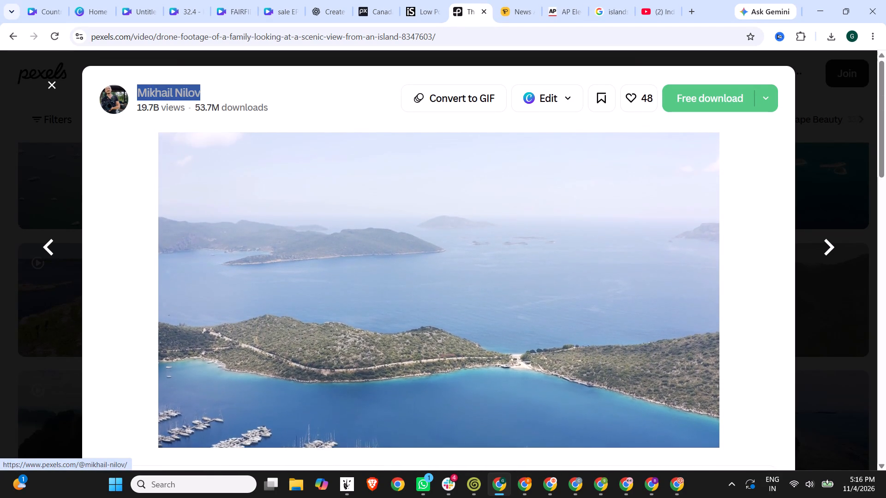
pyautogui.hotkey('ctrl', 'c')
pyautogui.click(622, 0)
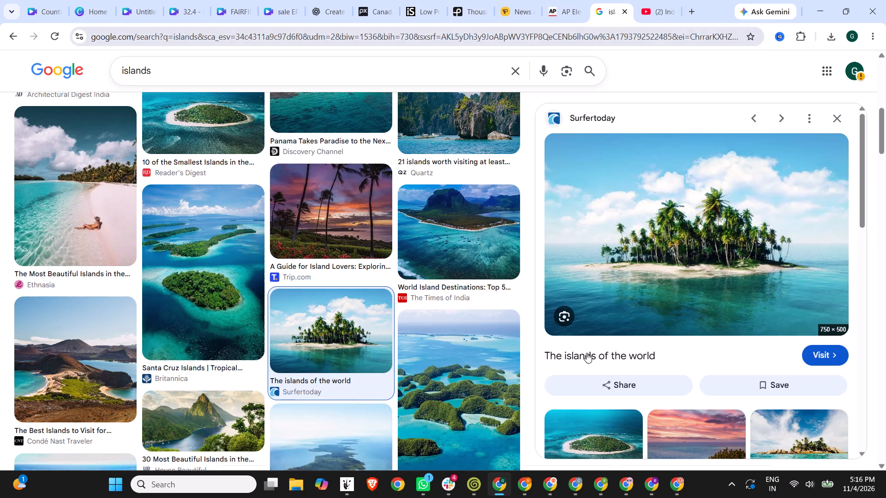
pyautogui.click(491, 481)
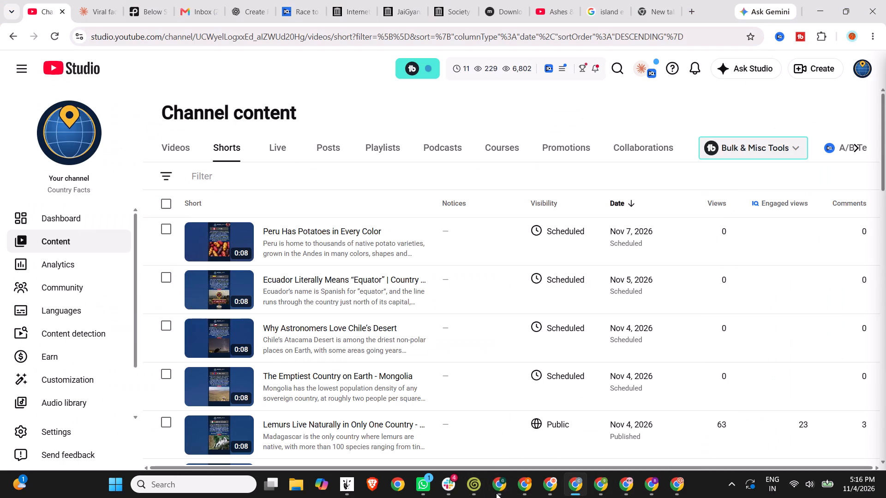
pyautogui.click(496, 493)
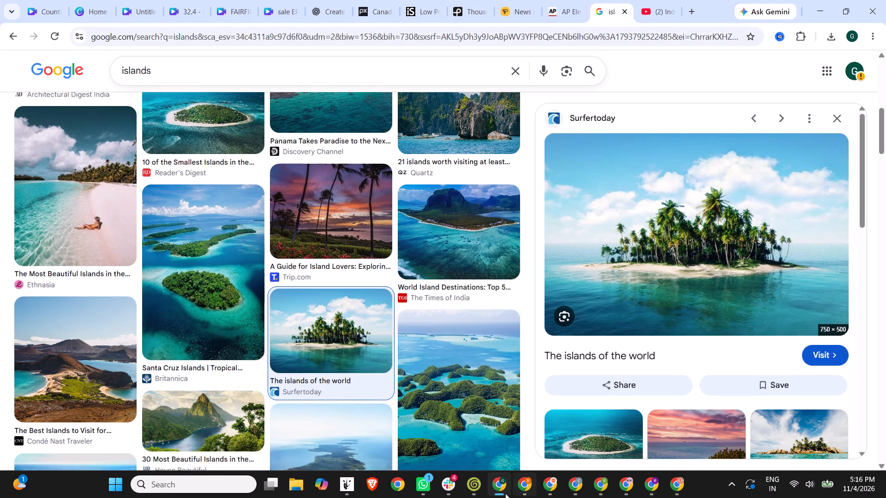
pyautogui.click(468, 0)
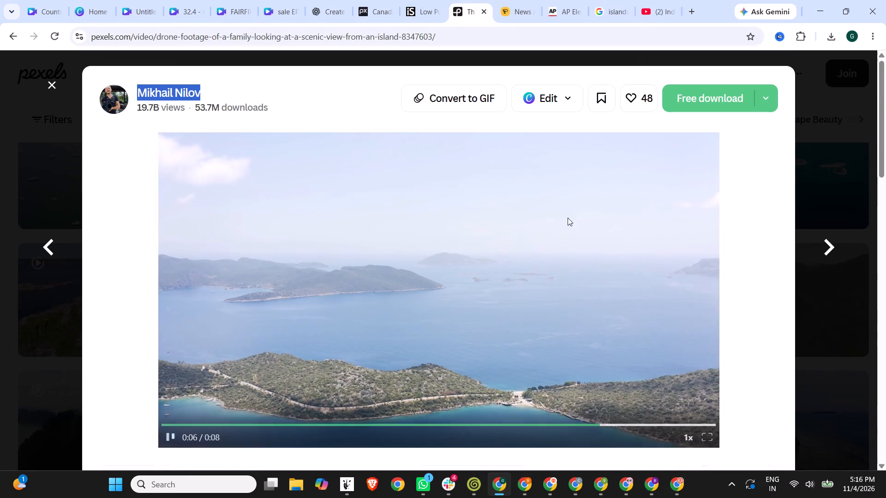
# Download the drone footage of the family overlooking the island view.
pyautogui.click(732, 93)
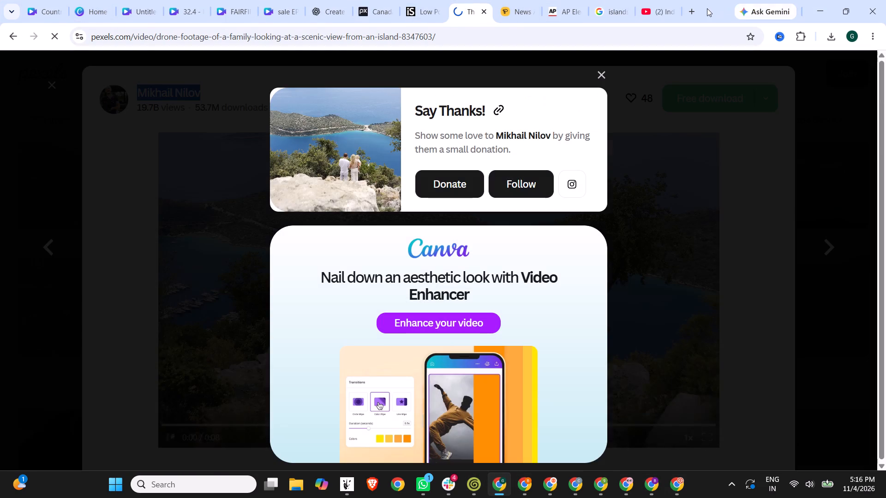
# Open a new browser tab and paste the copied creator's name into its address bar.
pyautogui.click(694, 9)
pyautogui.hotkey('ctrl', 'v')
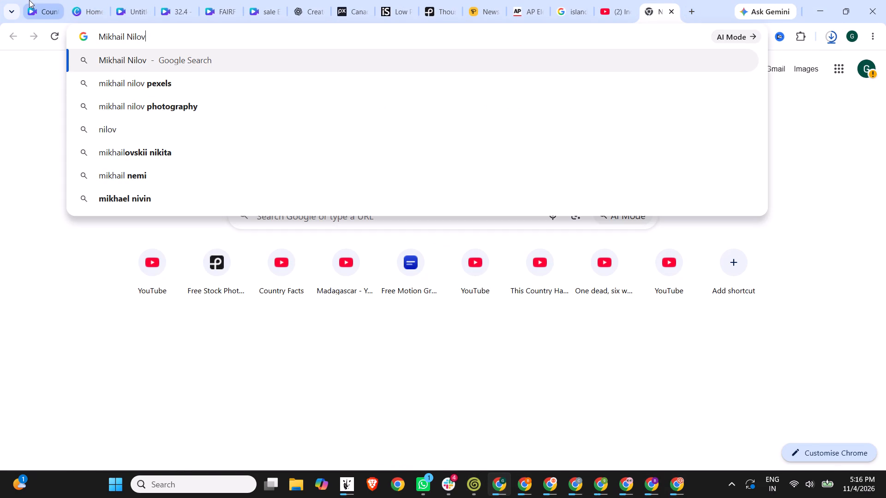
# Switch to the Country Facts design in Canva and upload 8347603-uhd_3840_2160_25fps from Downloads.
pyautogui.click(29, 0)
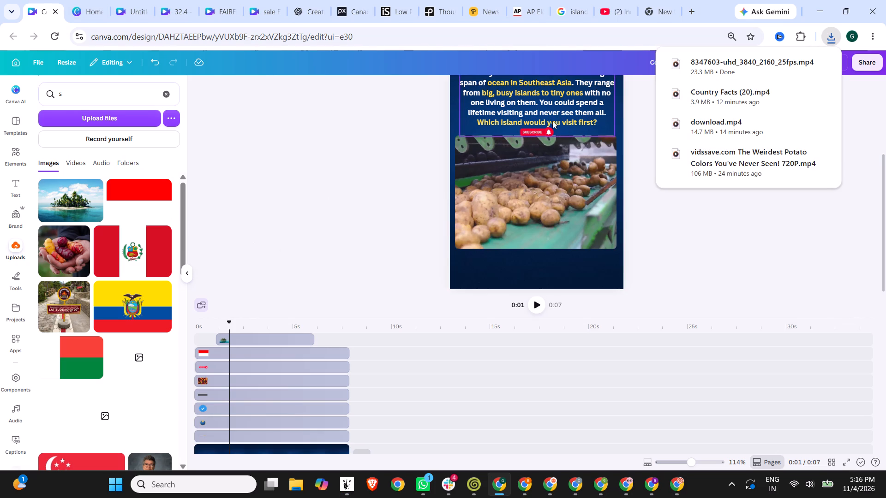
pyautogui.click(100, 115)
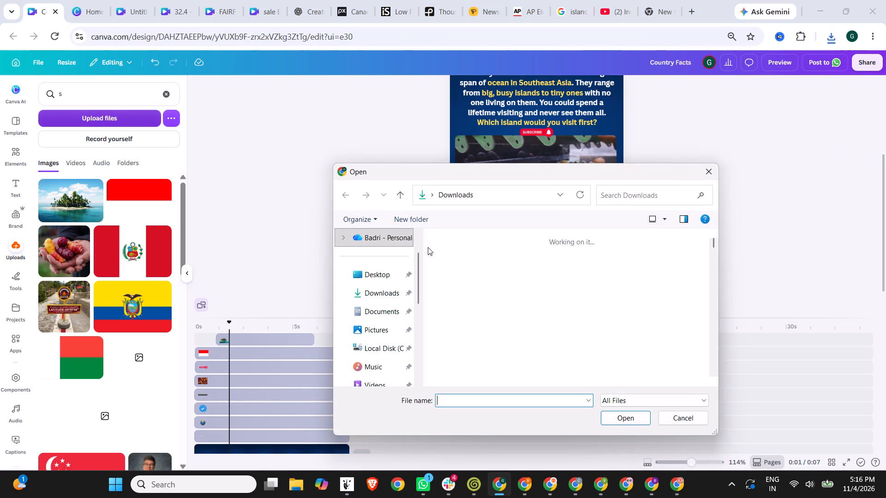
pyautogui.click(389, 289)
pyautogui.doubleClick(465, 282)
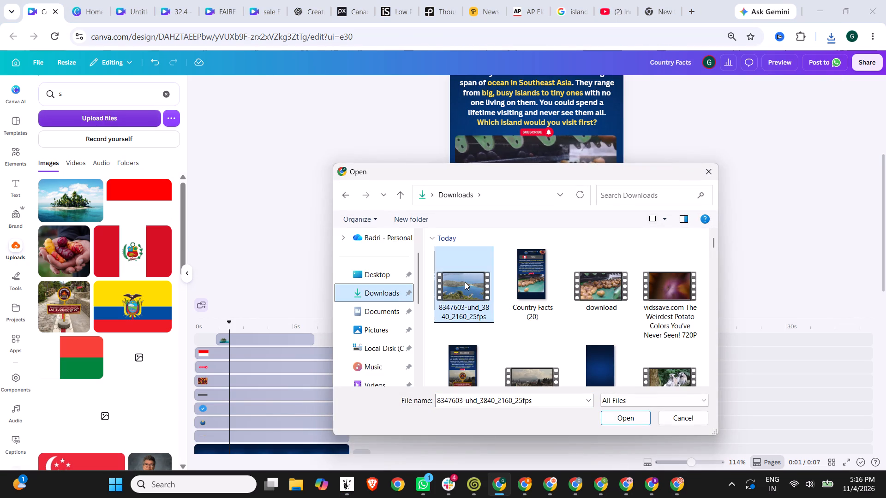
# Place the uploaded island video in the design's media frame, replacing the potato footage.
pyautogui.scroll(3, 90, 222)
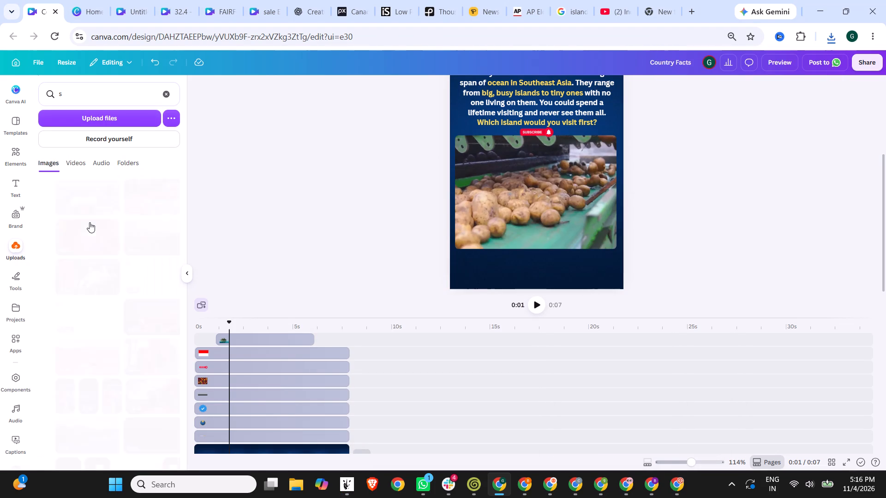
pyautogui.scroll(1, 90, 222)
pyautogui.moveTo(60, 202); pyautogui.dragTo(500, 201)
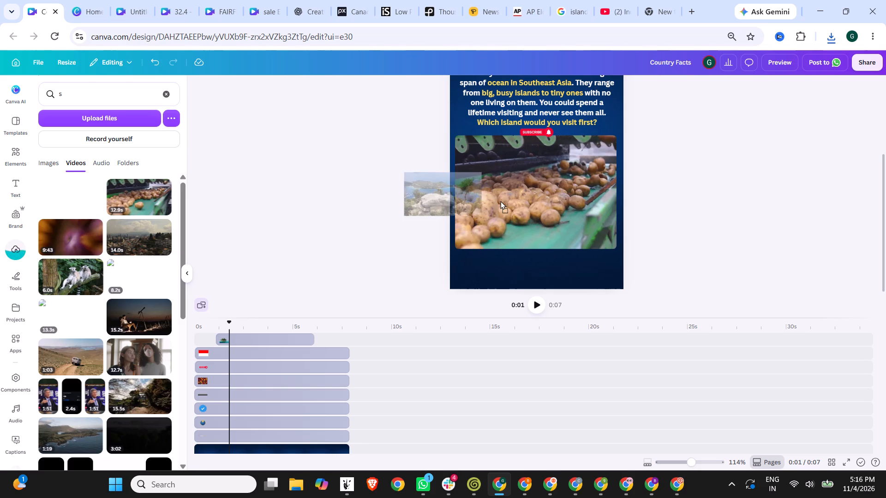
pyautogui.moveTo(500, 201); pyautogui.dragTo(532, 200)
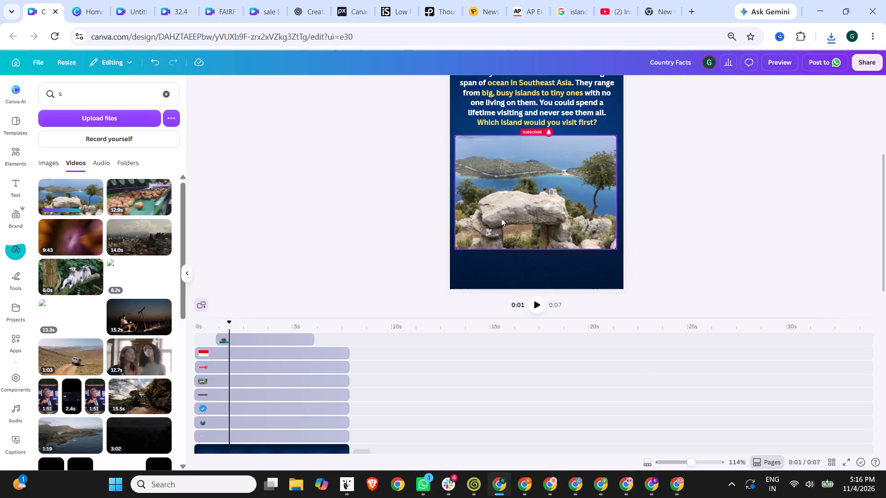
pyautogui.click(501, 218)
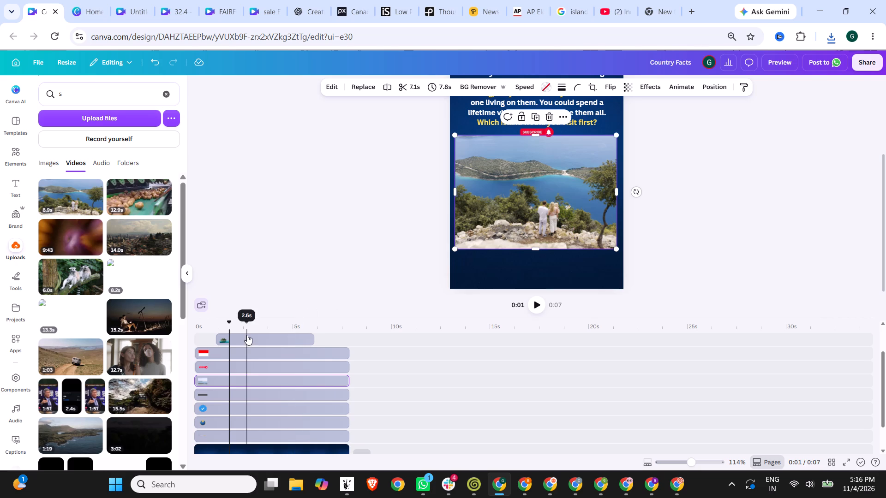
# Extend the palm island image layer at both ends on the timeline to 7.8 s, matching the other layers.
pyautogui.moveTo(313, 338); pyautogui.dragTo(348, 335)
pyautogui.moveTo(220, 336); pyautogui.dragTo(200, 336)
pyautogui.click(200, 336)
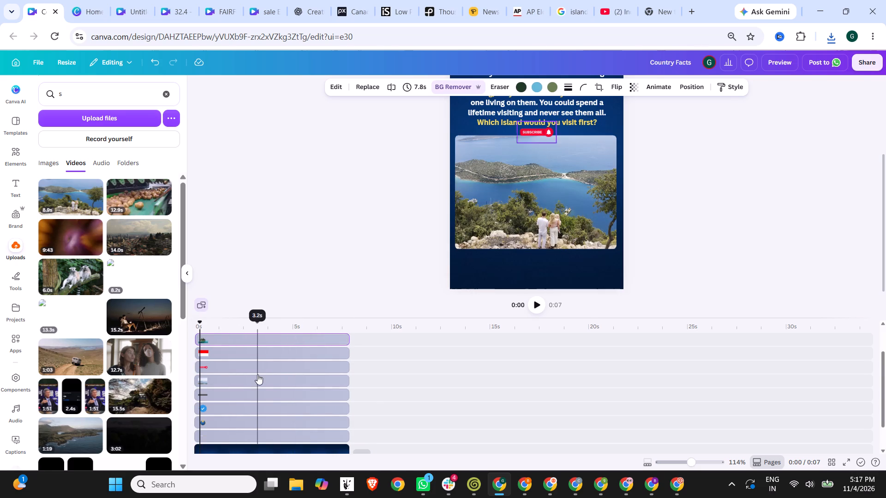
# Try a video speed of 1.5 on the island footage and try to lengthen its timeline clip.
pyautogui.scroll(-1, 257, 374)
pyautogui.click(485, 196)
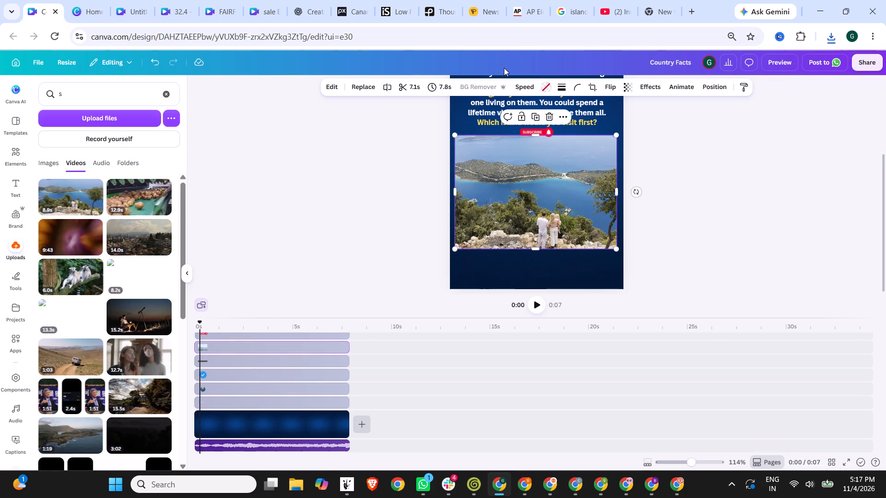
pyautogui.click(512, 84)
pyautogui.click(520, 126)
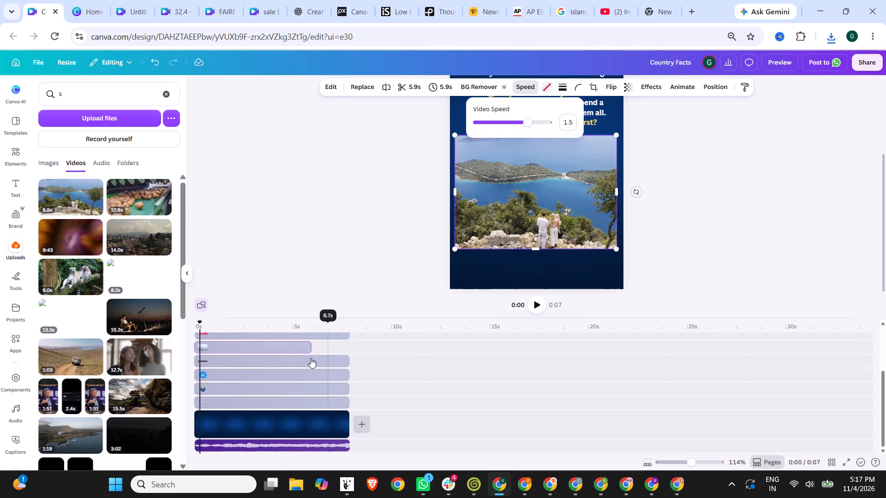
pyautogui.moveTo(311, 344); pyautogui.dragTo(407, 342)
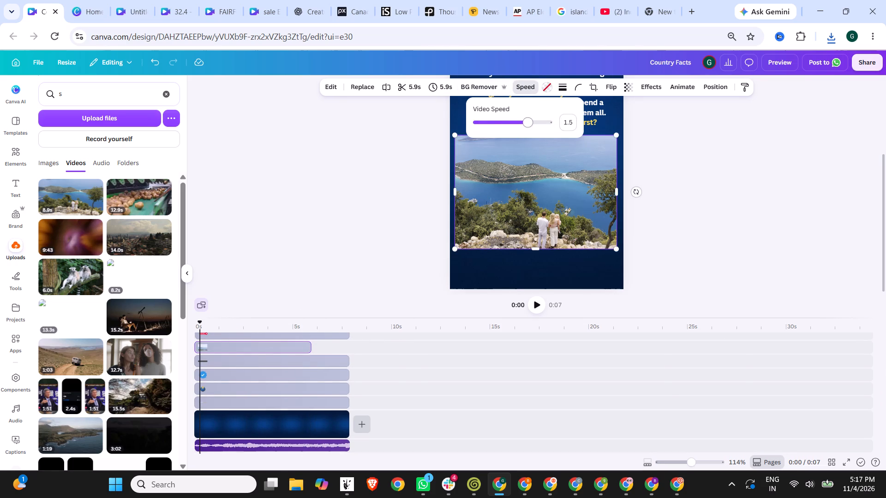
# Set the island footage's video speed to 1.
pyautogui.moveTo(527, 121); pyautogui.dragTo(509, 122)
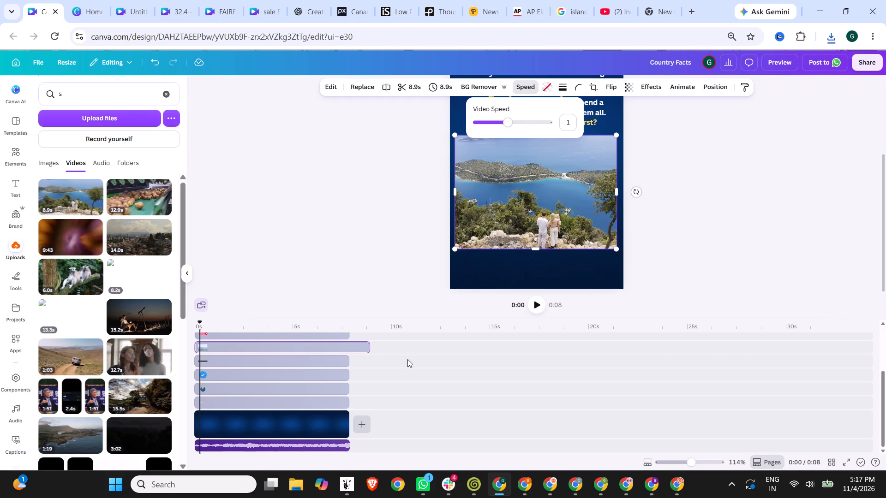
# Trim the end of the island footage on the timeline to 7.8 s, in line with the other layers.
pyautogui.moveTo(365, 346); pyautogui.dragTo(358, 346)
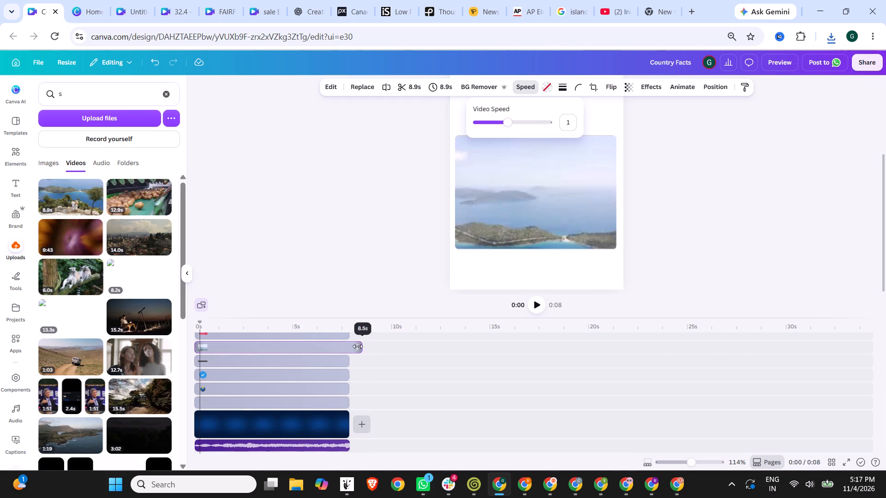
pyautogui.moveTo(358, 346); pyautogui.dragTo(348, 346)
# Preview the Indonesia short full-size, replaying it from the start to check the island footage.
pyautogui.click(768, 57)
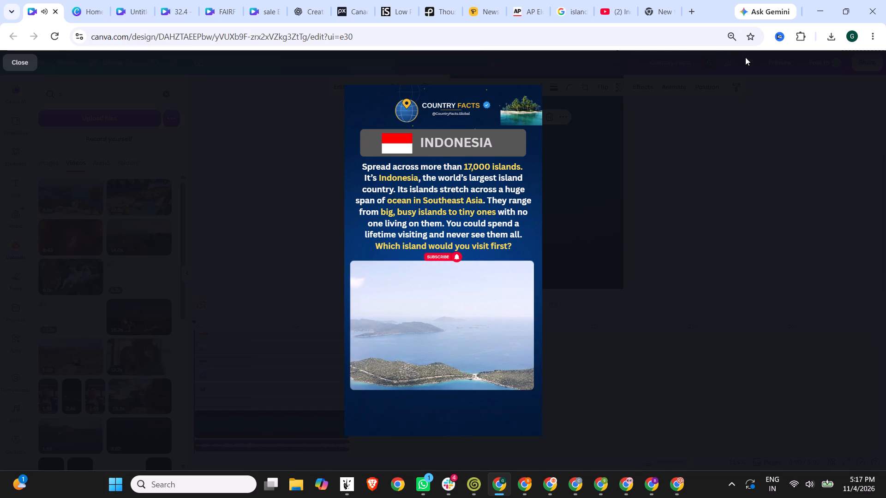
pyautogui.click(358, 406)
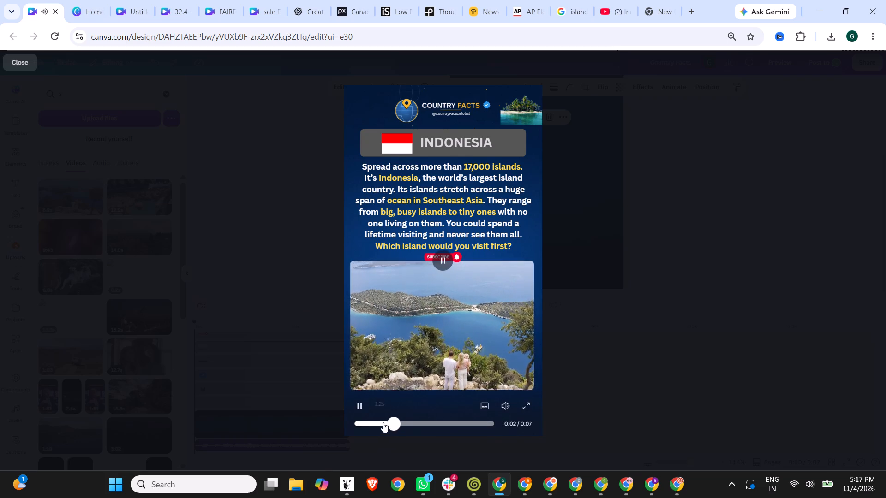
pyautogui.moveTo(395, 424); pyautogui.dragTo(315, 415)
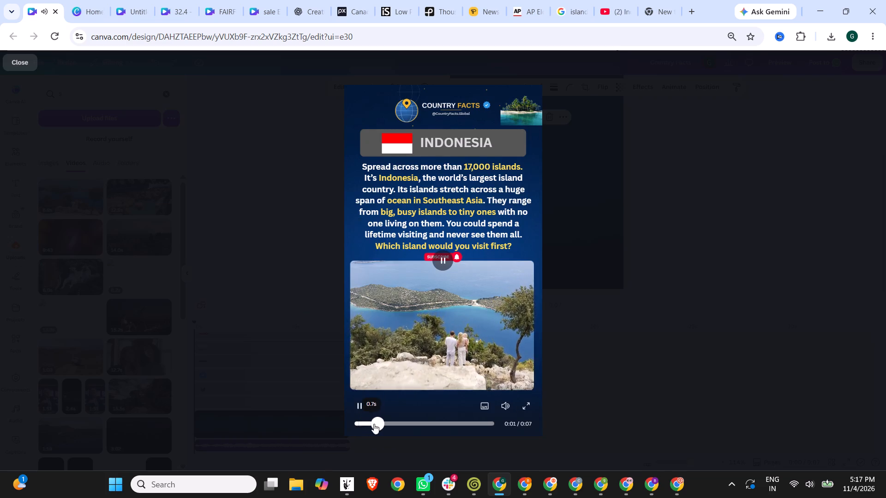
pyautogui.moveTo(374, 424); pyautogui.dragTo(276, 424)
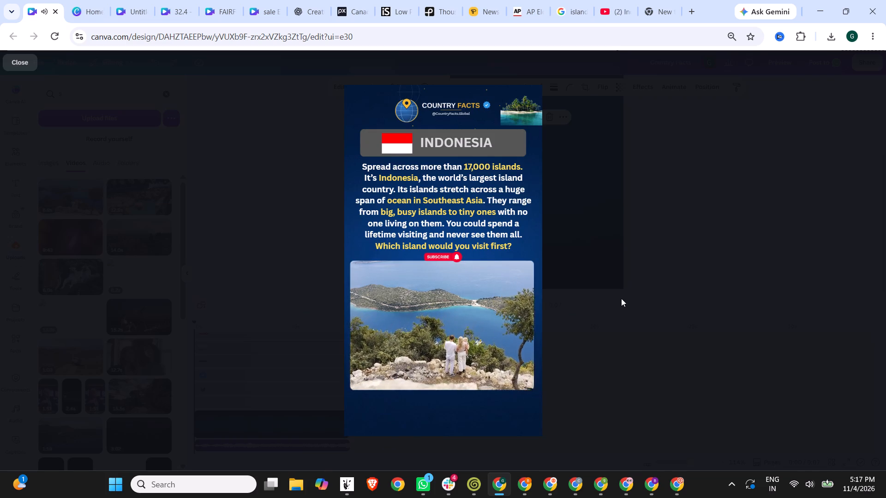
pyautogui.click(668, 302)
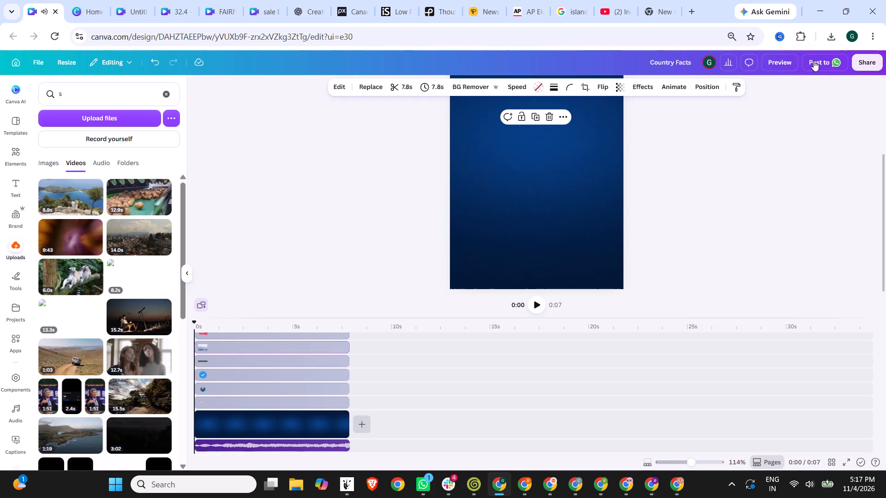
# Download the Indonesia short as an MP4 video at 1080p quality.
pyautogui.click(859, 60)
pyautogui.click(743, 254)
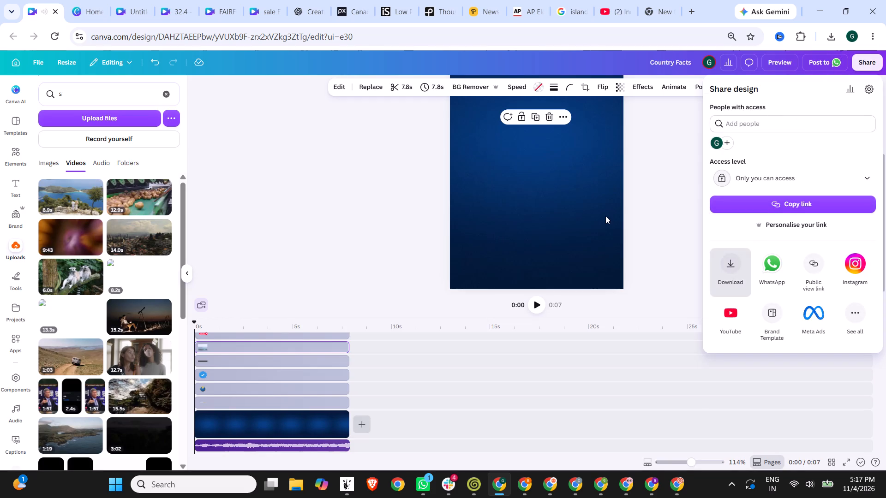
pyautogui.click(659, 3)
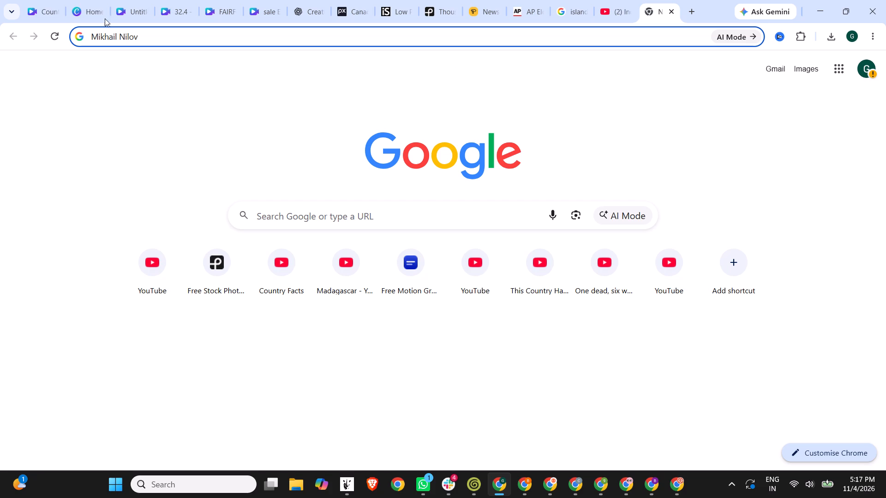
pyautogui.click(36, 0)
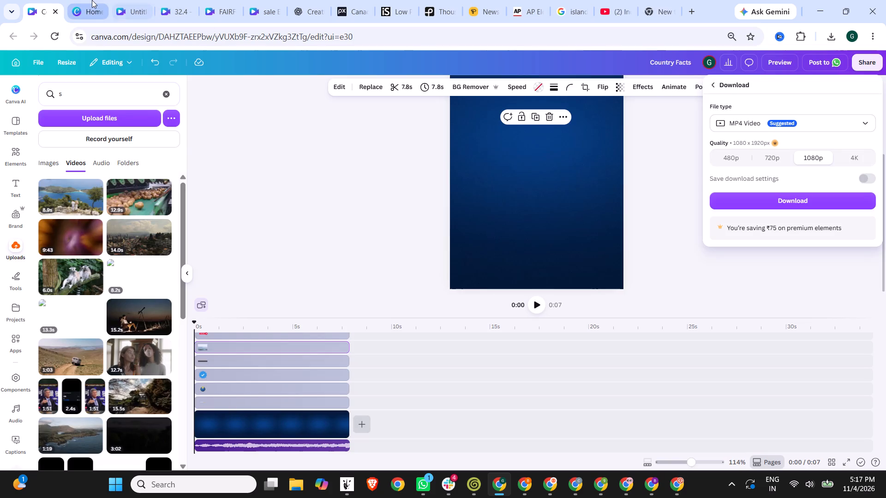
pyautogui.click(822, 203)
pyautogui.click(653, 0)
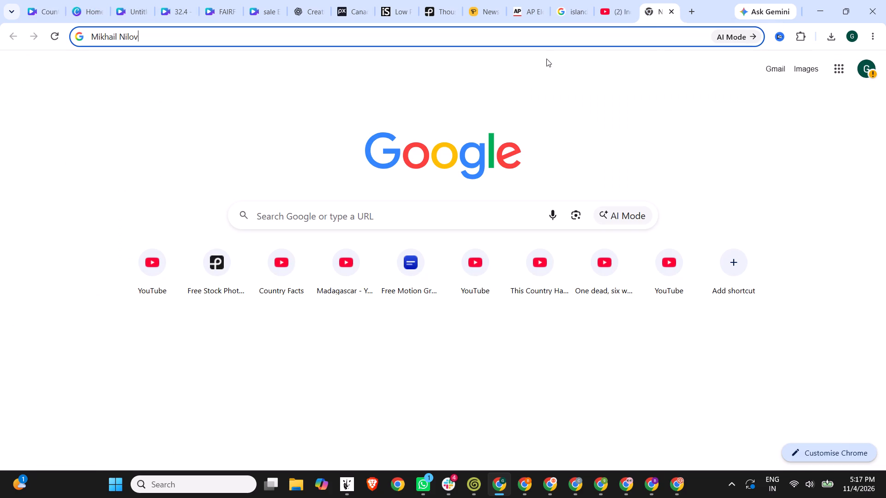
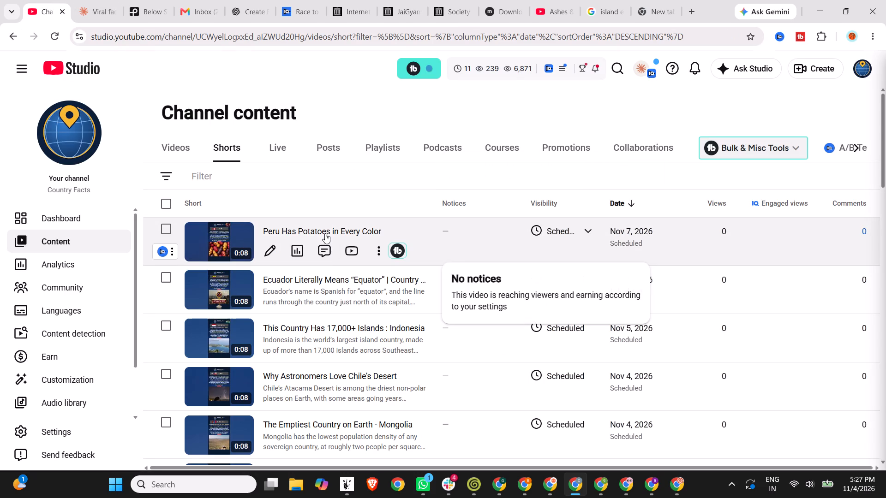
# Open the channel analytics' realtime performance report and examine views per short over the last 48 hours and 60 minutes.
pyautogui.scroll(-2, 66, 376)
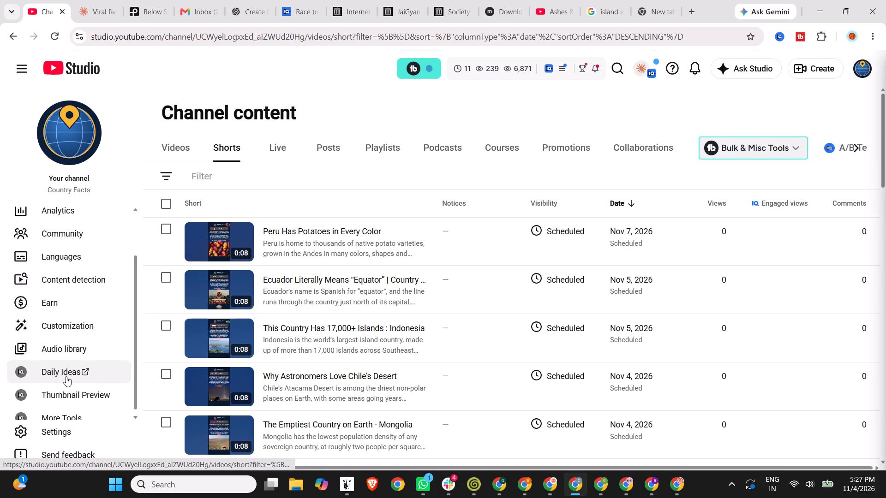
pyautogui.scroll(3, 91, 267)
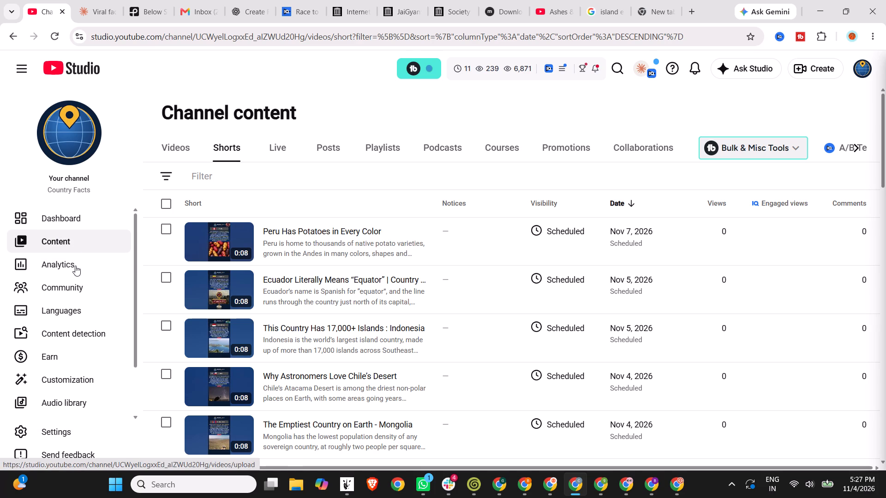
pyautogui.click(75, 266)
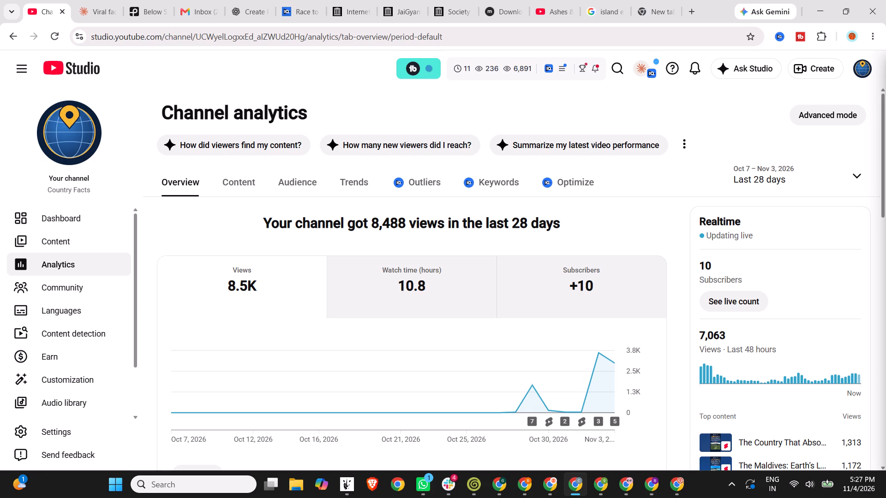
pyautogui.scroll(-6, 819, 267)
pyautogui.click(712, 167)
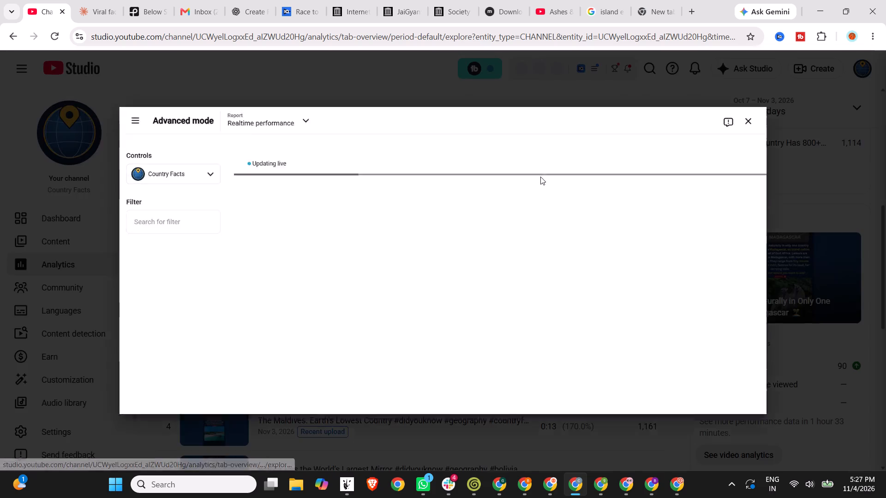
pyautogui.scroll(-2, 587, 175)
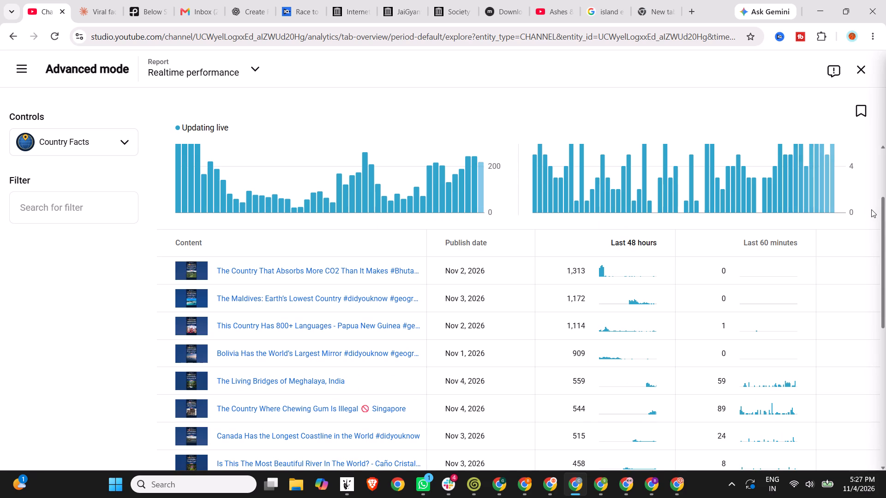
pyautogui.scroll(2, 855, 243)
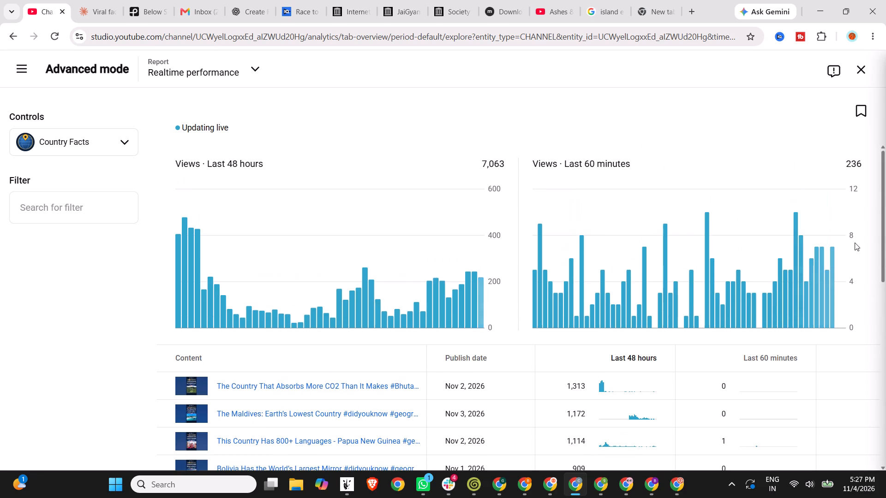